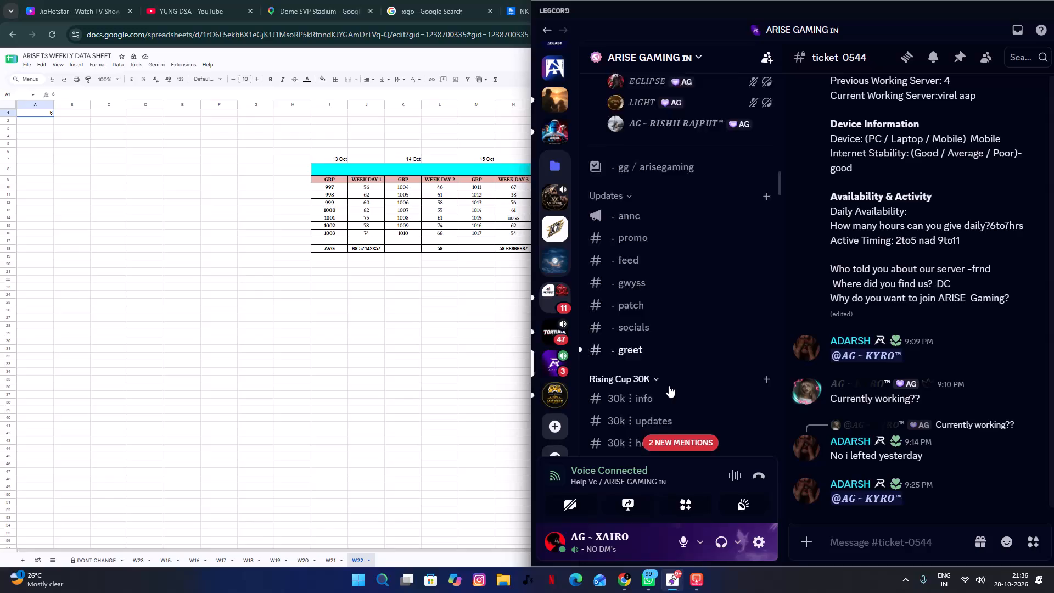
Look over the Help Vc members and view the profile of the applicant in ticket-0544.
scroll(669, 385, up, 2)
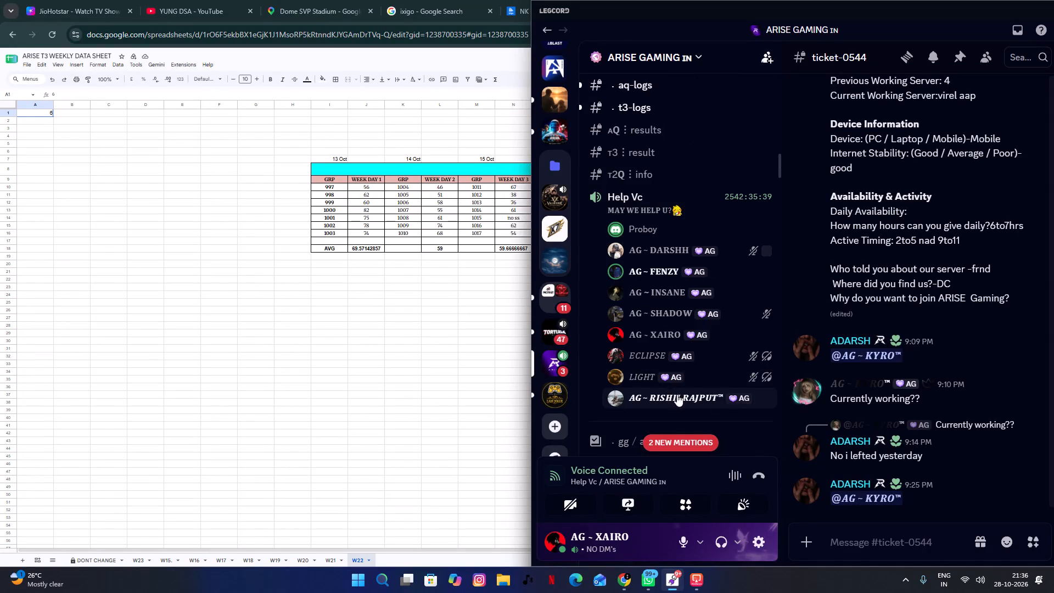
click(877, 532)
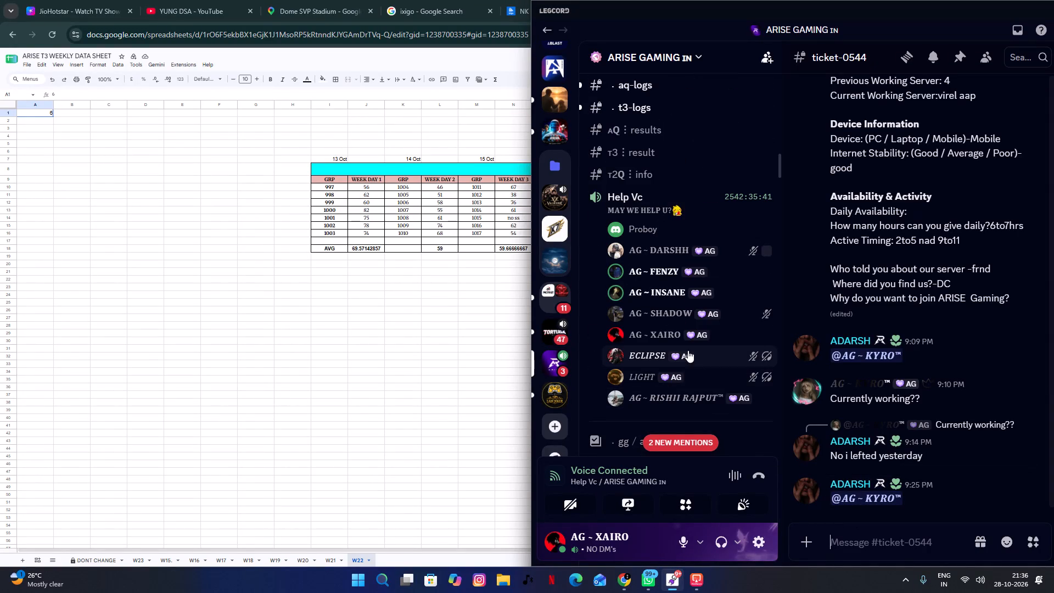
scroll(703, 313, up, 4)
scroll(693, 317, down, 4)
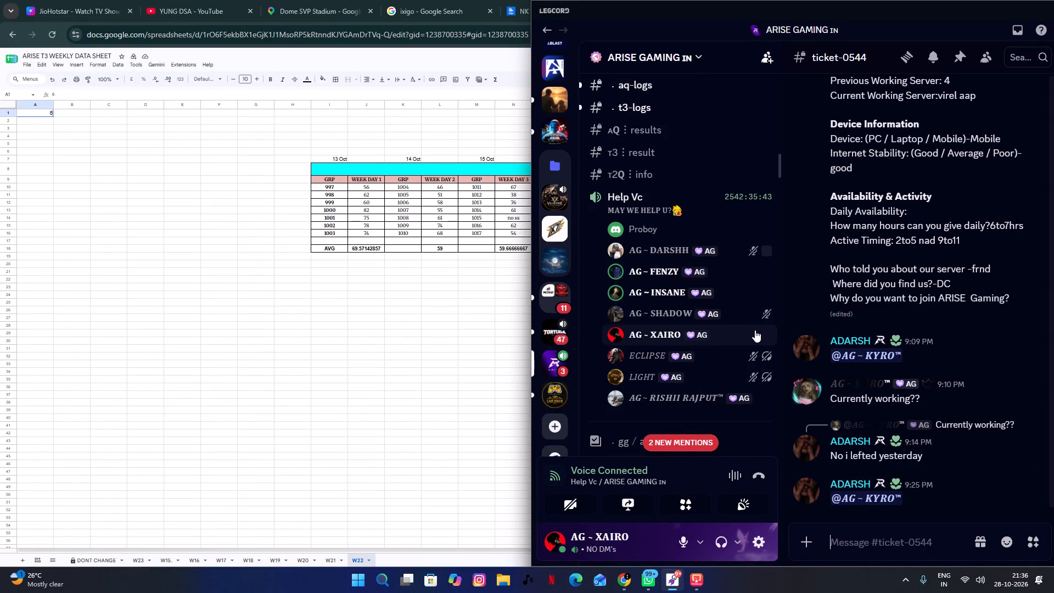
click(840, 450)
click(844, 438)
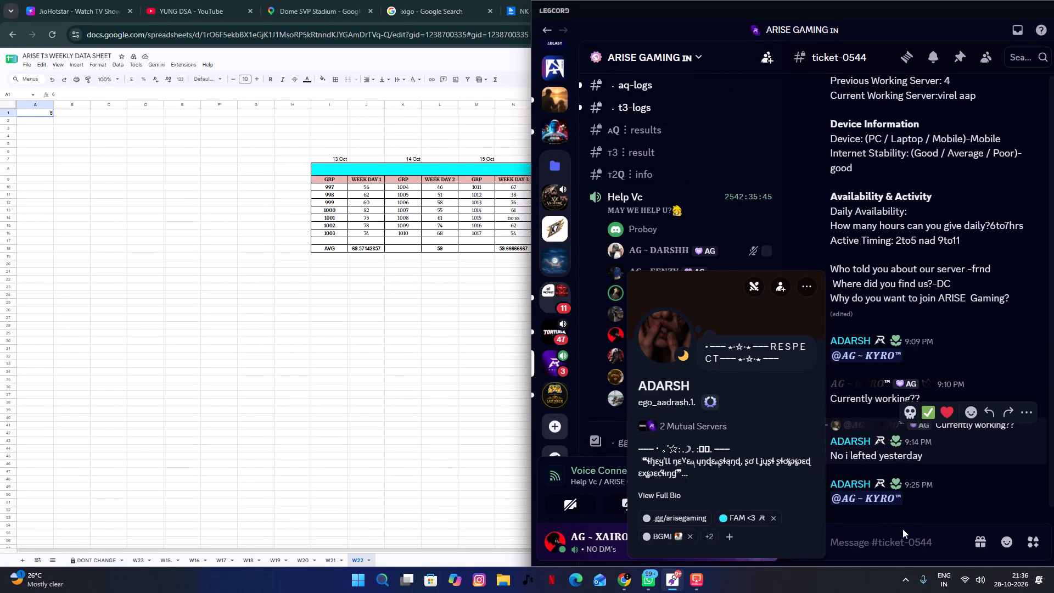
double_click(902, 540)
key(shift+at)
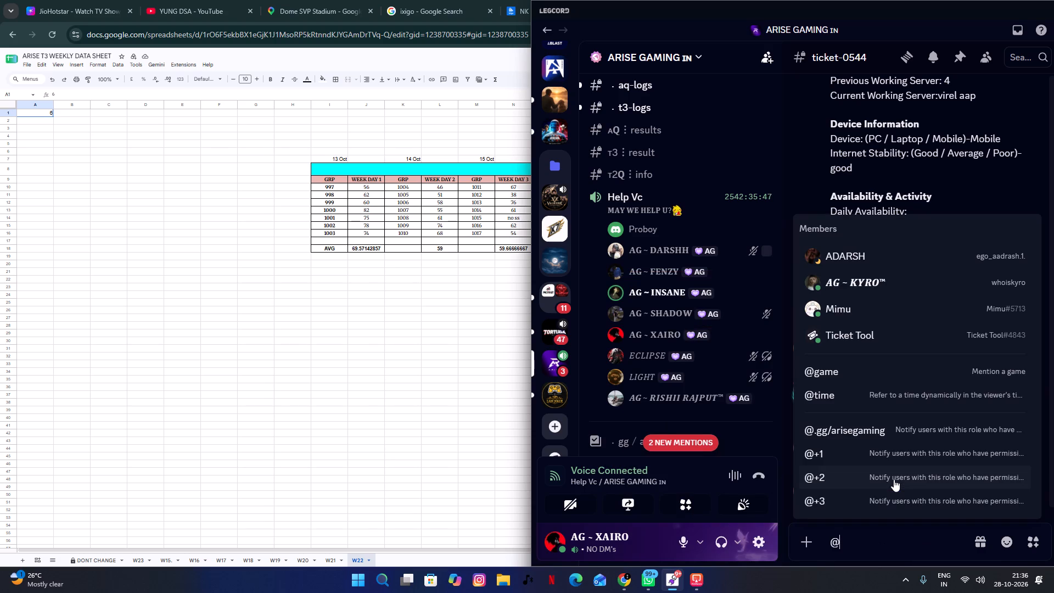
key(Left)
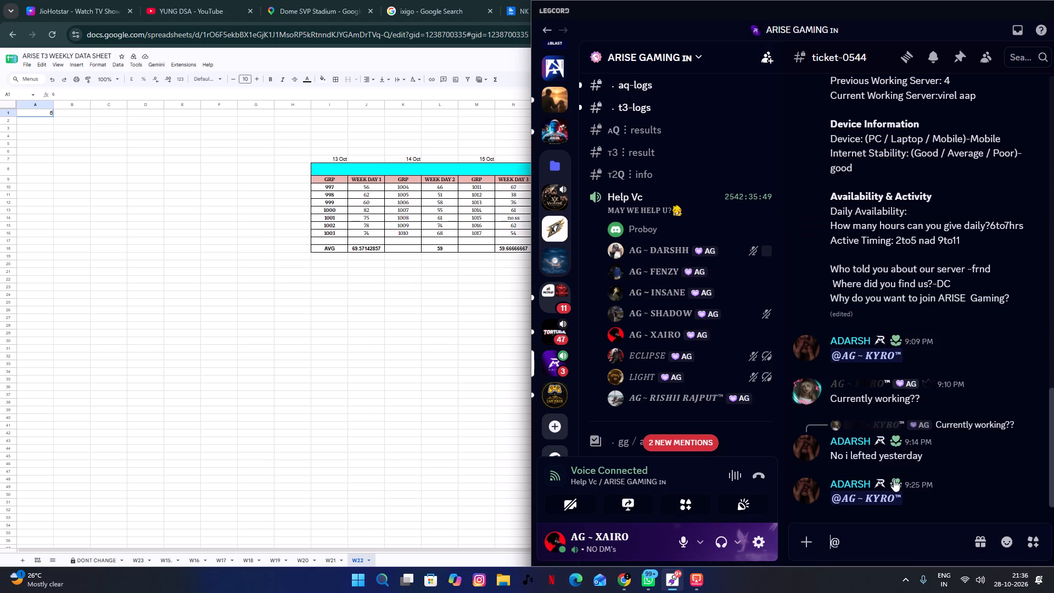
key(Right)
key(Down)
key(Up)
key(Return)
key(Return)
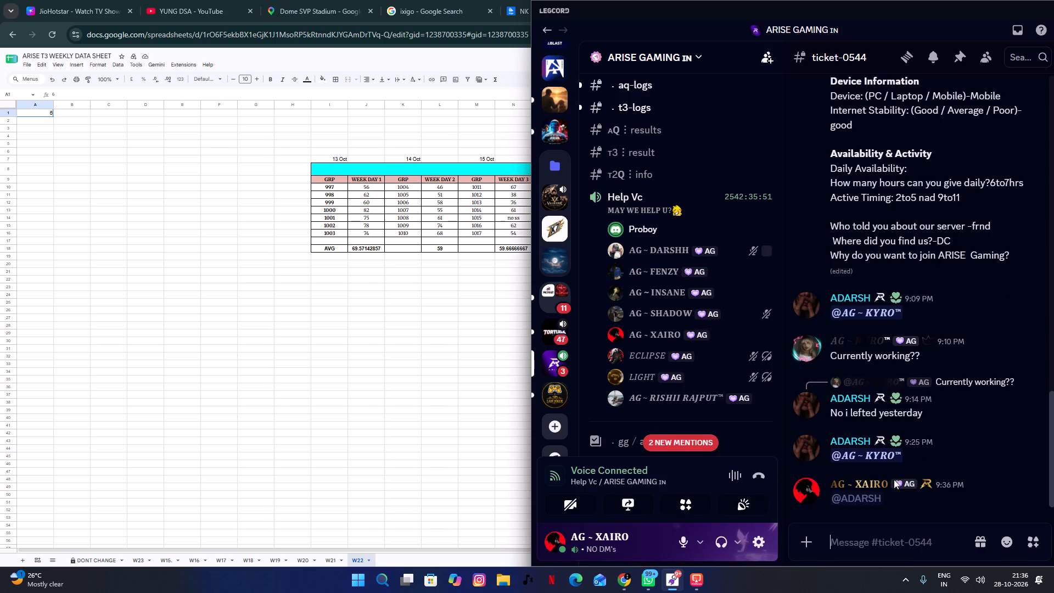
Send the message "free" in ticket-0544.
text(free)
key(space)
key(Return)
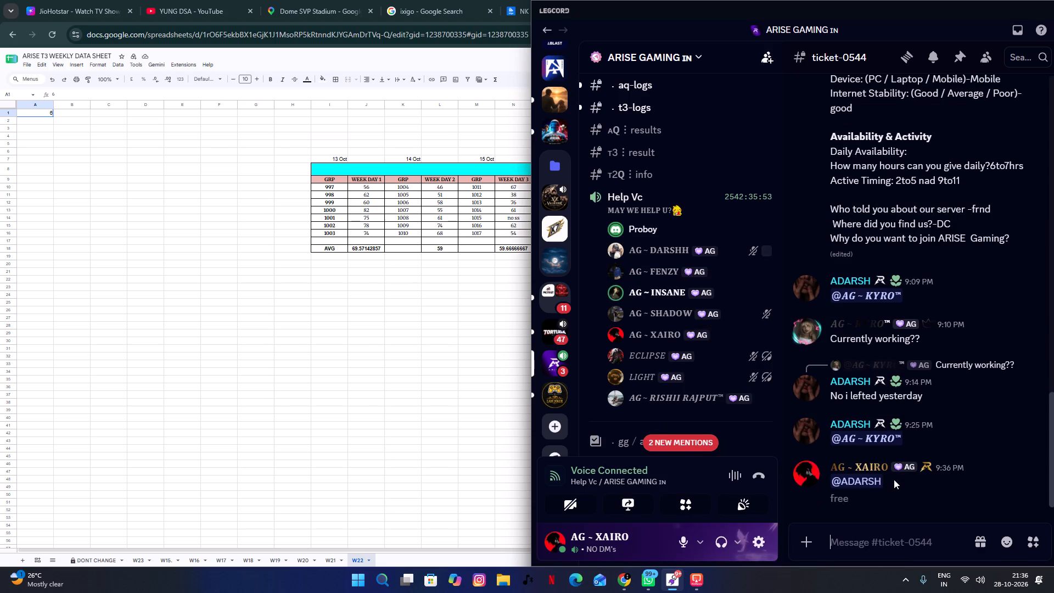
Read through the unread messages in the mgmt chat channel down to the latest one.
scroll(628, 272, up, 16)
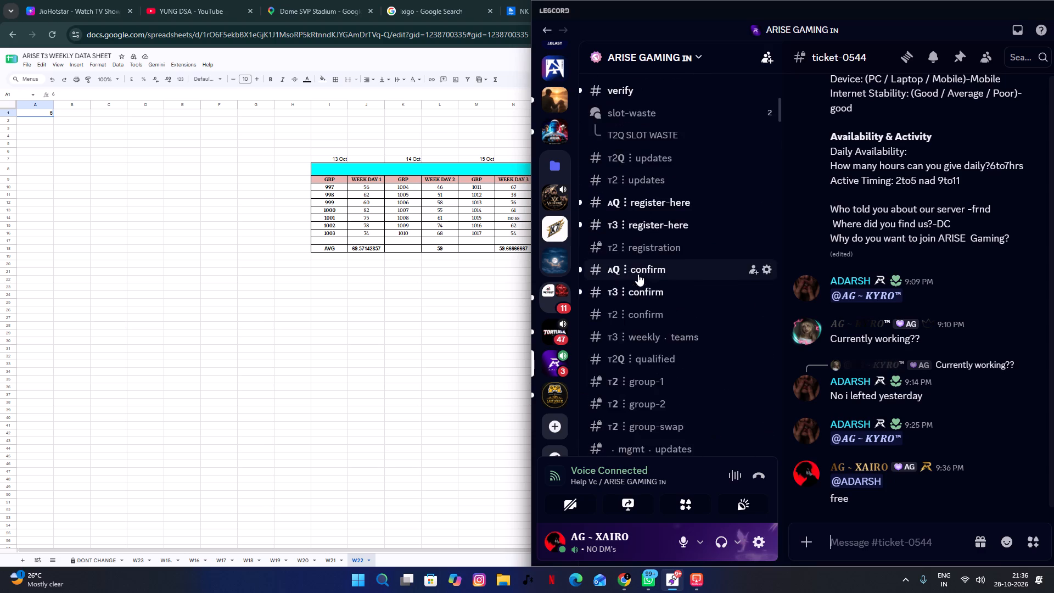
scroll(651, 343, down, 1)
click(683, 419)
scroll(919, 471, down, 4)
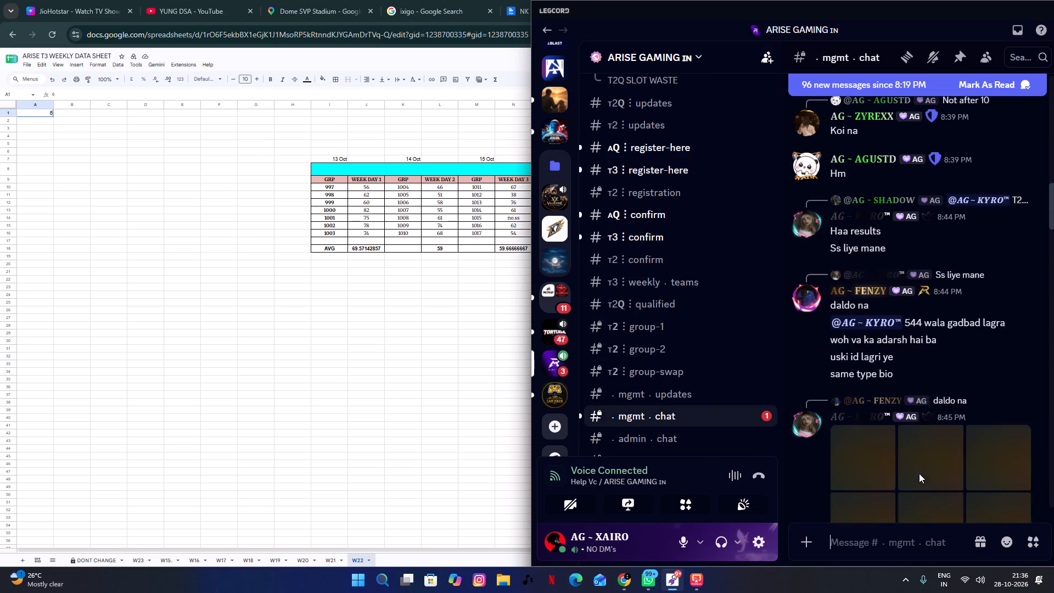
scroll(914, 473, down, 9)
scroll(907, 465, down, 12)
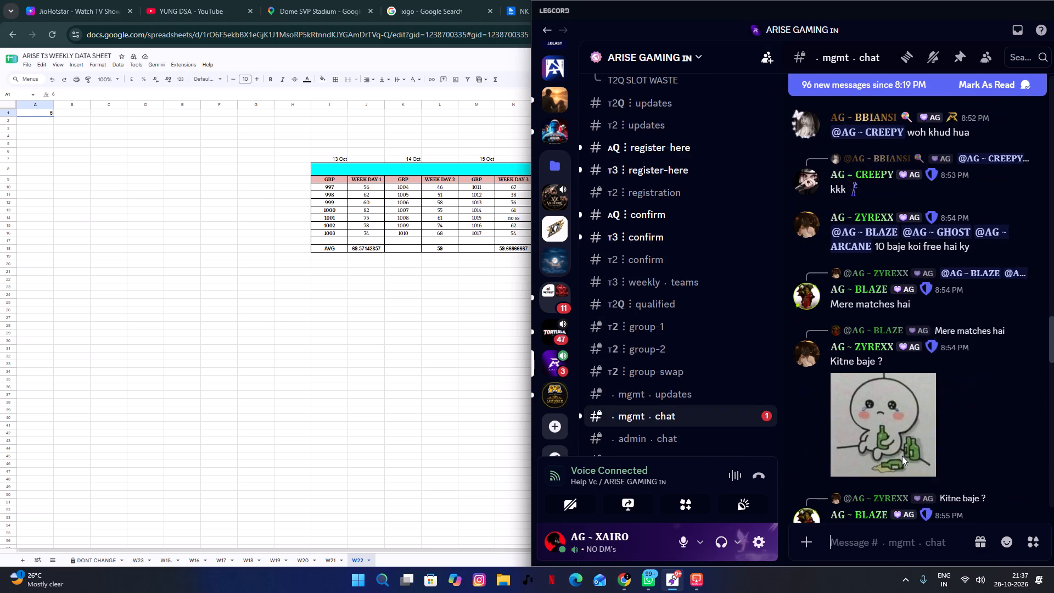
scroll(900, 454, down, 20)
scroll(900, 454, down, 10)
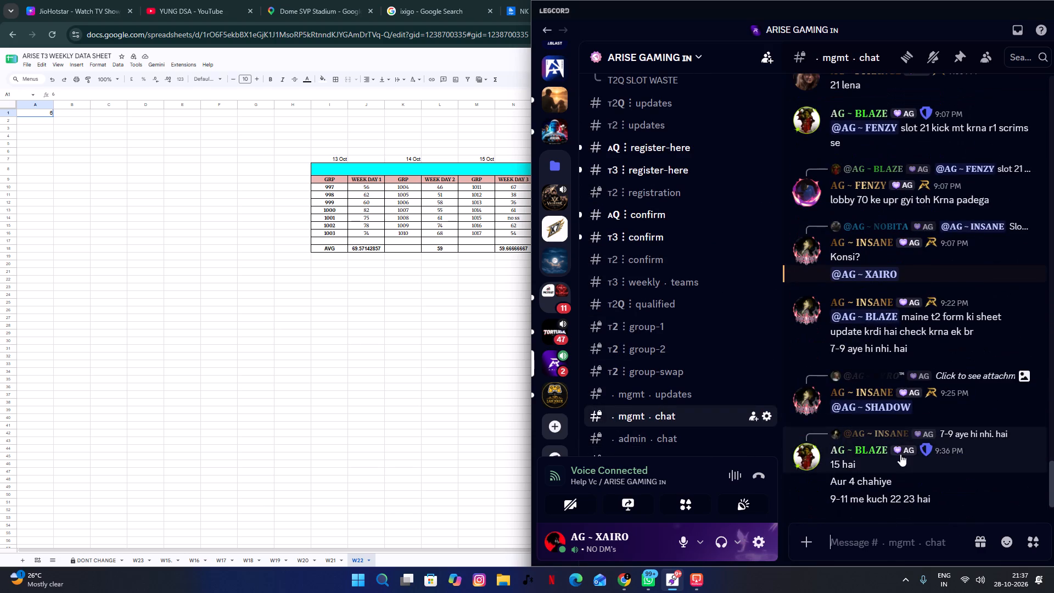
Switch to the TORTUGA GAMING server and look through its voice, query and scrims registration channels.
click(562, 331)
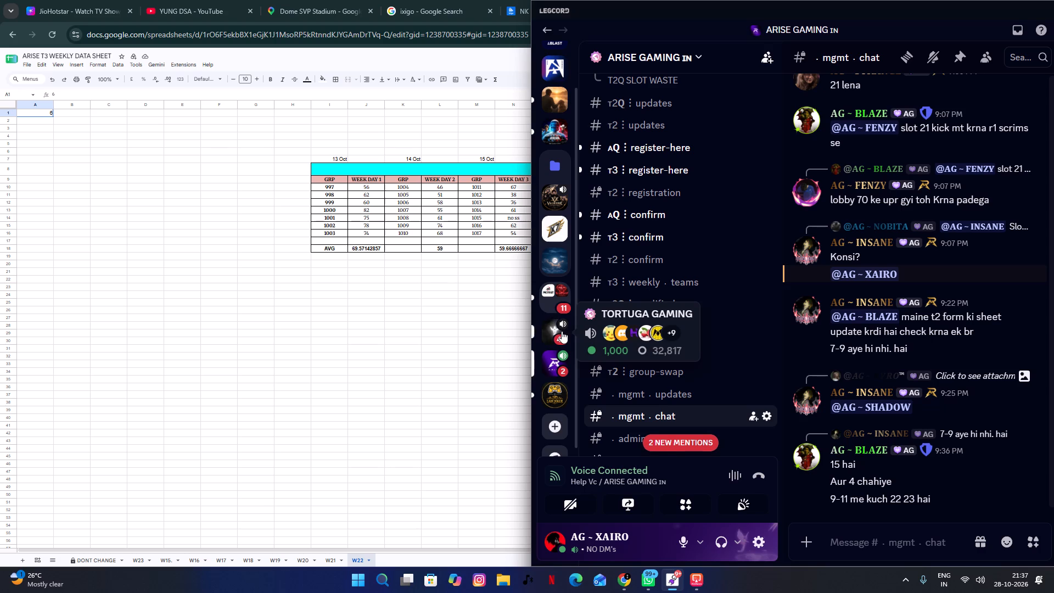
scroll(643, 311, down, 1)
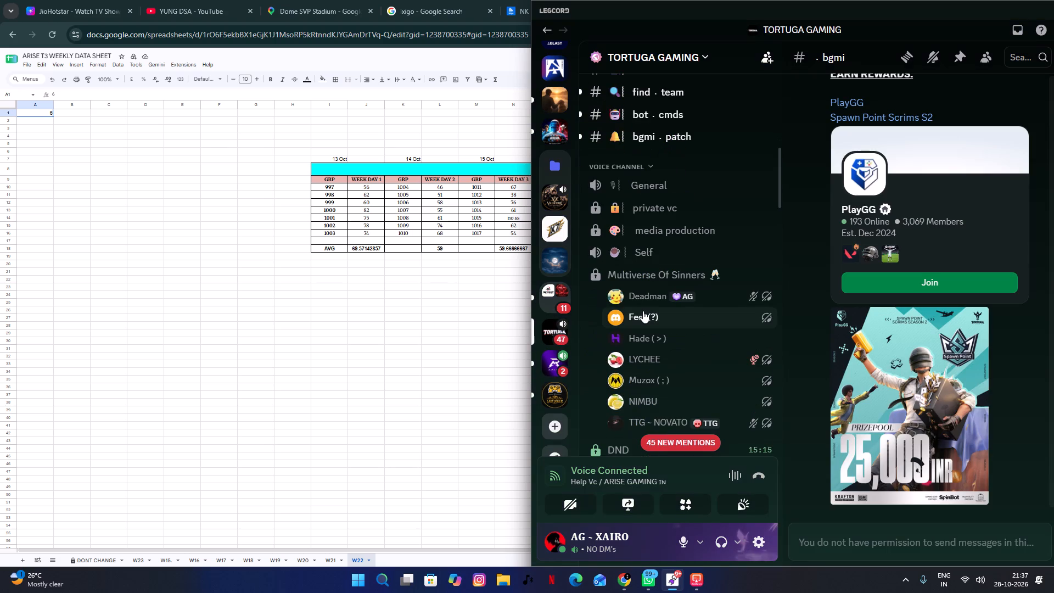
scroll(642, 307, down, 3)
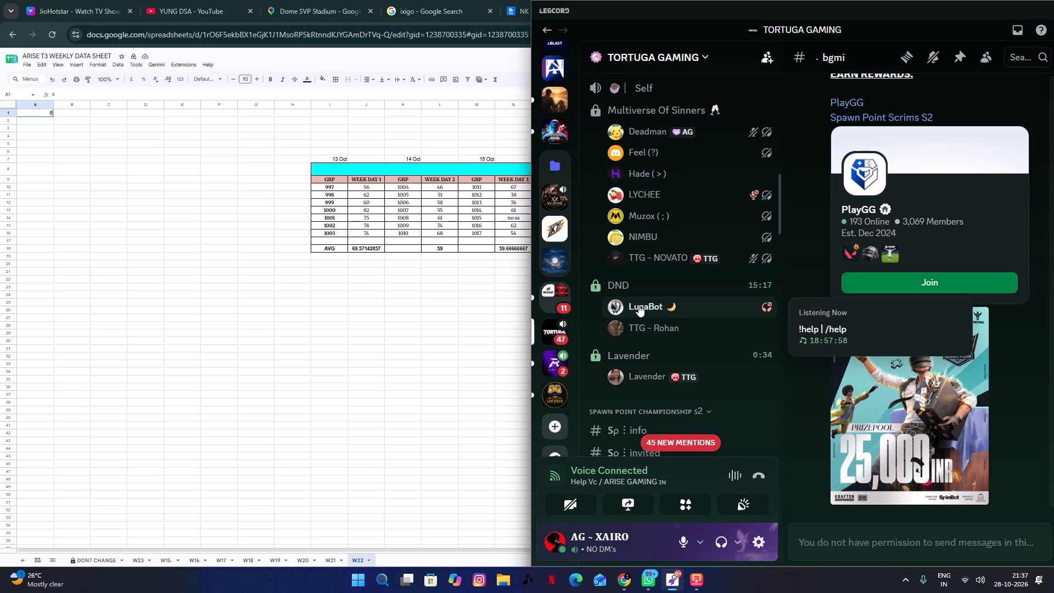
scroll(638, 305, up, 14)
scroll(638, 305, down, 7)
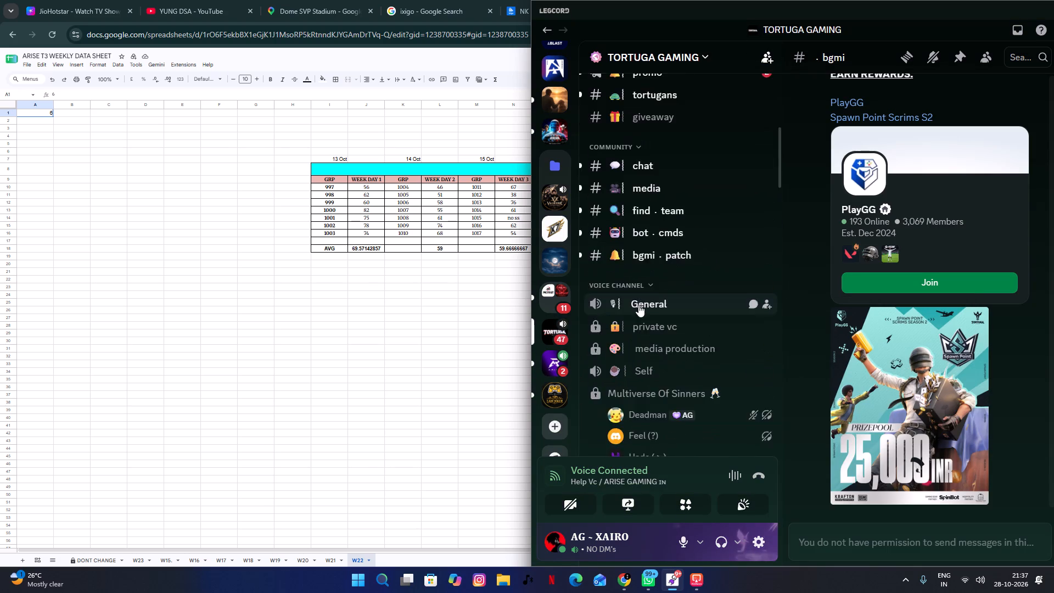
scroll(638, 305, down, 14)
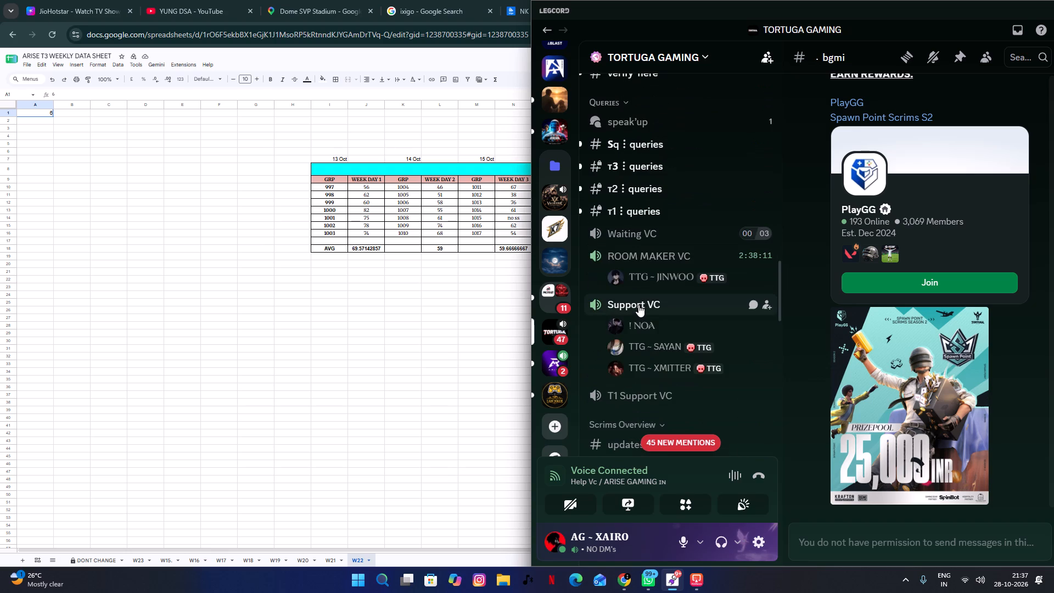
scroll(638, 333, down, 4)
click(618, 531)
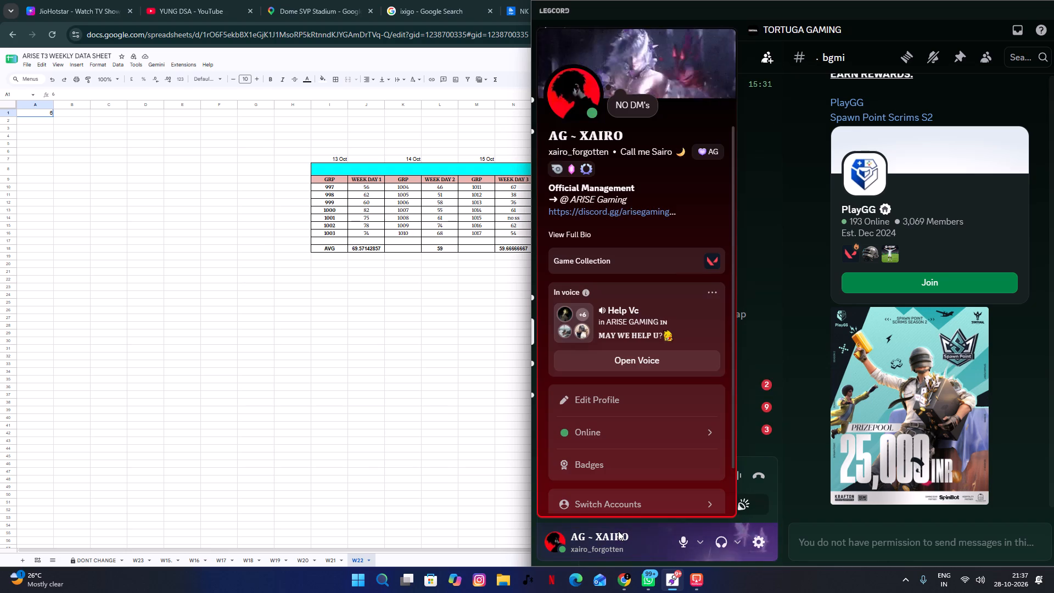
click(884, 538)
Show the TORTUGA GAMING member list and examine its staff roles and members.
click(993, 55)
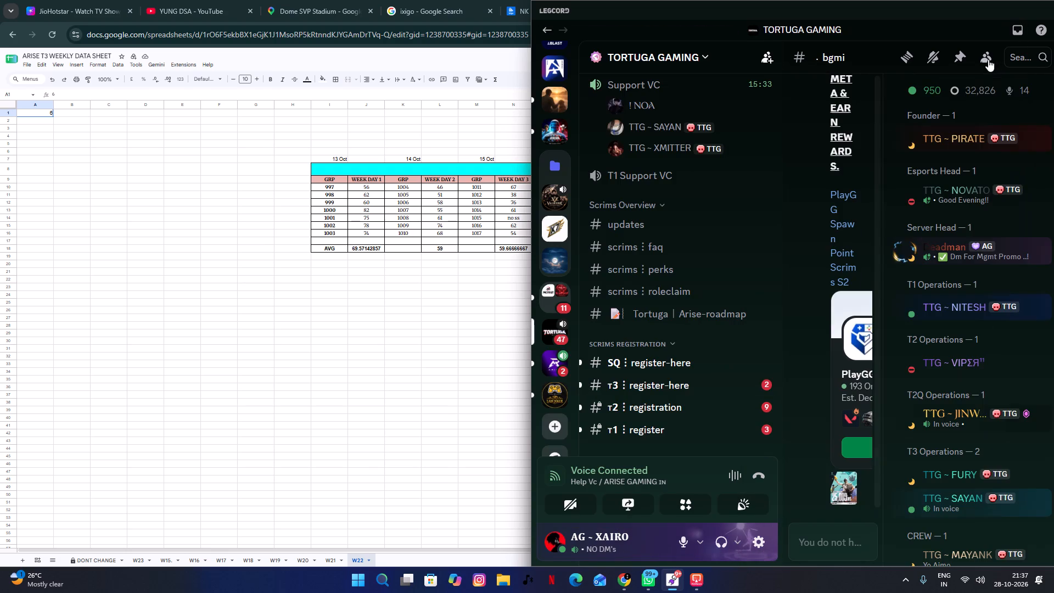
scroll(1002, 243, down, 8)
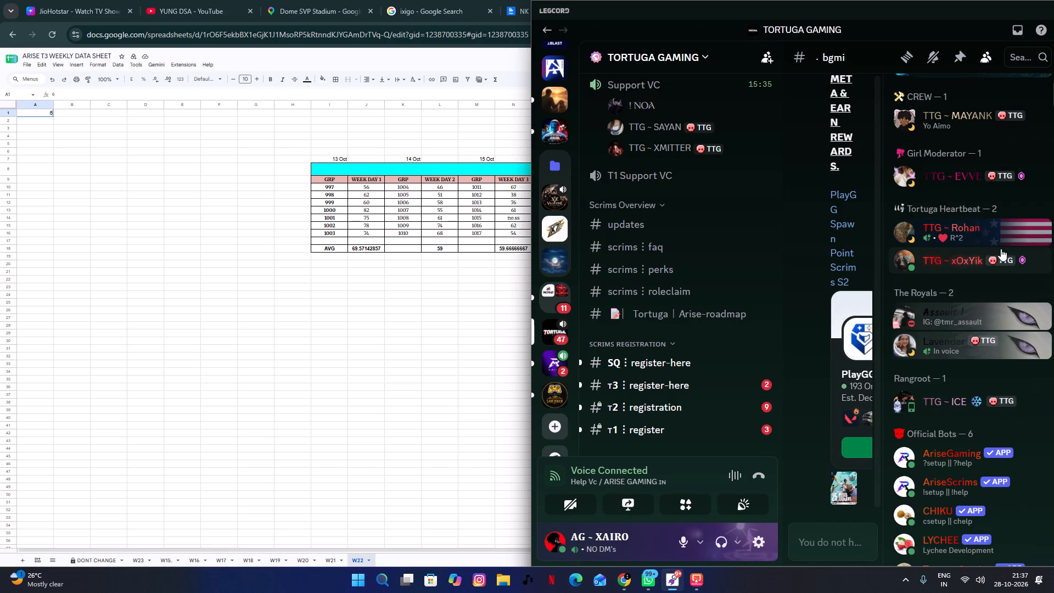
scroll(1001, 249, down, 16)
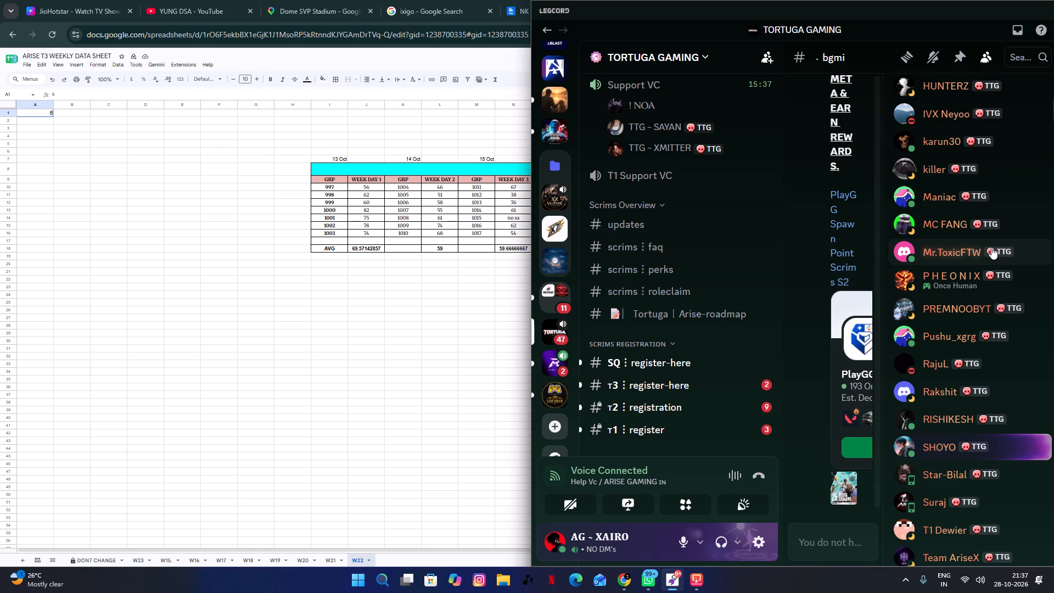
scroll(991, 247, down, 17)
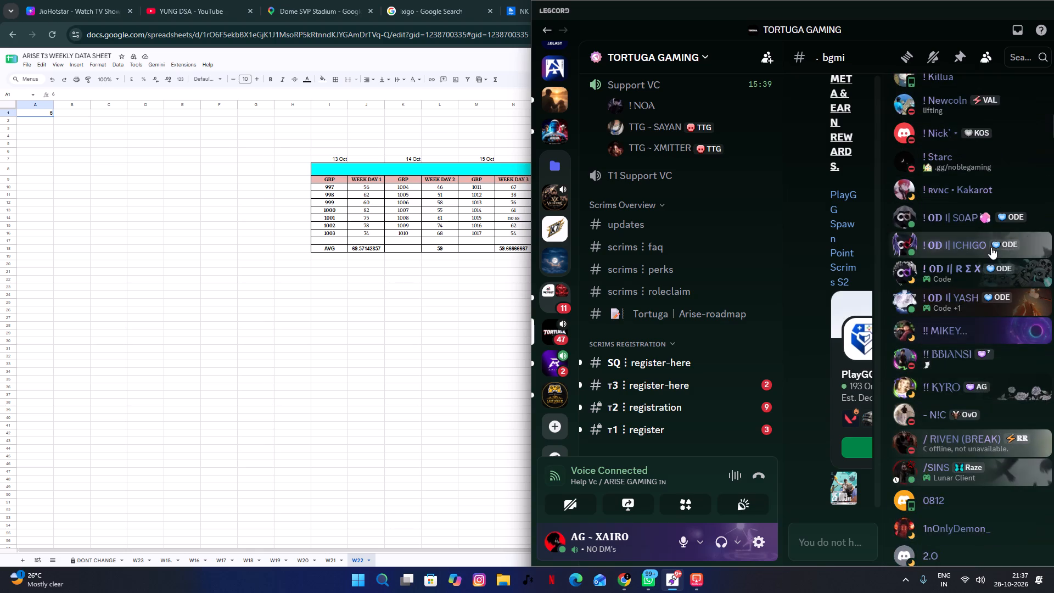
scroll(991, 247, down, 4)
scroll(991, 247, up, 19)
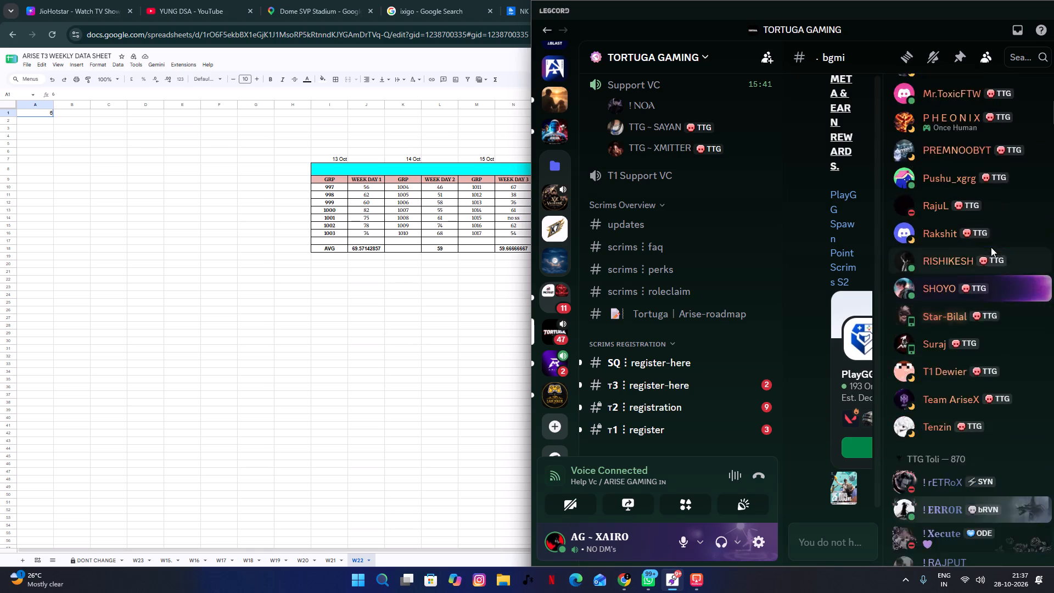
scroll(991, 247, up, 20)
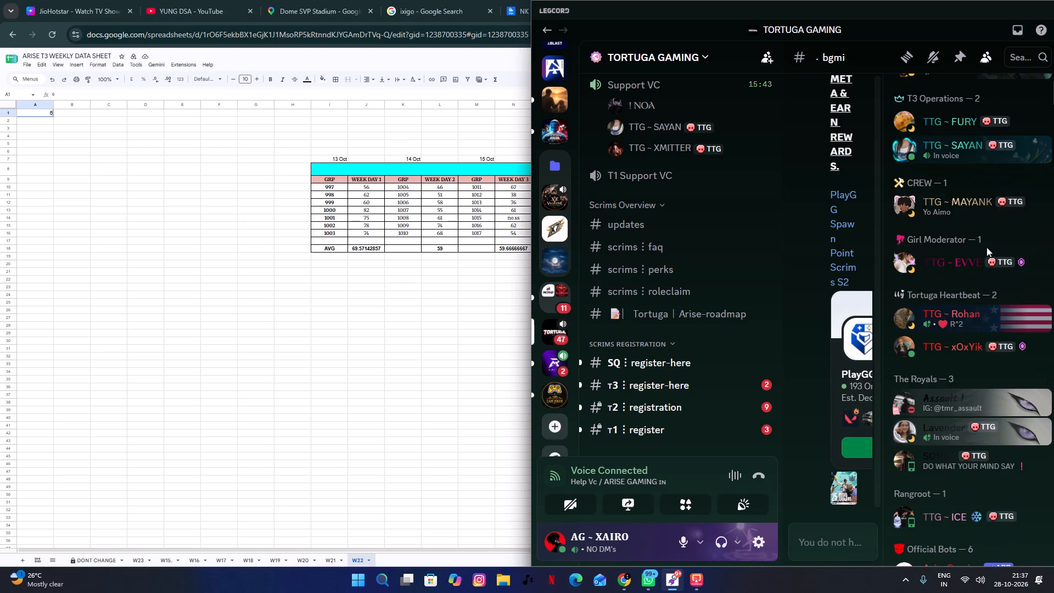
scroll(986, 247, up, 10)
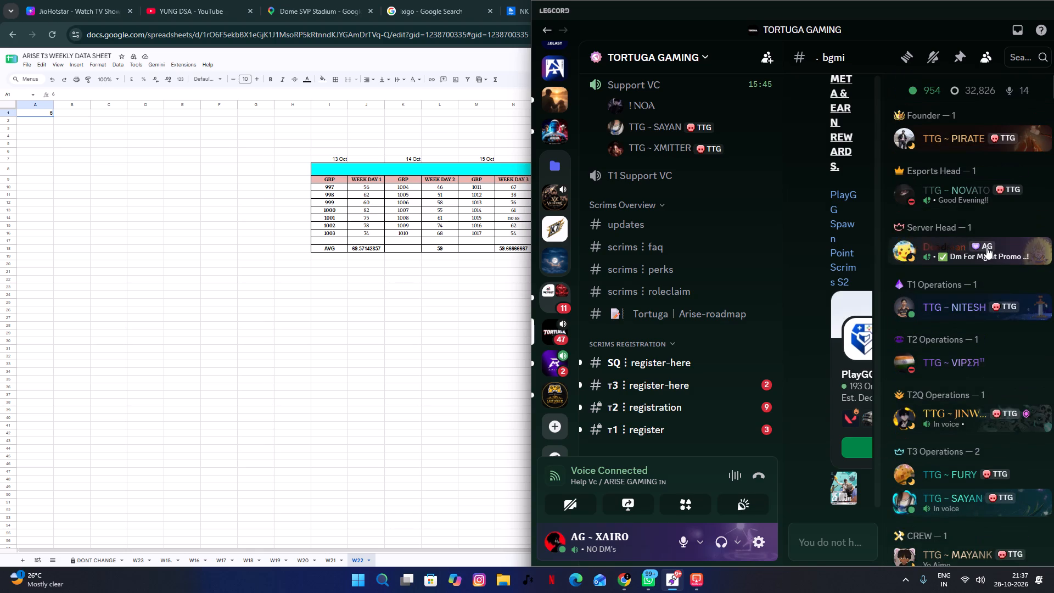
scroll(986, 247, down, 6)
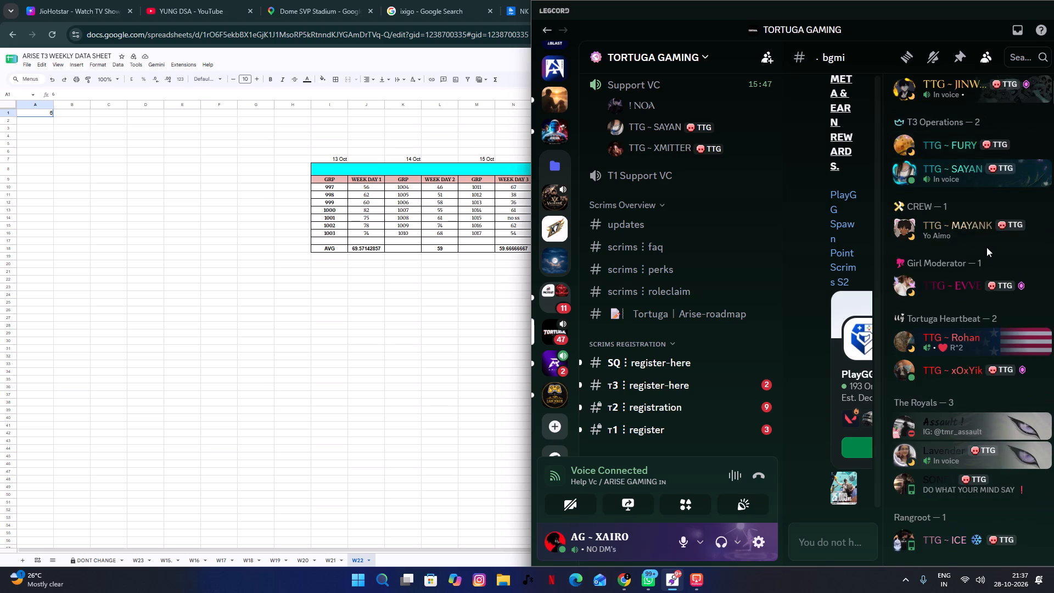
scroll(986, 247, down, 1)
Look back through TORTUGA GAMING's support and community voice channels to examine who is connected.
scroll(554, 317, up, 5)
scroll(600, 296, up, 4)
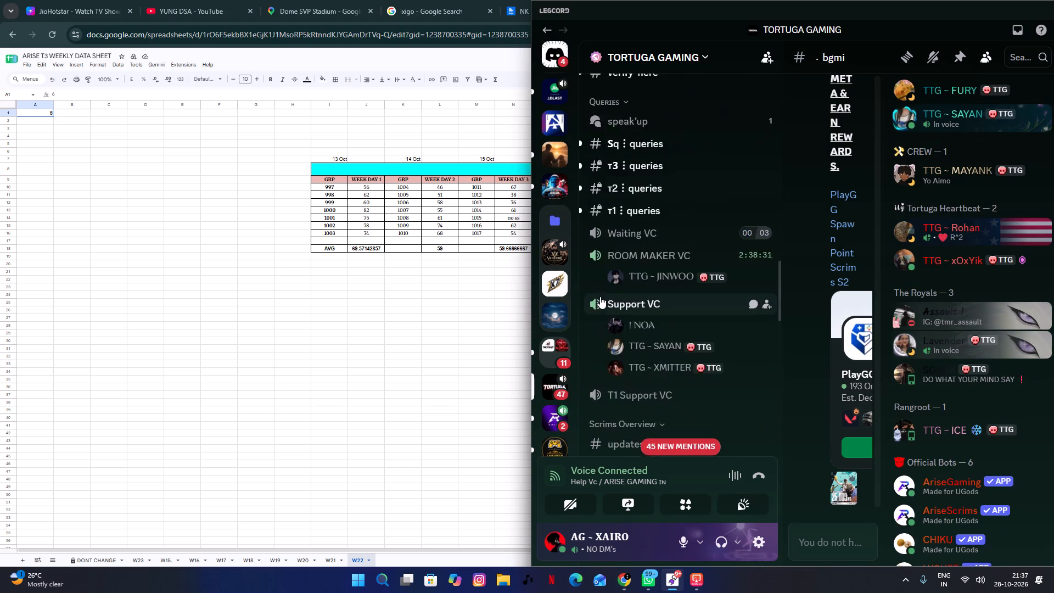
scroll(600, 296, up, 10)
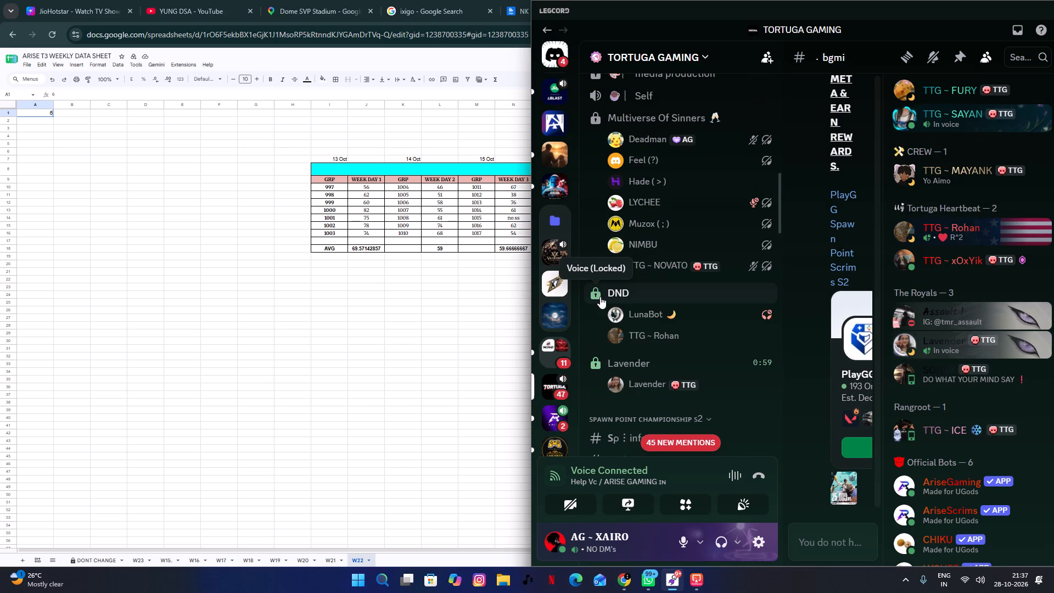
scroll(600, 296, up, 3)
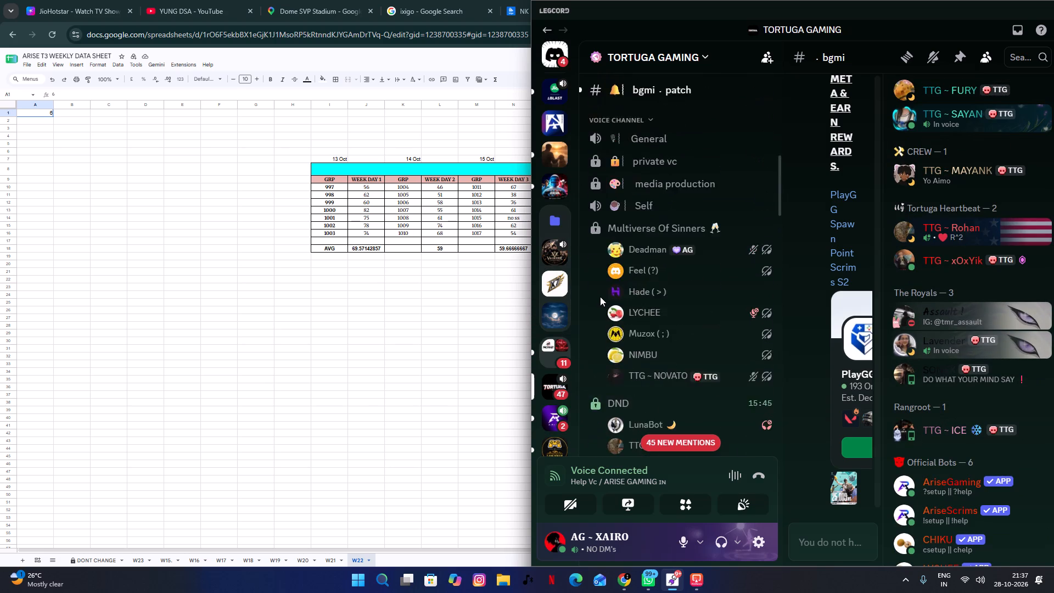
scroll(600, 296, down, 2)
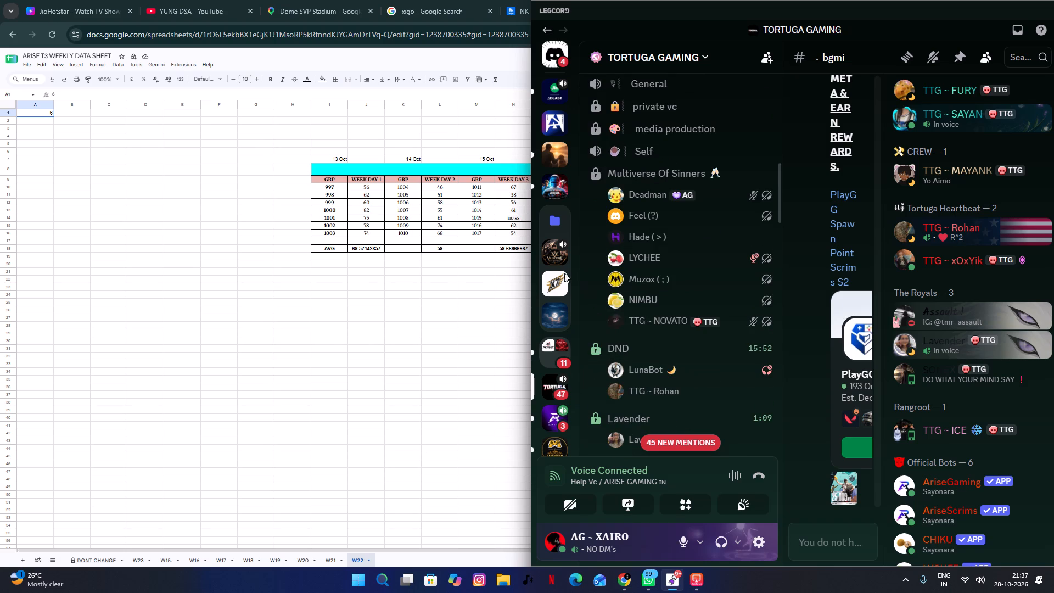
scroll(548, 256, down, 1)
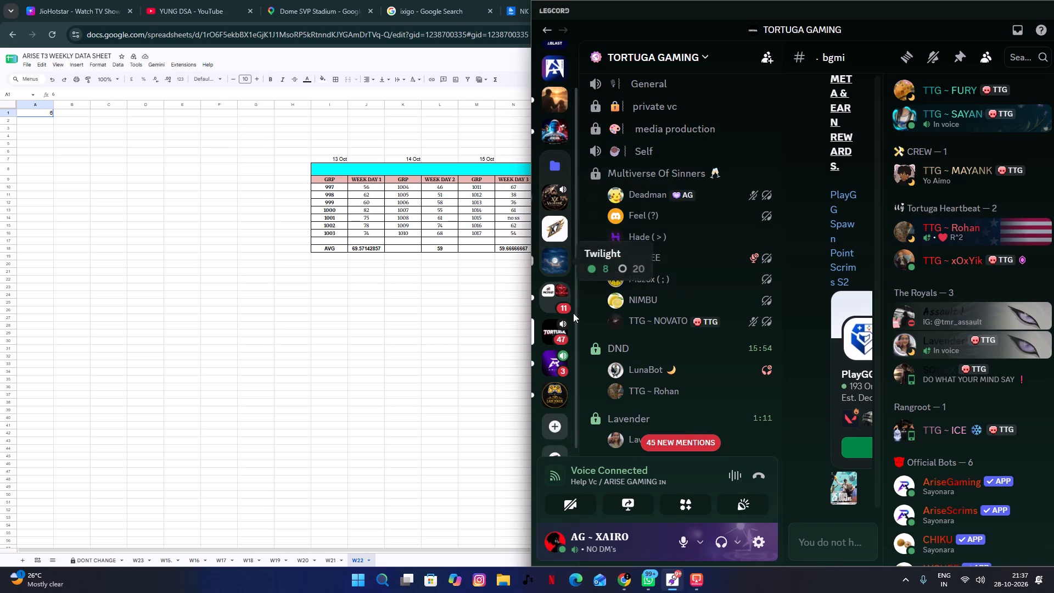
Return to the ARISE GAMING server and check the members connected to Help Vc.
click(550, 360)
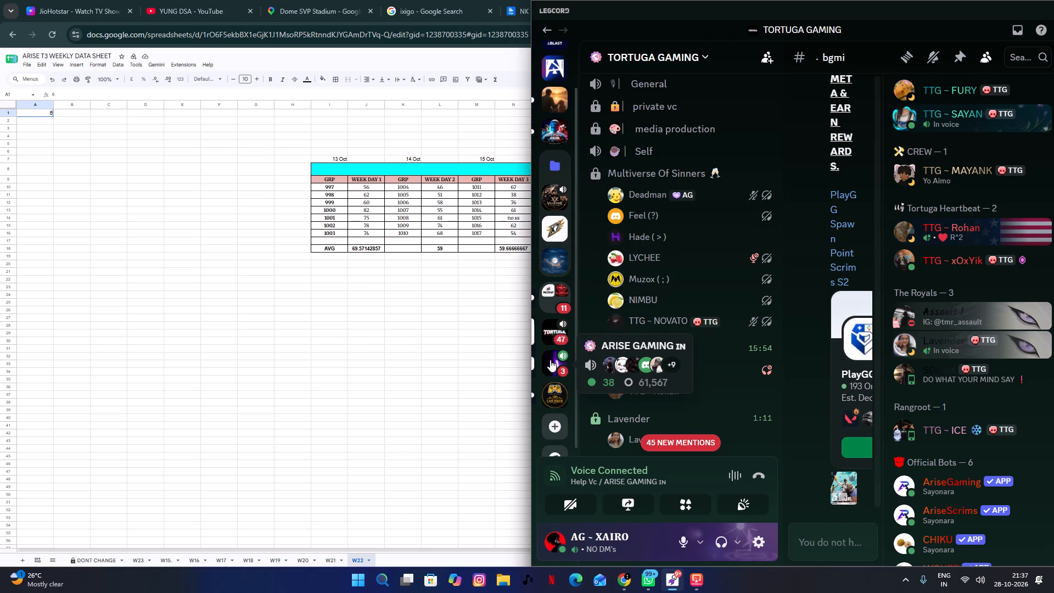
scroll(597, 280, down, 14)
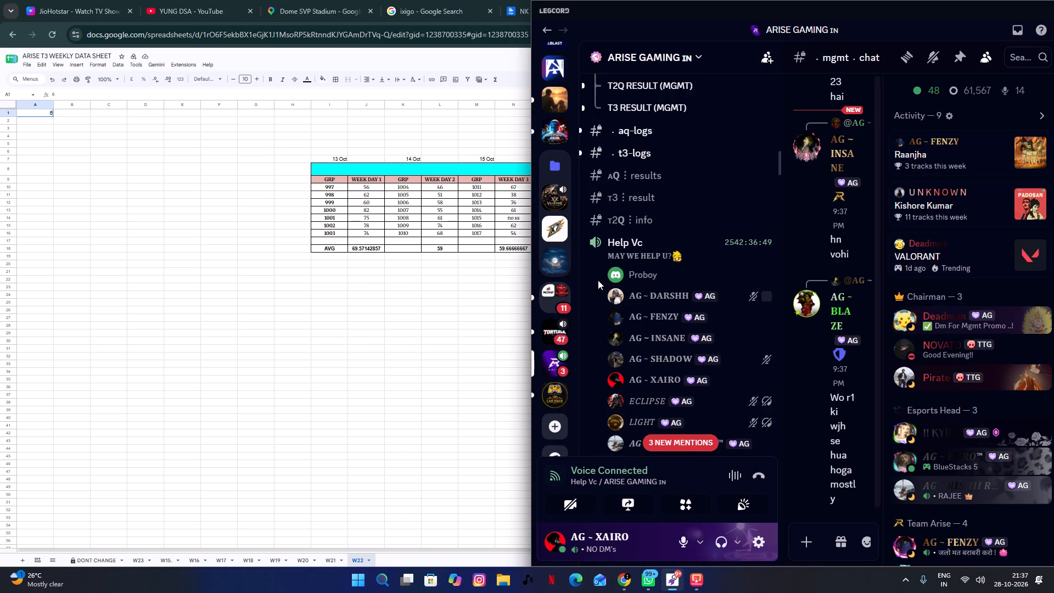
scroll(598, 280, down, 1)
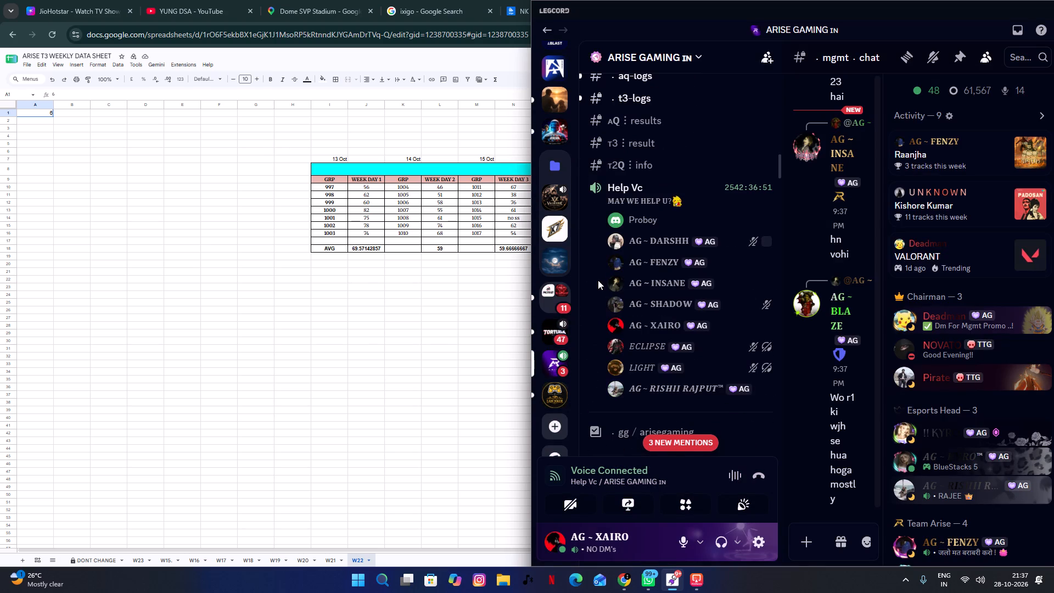
Hide the member list in mgmt chat and check its latest messages and the Help Vc members.
click(984, 63)
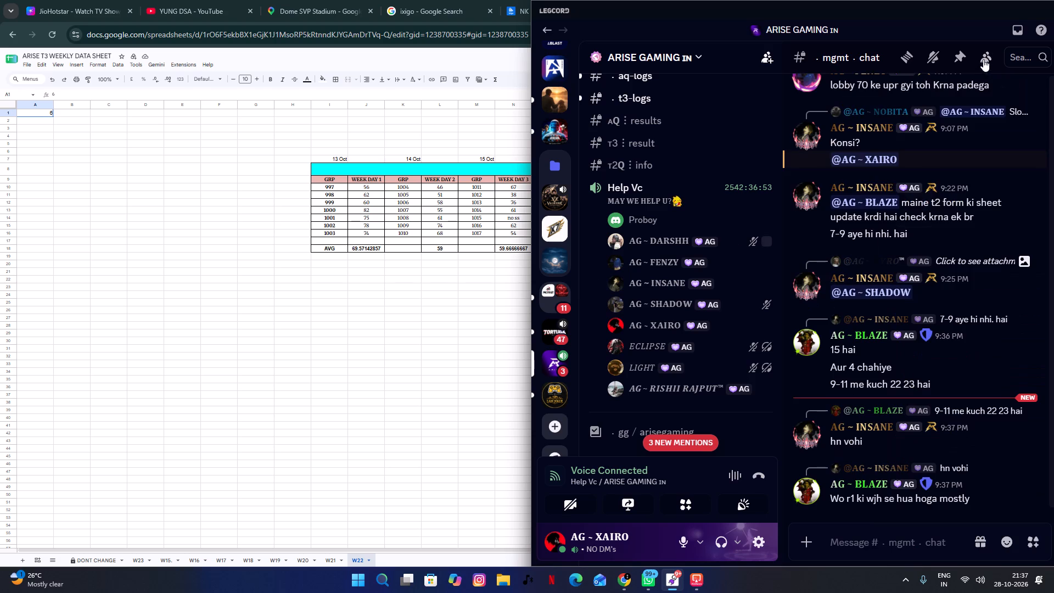
scroll(982, 231, down, 5)
scroll(694, 301, up, 5)
scroll(694, 301, down, 10)
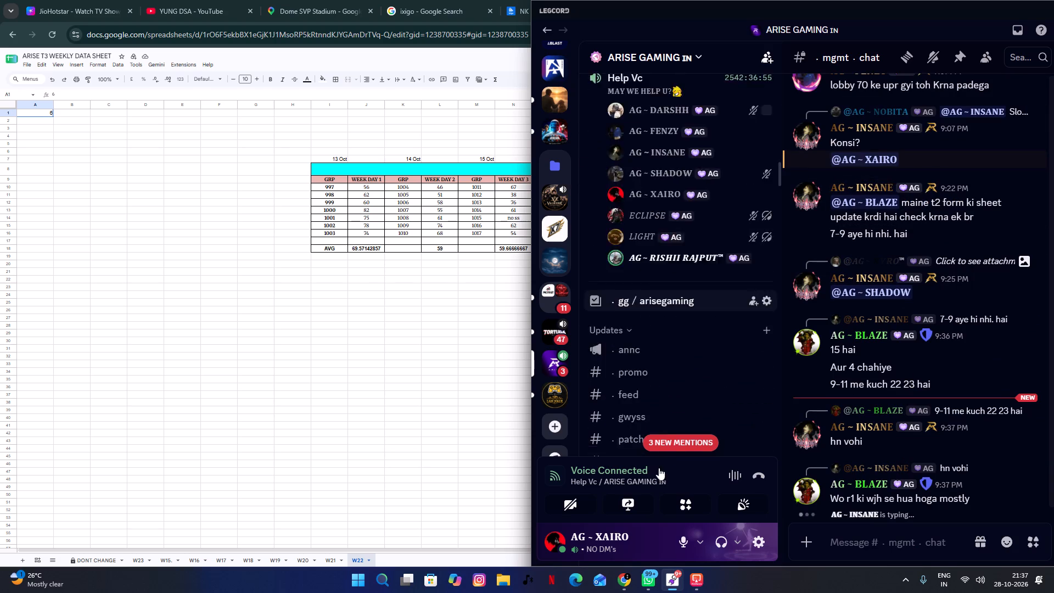
Go through the new mentions to ticket-0544 and send the applicant the reply "tag me".
click(682, 427)
click(683, 434)
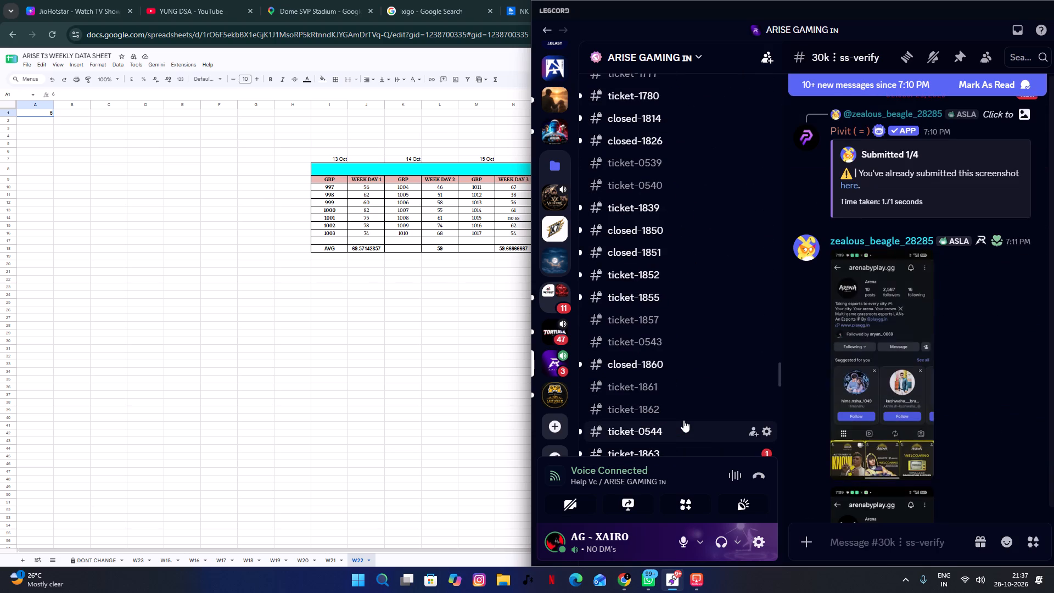
click(683, 424)
scroll(881, 422, down, 5)
click(887, 540)
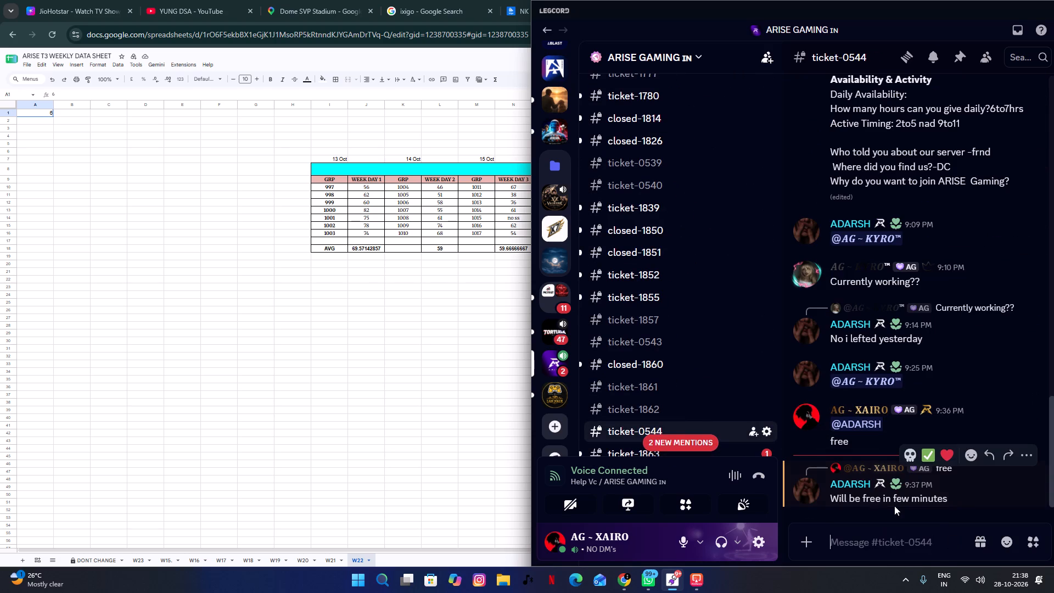
text(tag e)
key(BackSpace)
key(e)
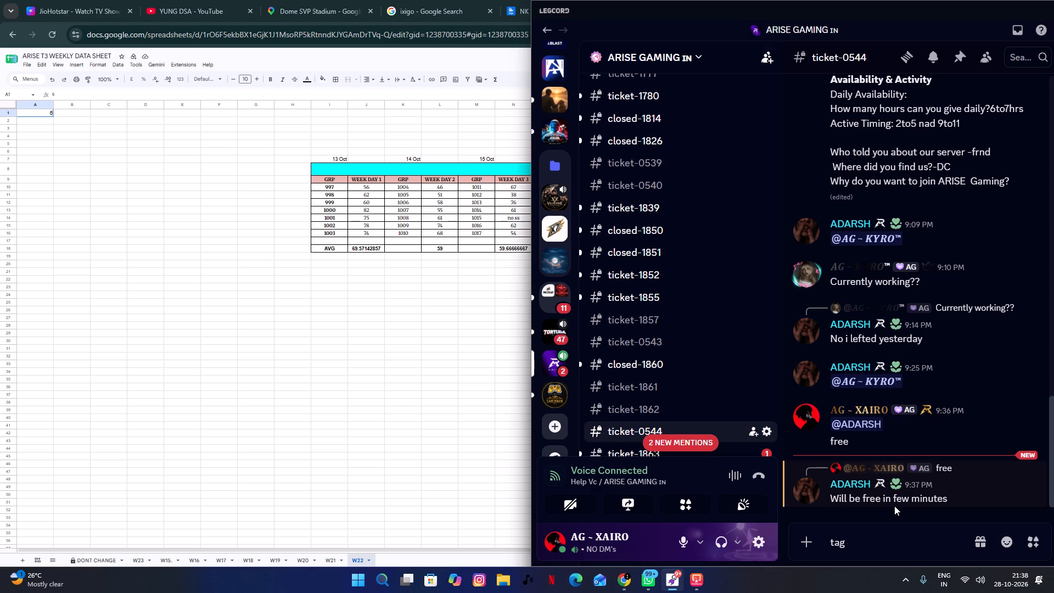
key(BackSpace)
text(me)
key(Return)
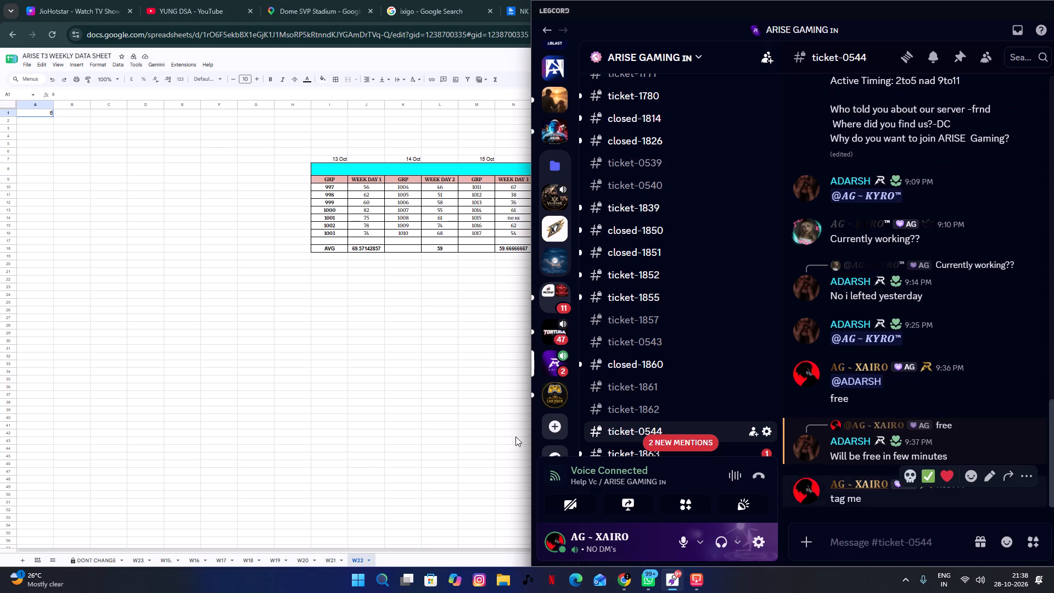
Return to Help Vc in the channel list and check who is connected.
scroll(515, 437, up, 5)
scroll(654, 267, up, 20)
scroll(654, 267, up, 11)
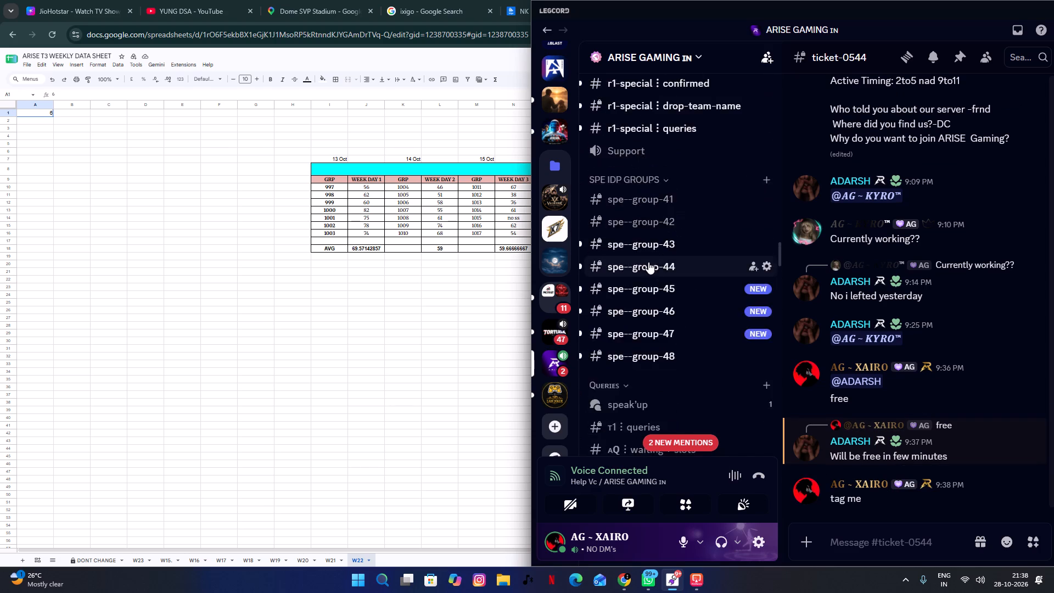
scroll(648, 262, up, 17)
scroll(642, 250, up, 10)
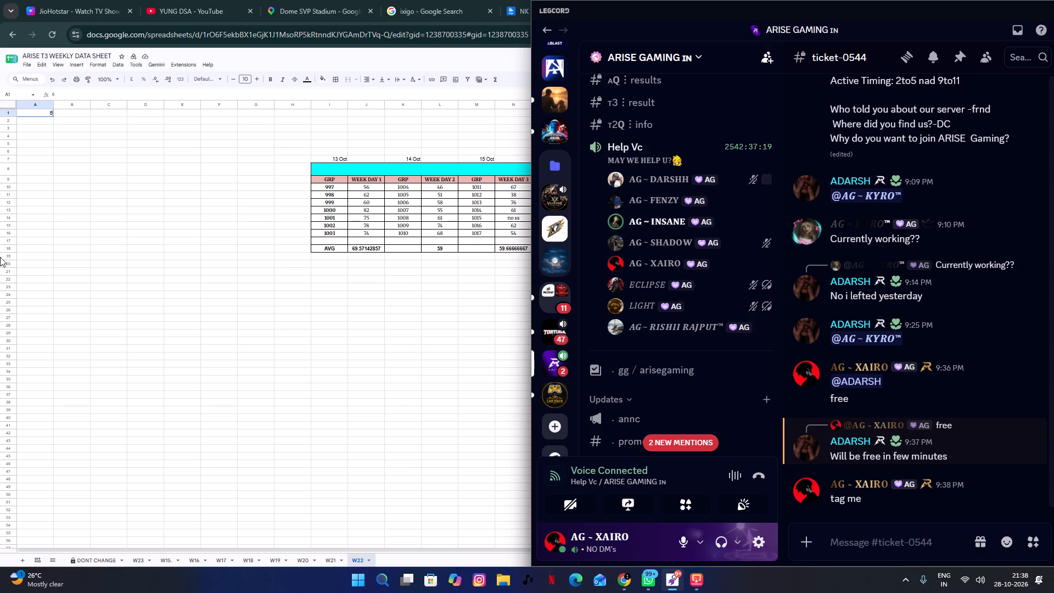
Switch to the ARISE T3 WEEKLY DATA SHEET in Chrome and examine the BOTH MATCH AVG DATA table on sheet W22.
click(167, 232)
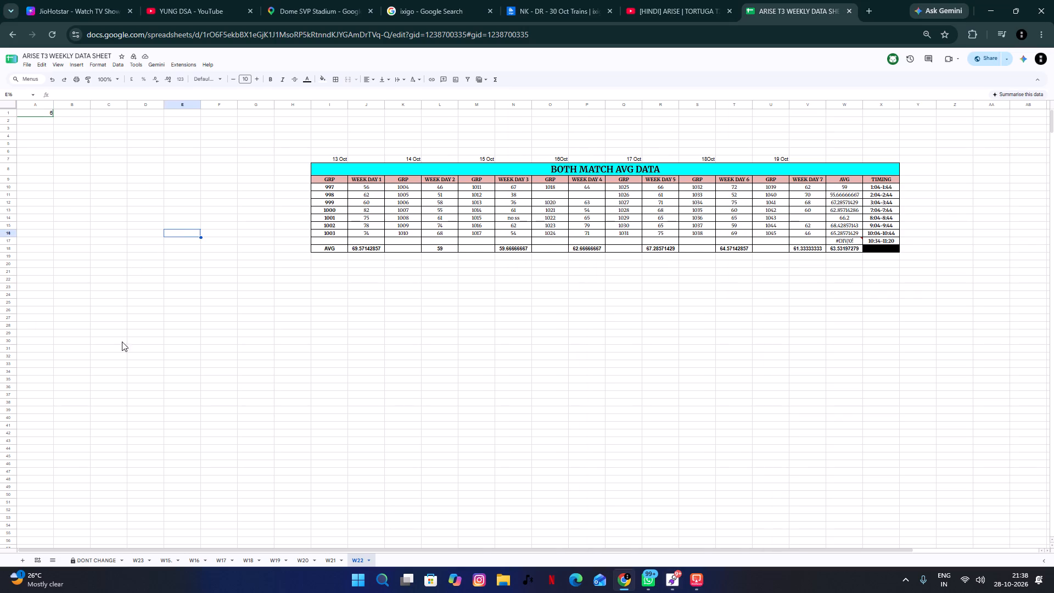
scroll(297, 298, up, 4)
click(564, 93)
click(565, 247)
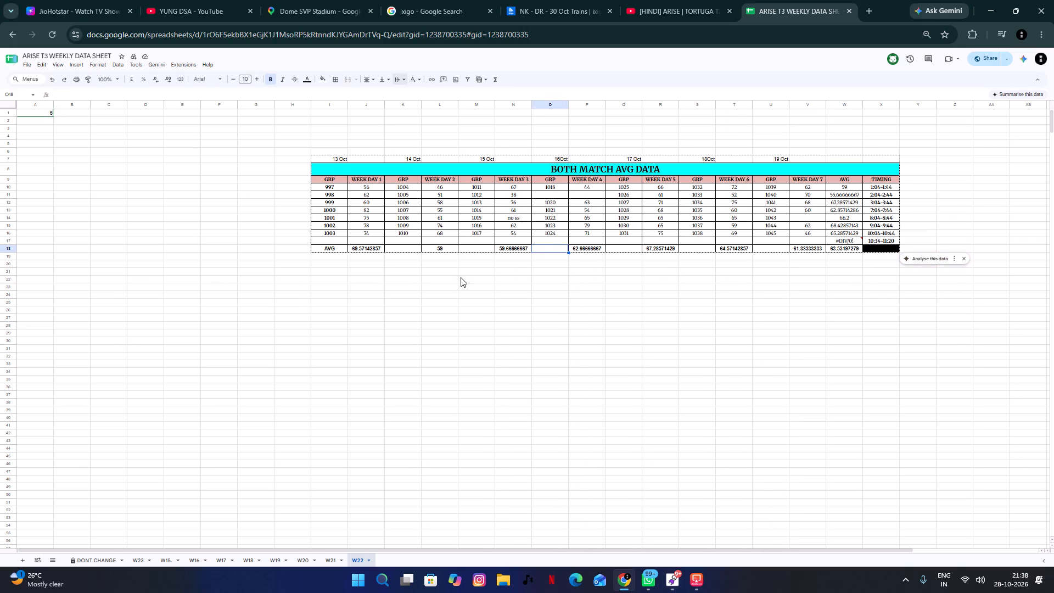
scroll(476, 272, up, 4)
scroll(432, 278, up, 2)
click(494, 287)
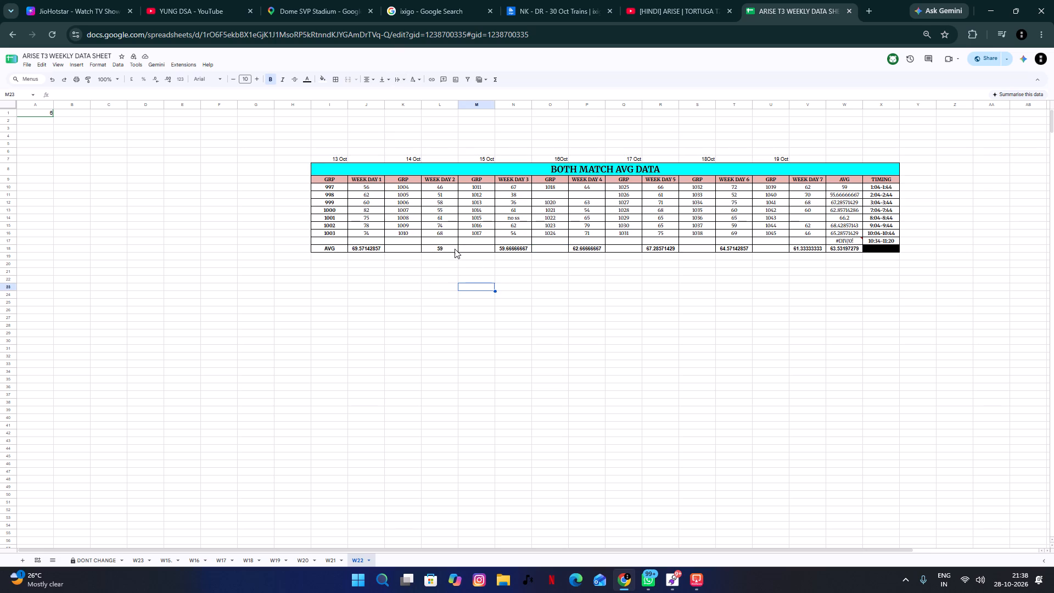
click(674, 574)
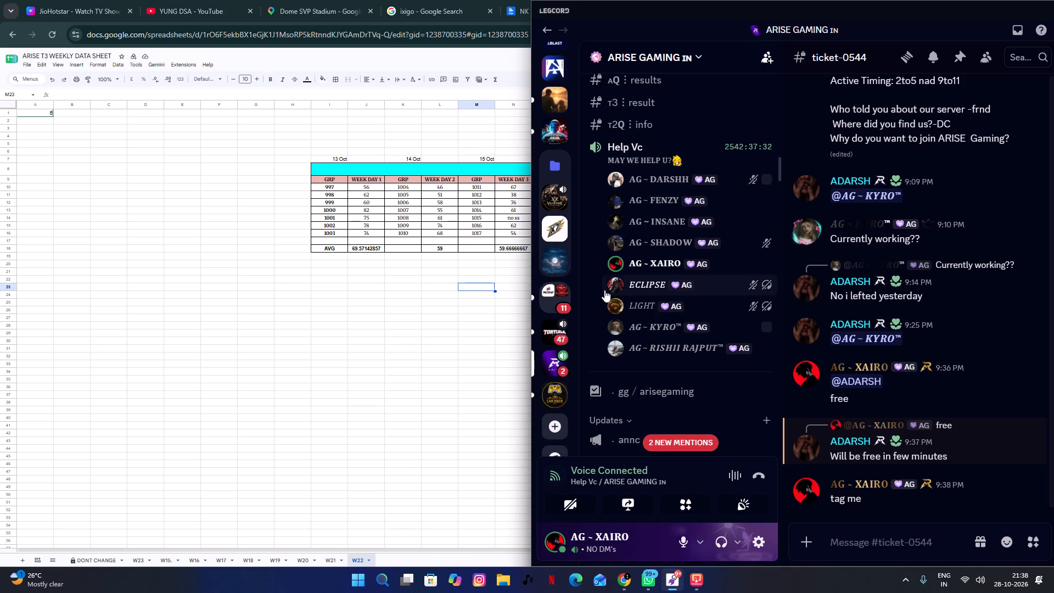
scroll(419, 280, up, 5)
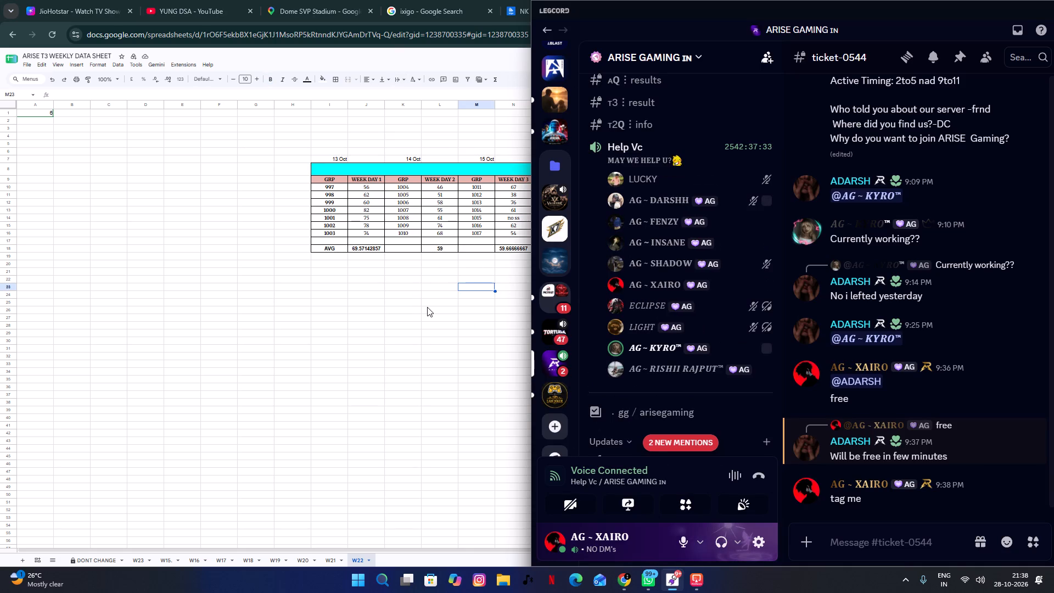
click(428, 322)
scroll(635, 315, up, 3)
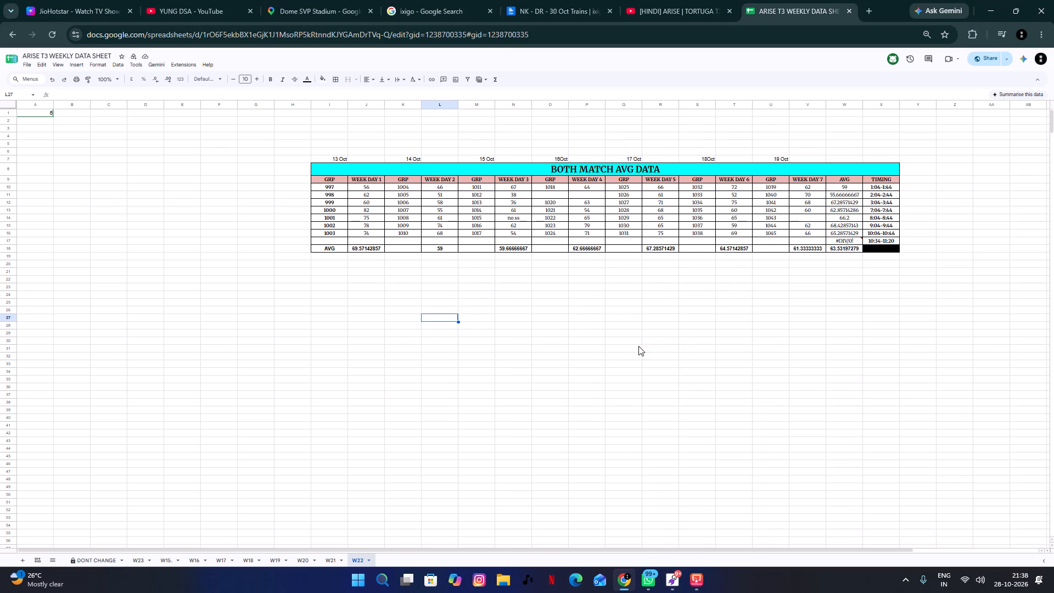
scroll(621, 331, up, 2)
ctrl+scroll(592, 339, up, 1)
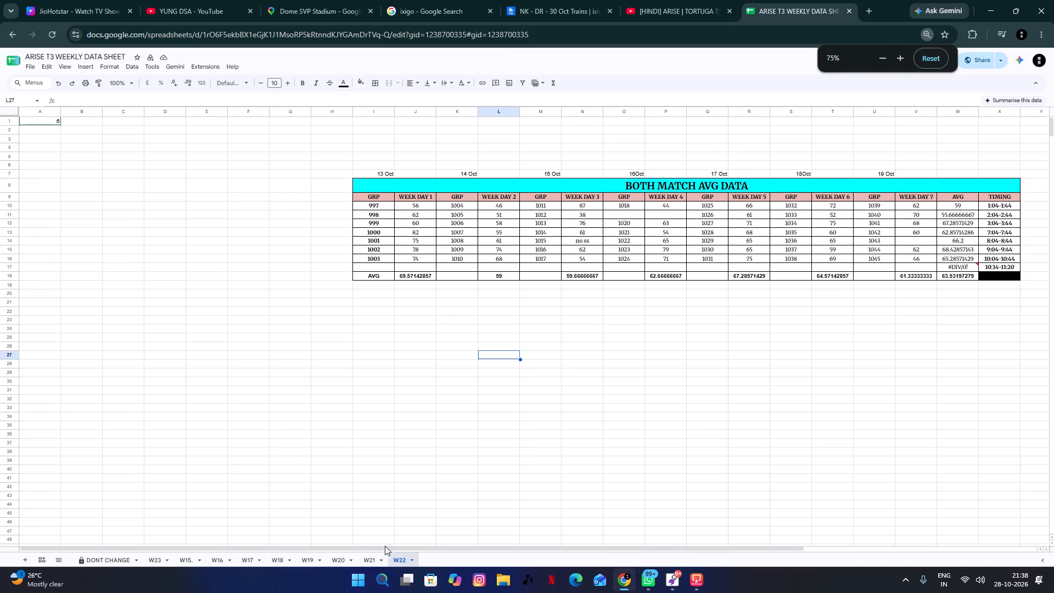
drag(429, 550, 517, 574)
click(573, 505)
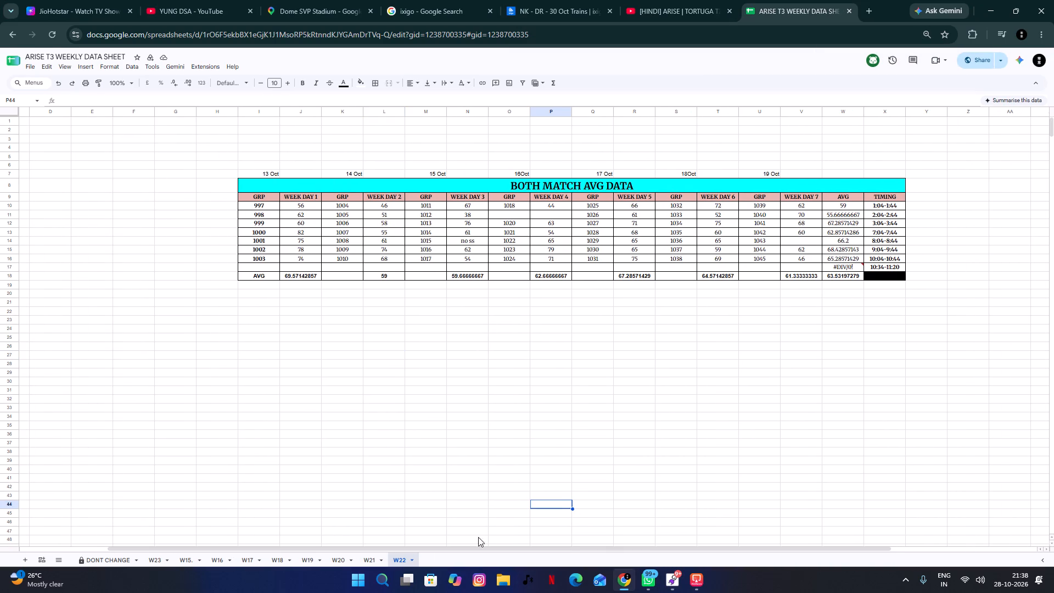
Switch back to Legcord and open the mgmt work channel to examine the staff's assigned groups and time slots.
click(663, 578)
scroll(684, 341, up, 16)
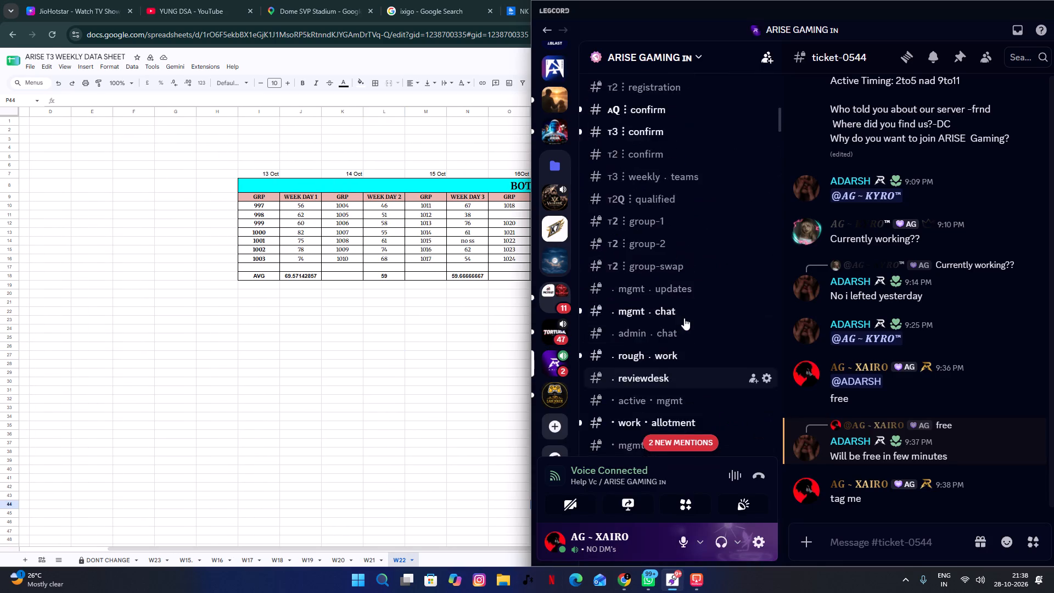
scroll(684, 318, up, 8)
scroll(684, 304, down, 12)
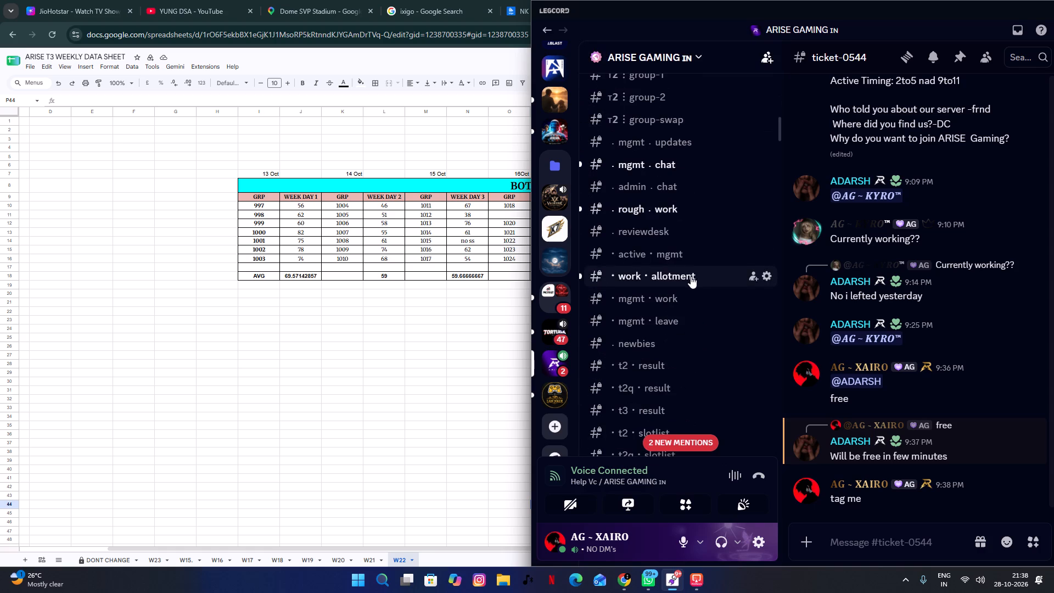
click(677, 301)
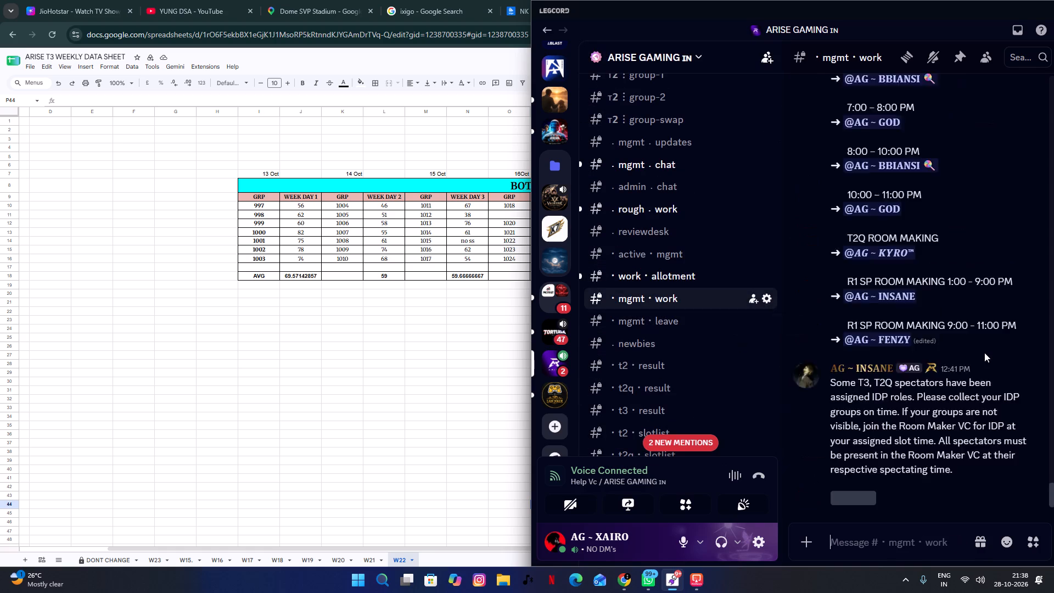
scroll(984, 353, up, 10)
scroll(665, 389, down, 11)
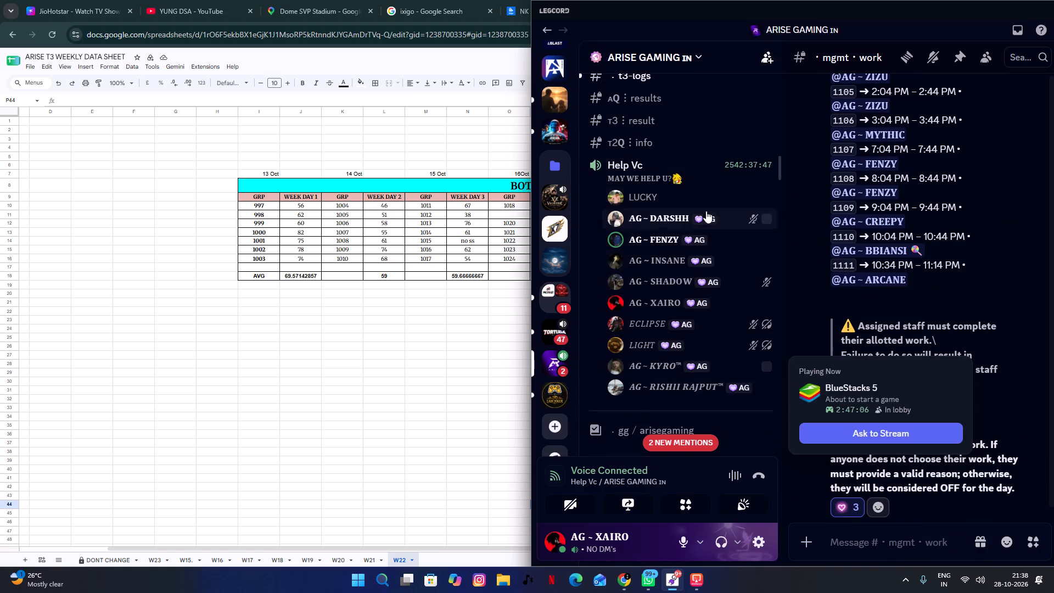
Open the profile of Help Vc member LUCKY and examine the full role list.
click(706, 204)
click(926, 461)
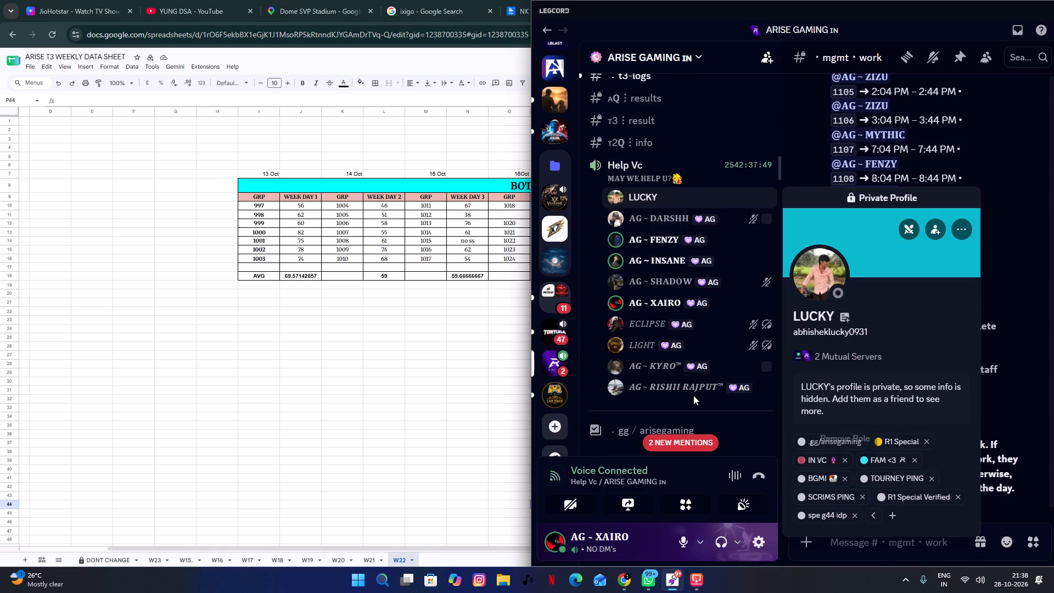
click(585, 255)
Open the spe--group-44 channel under SPE IDP GROUPS and look through its recent match posts.
scroll(615, 358, down, 11)
scroll(618, 382, up, 1)
scroll(618, 384, down, 4)
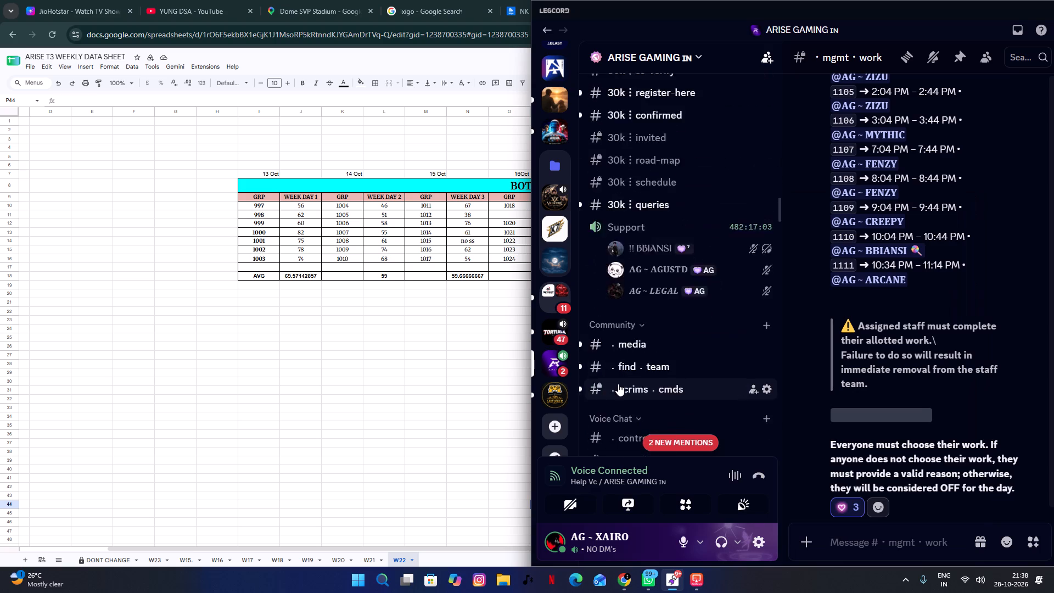
scroll(618, 384, down, 9)
click(686, 379)
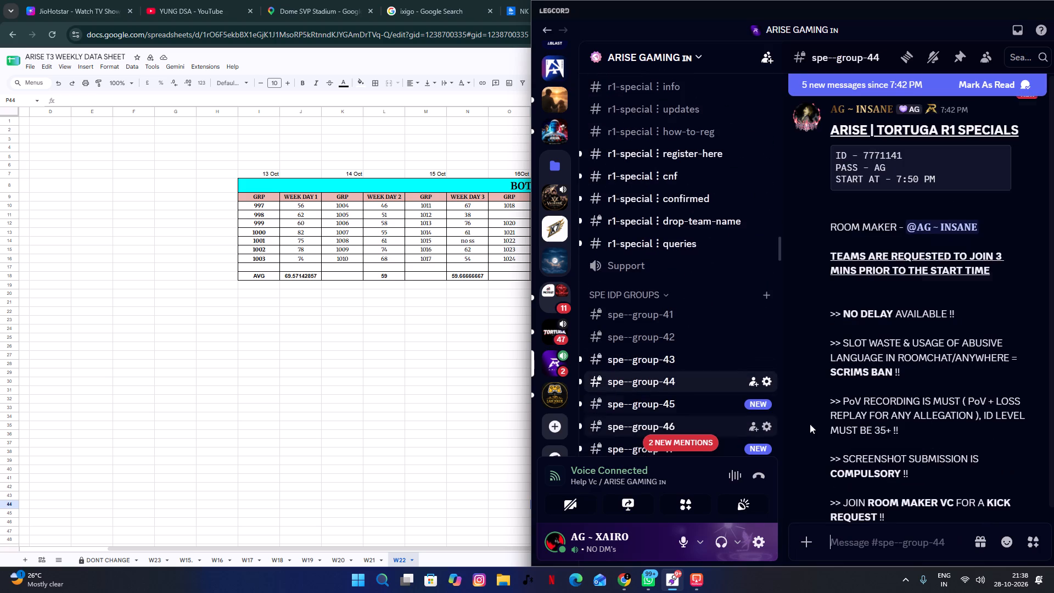
scroll(941, 418, up, 5)
scroll(938, 415, down, 17)
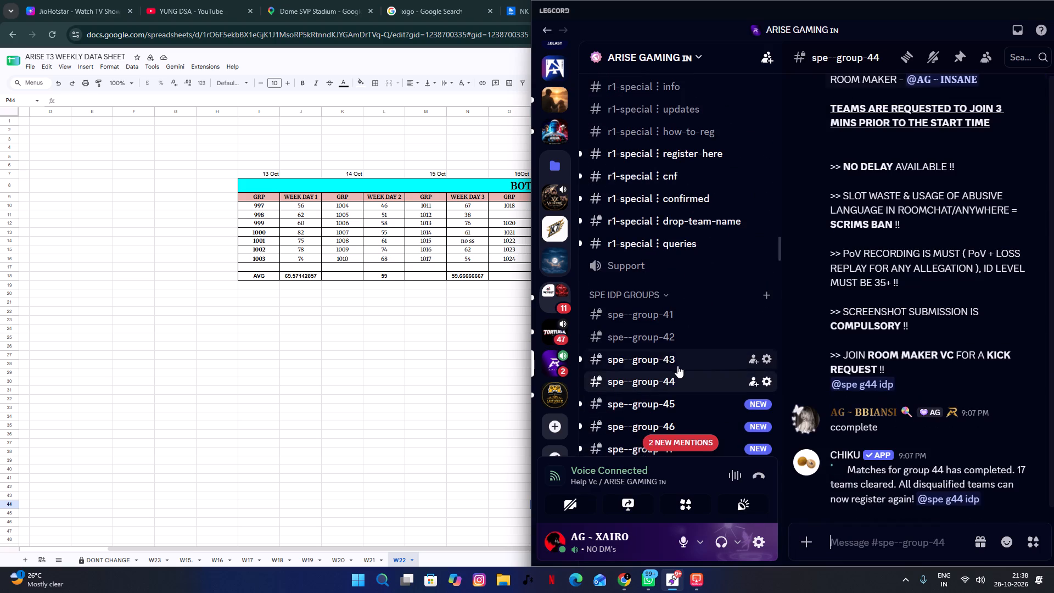
Reopen LUCKY's profile from Help Vc and check the expanded roles against the group 44 channel.
scroll(676, 365, up, 20)
scroll(676, 365, up, 3)
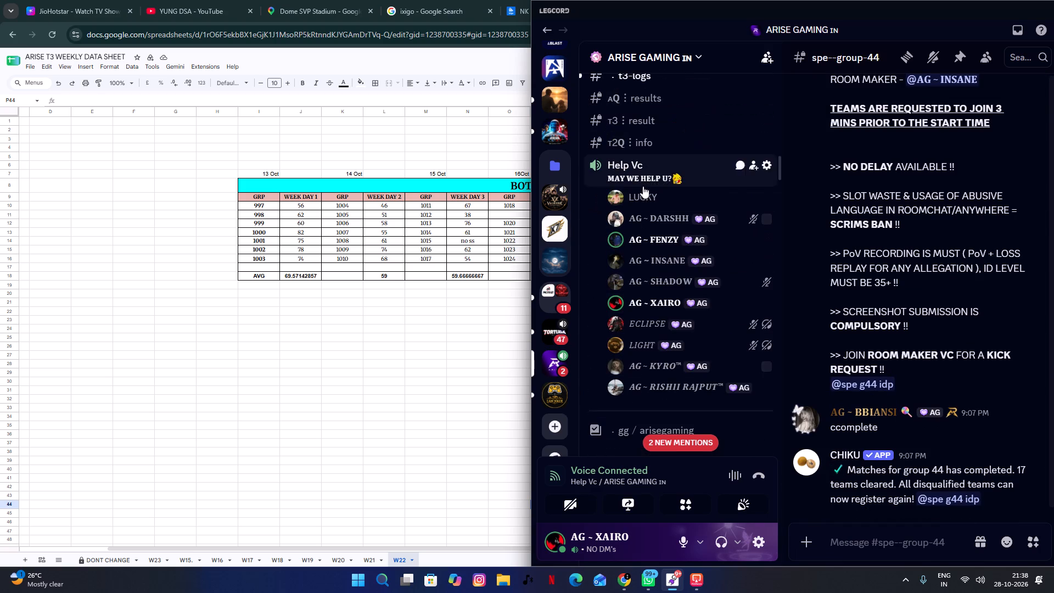
click(645, 194)
click(935, 460)
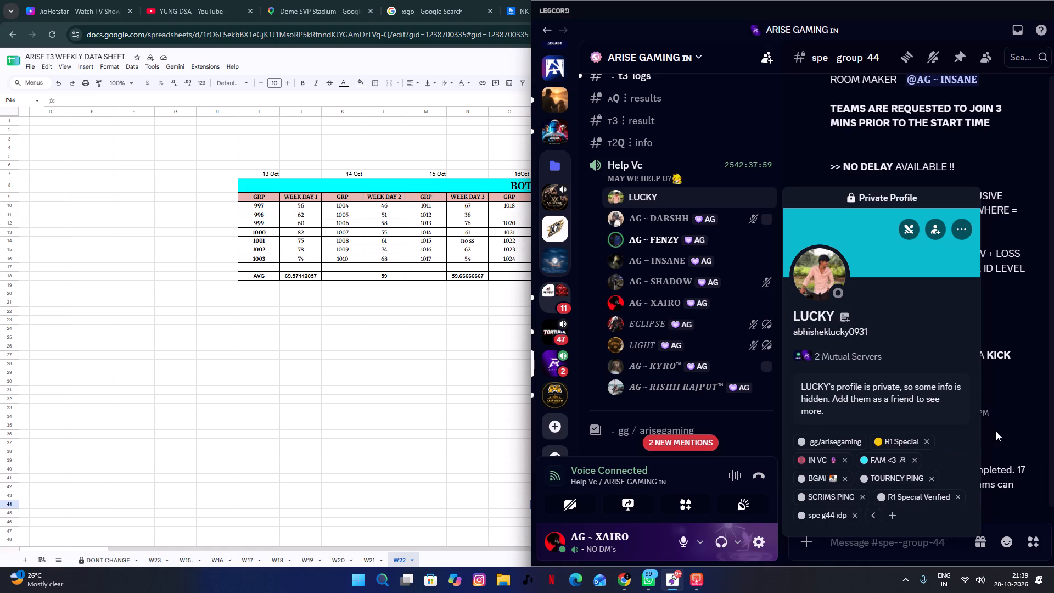
click(1020, 445)
Look back through spe--group-44 to find its match schedule and slot list.
scroll(978, 373, up, 4)
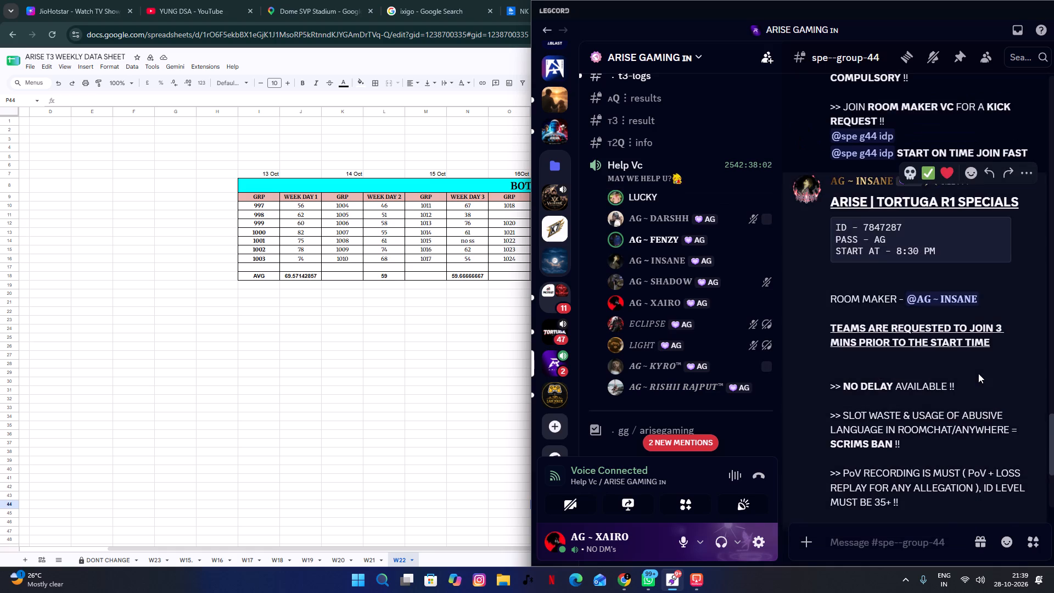
scroll(978, 372, down, 11)
scroll(978, 372, up, 17)
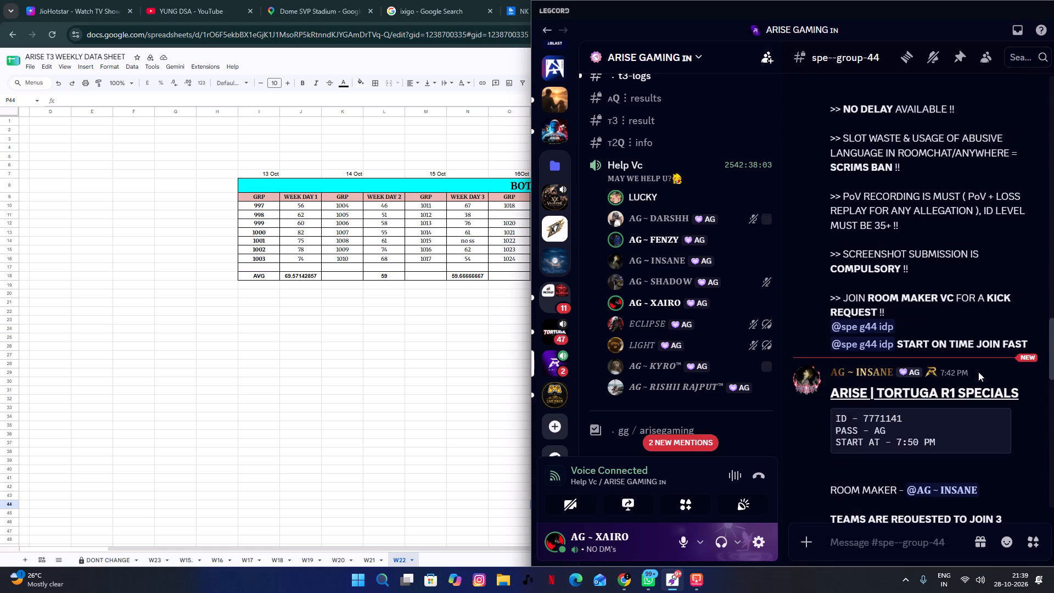
scroll(978, 372, up, 20)
scroll(978, 372, up, 2)
scroll(978, 372, down, 3)
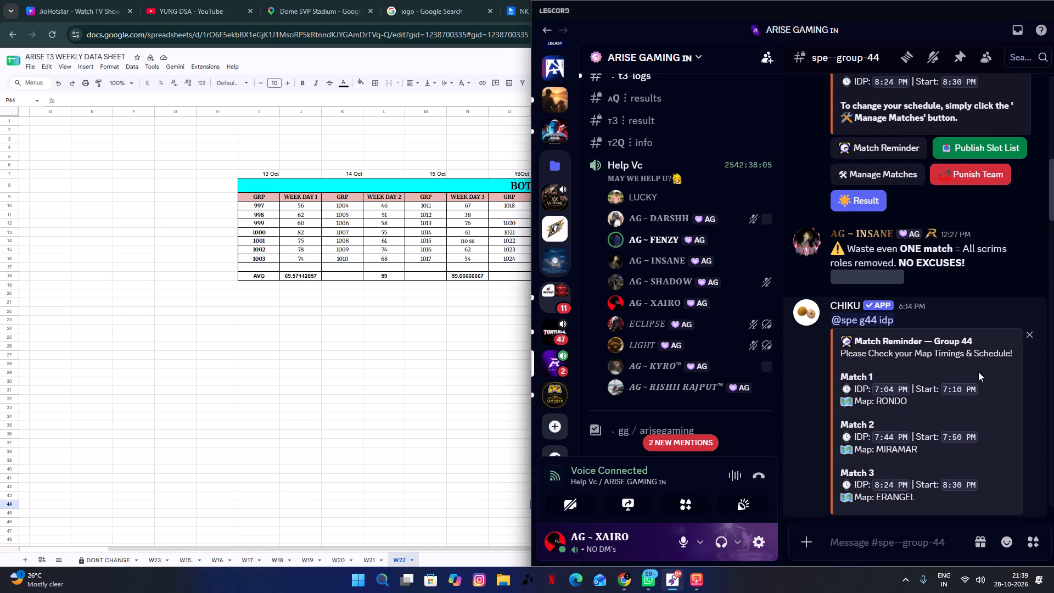
scroll(978, 372, down, 5)
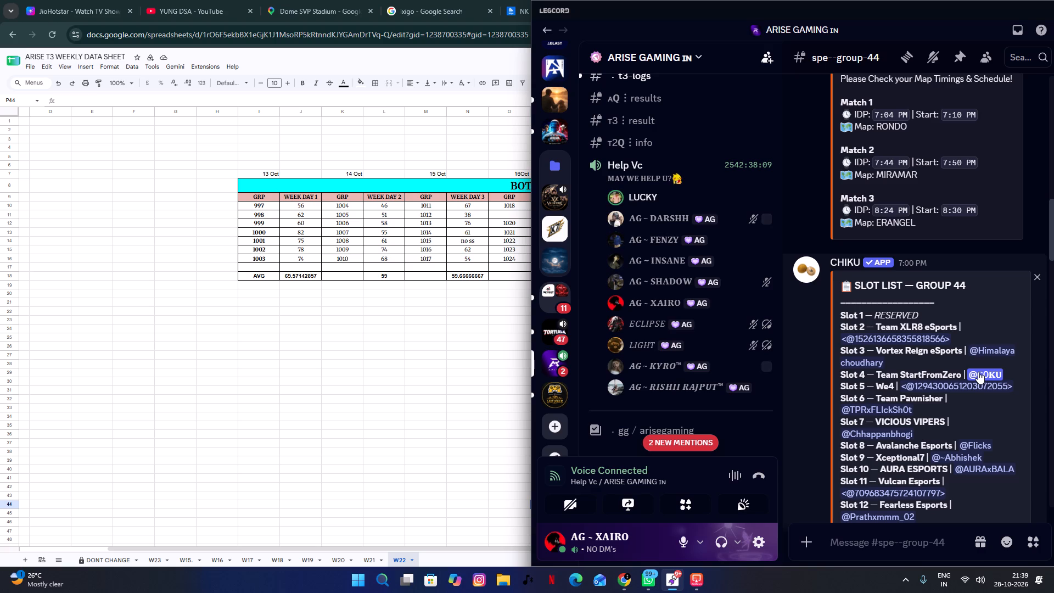
Check LUCKY's full role list once more from Help Vc.
click(632, 199)
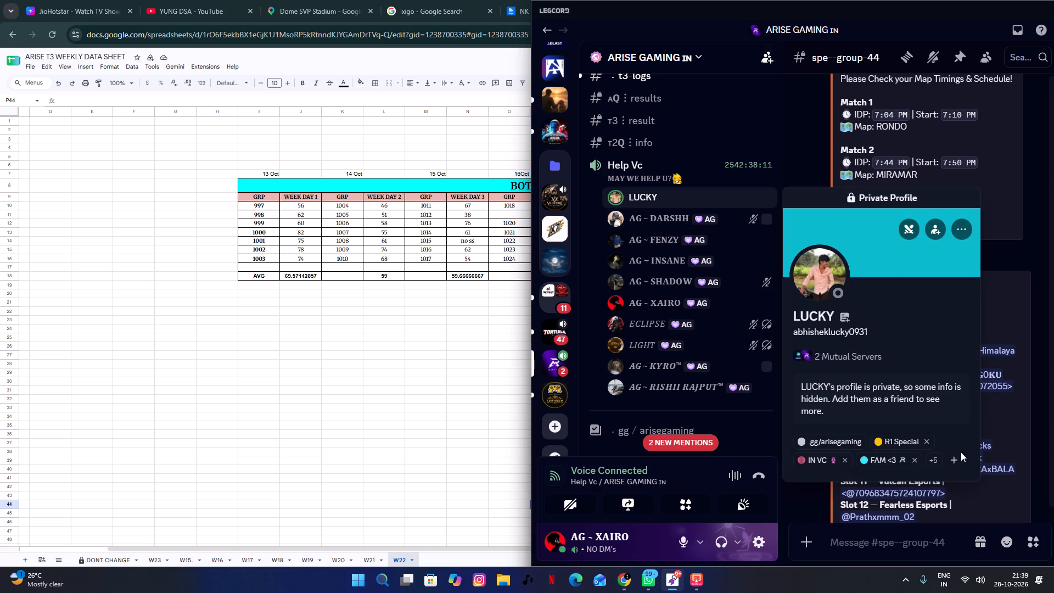
click(934, 458)
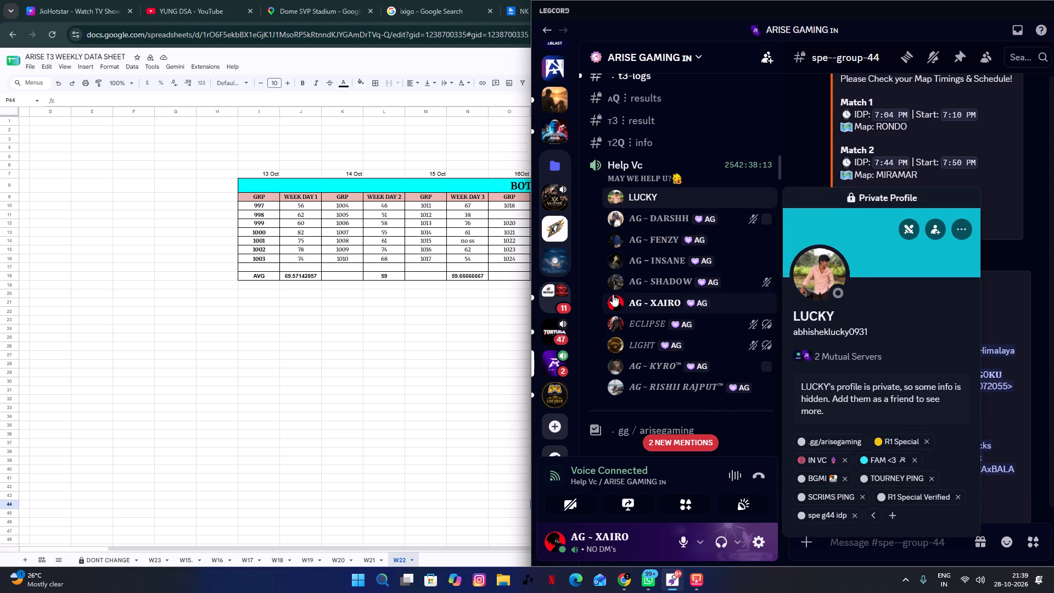
click(588, 264)
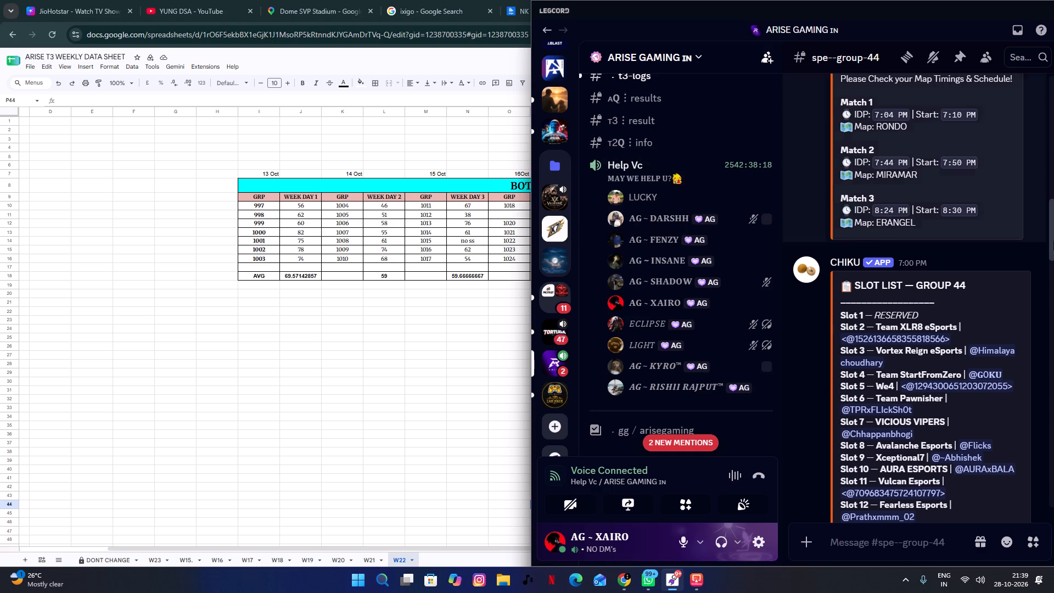
Examine the full Group 44 slot list in spe--group-44 for the teams and their registered members.
scroll(1053, 241, up, 5)
scroll(1048, 242, down, 2)
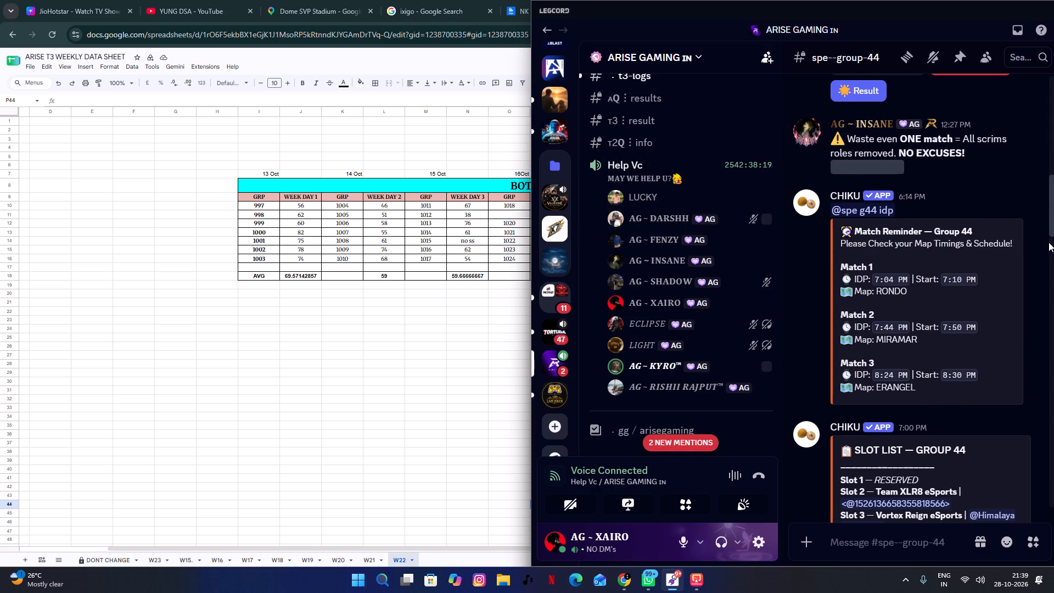
scroll(1049, 242, down, 6)
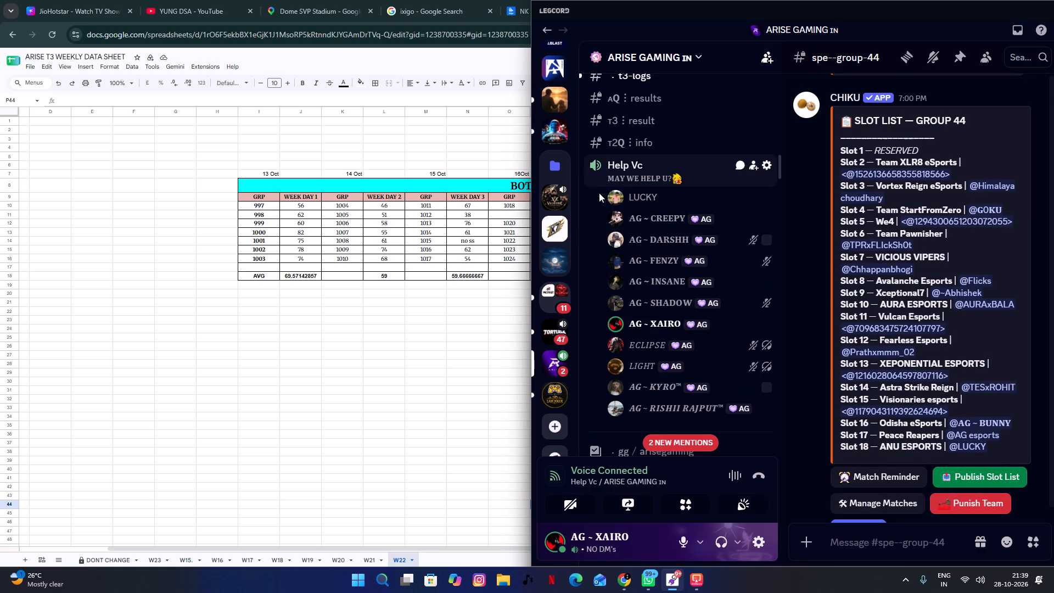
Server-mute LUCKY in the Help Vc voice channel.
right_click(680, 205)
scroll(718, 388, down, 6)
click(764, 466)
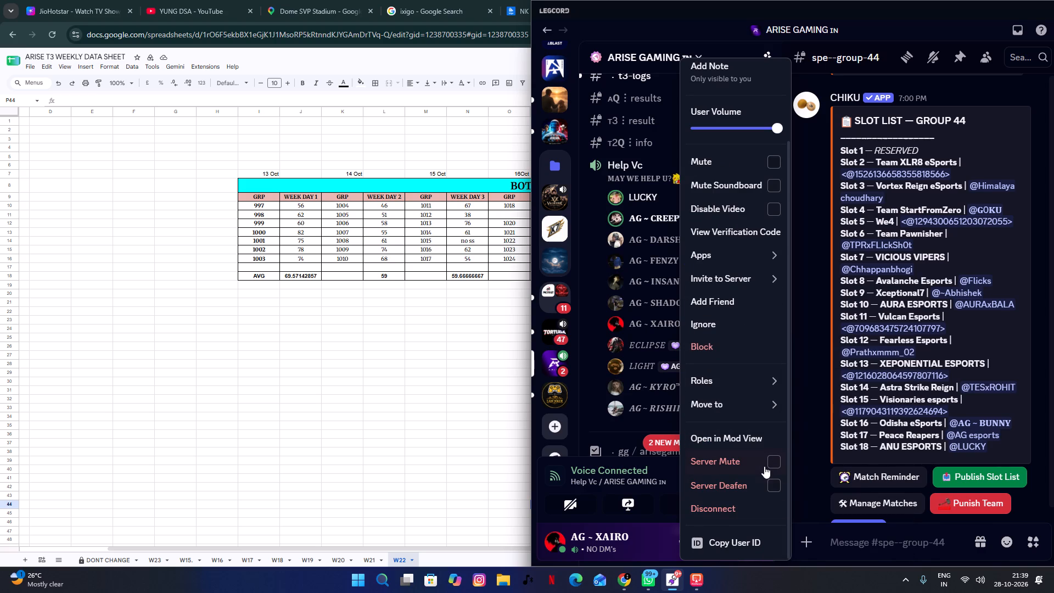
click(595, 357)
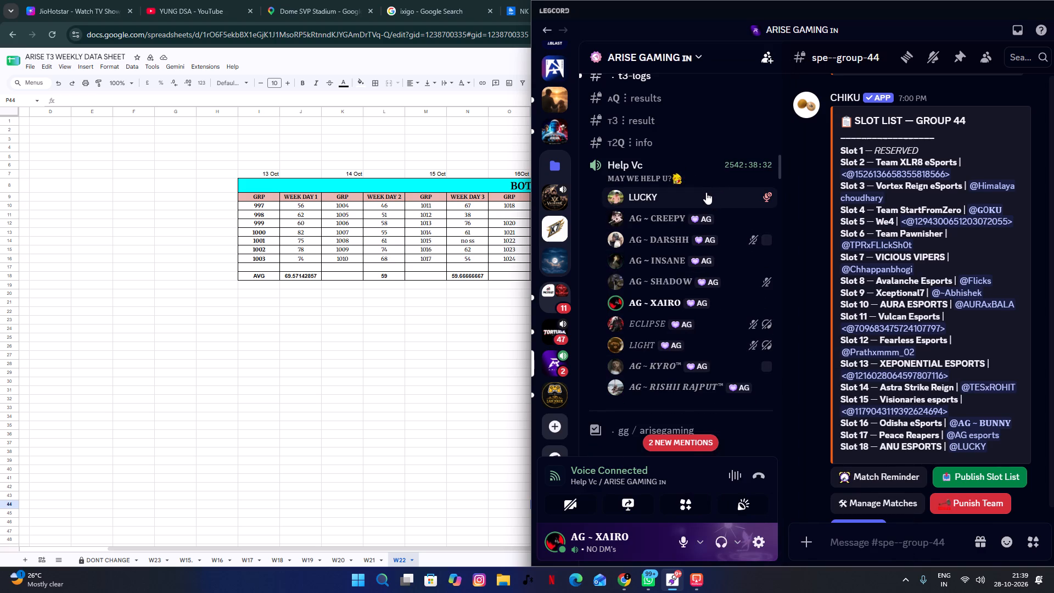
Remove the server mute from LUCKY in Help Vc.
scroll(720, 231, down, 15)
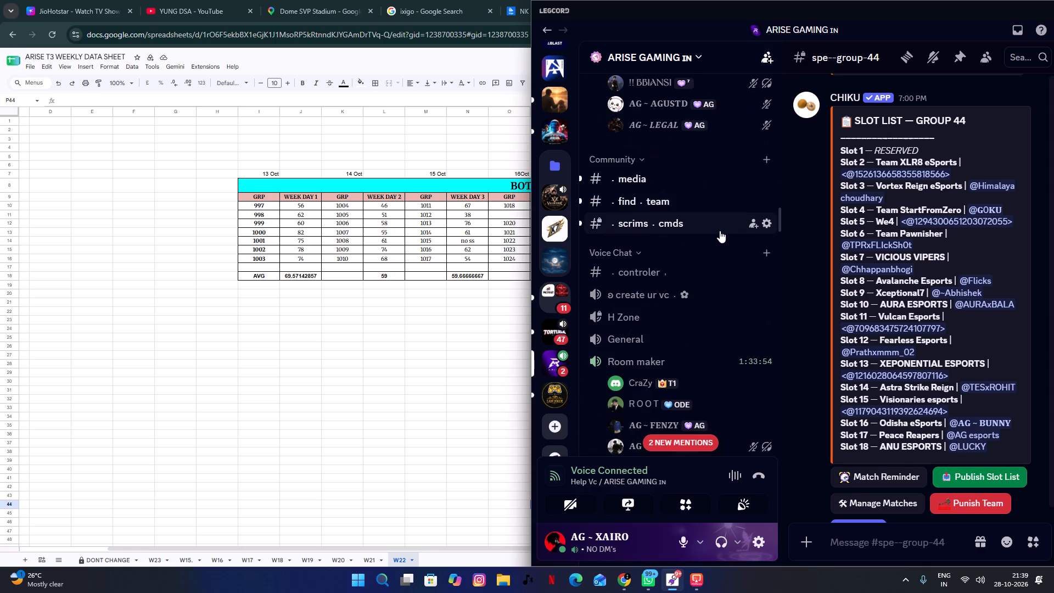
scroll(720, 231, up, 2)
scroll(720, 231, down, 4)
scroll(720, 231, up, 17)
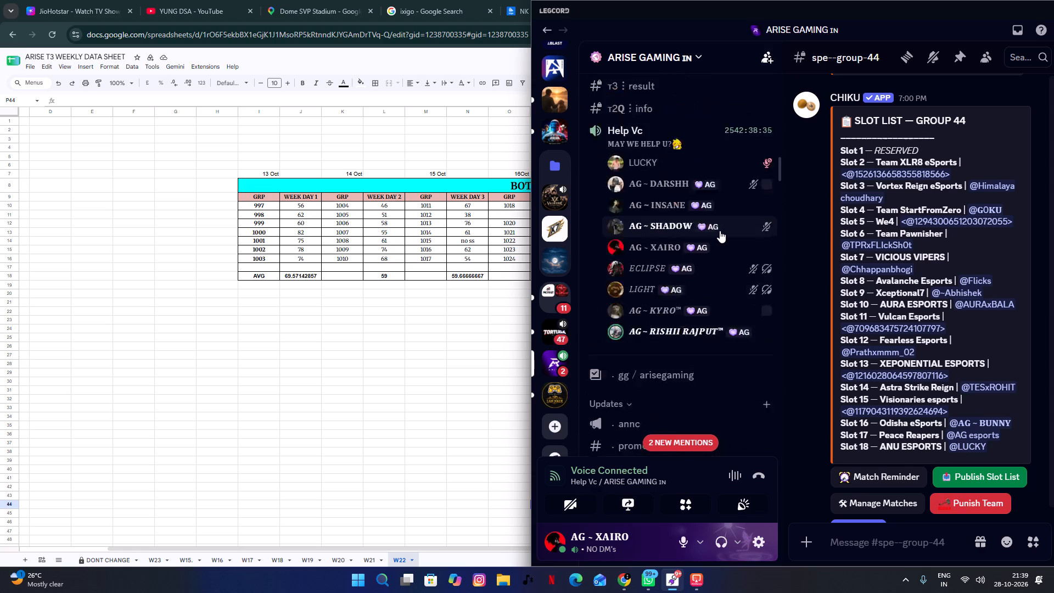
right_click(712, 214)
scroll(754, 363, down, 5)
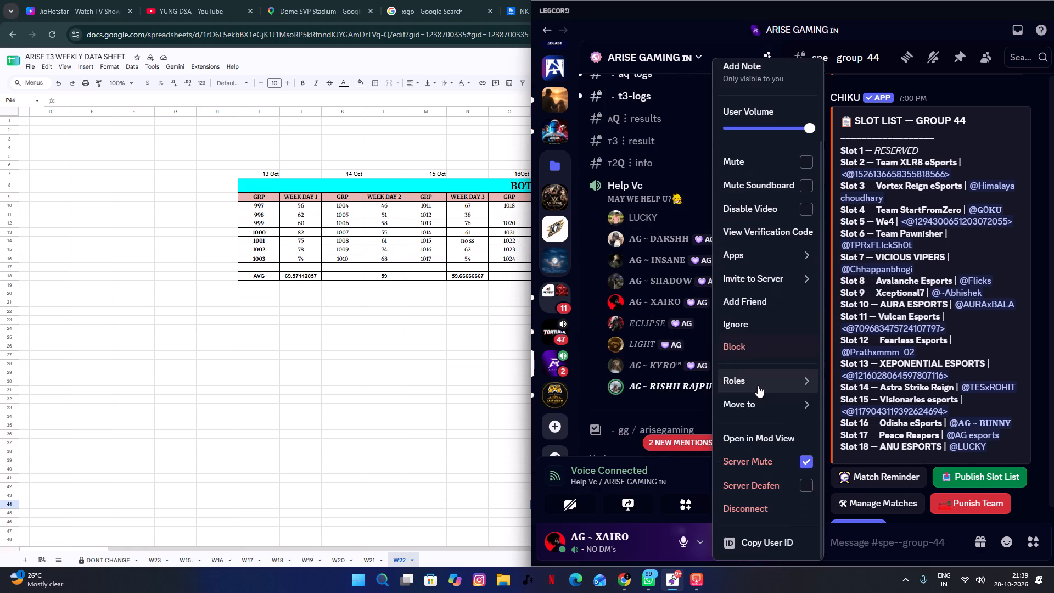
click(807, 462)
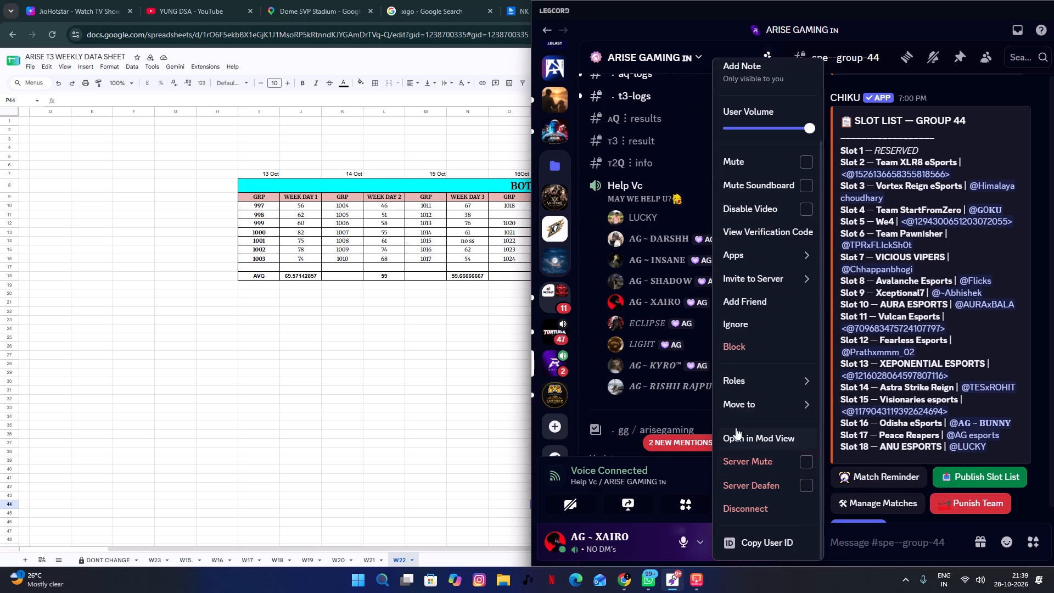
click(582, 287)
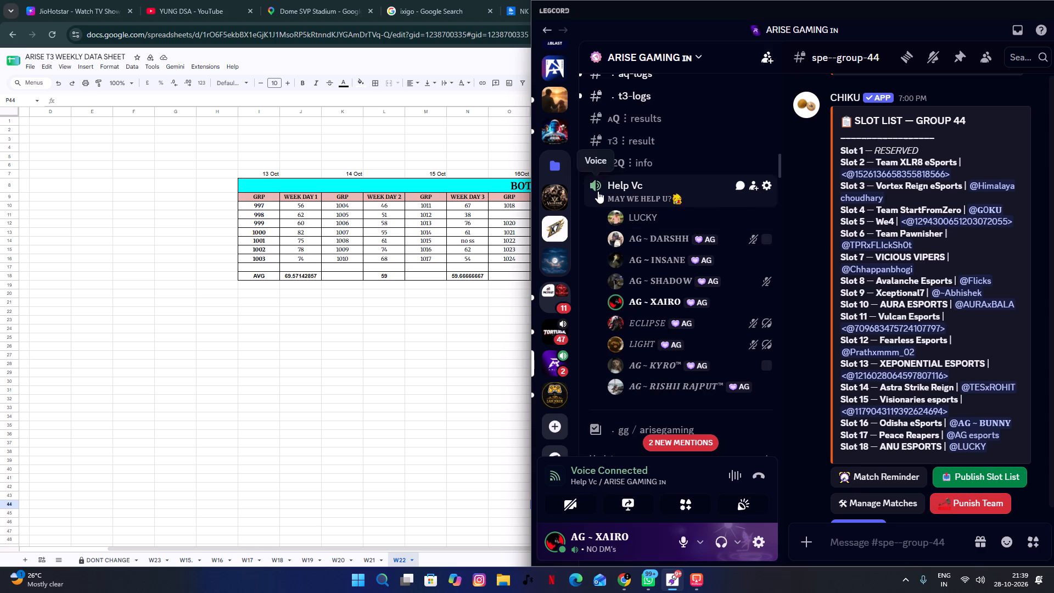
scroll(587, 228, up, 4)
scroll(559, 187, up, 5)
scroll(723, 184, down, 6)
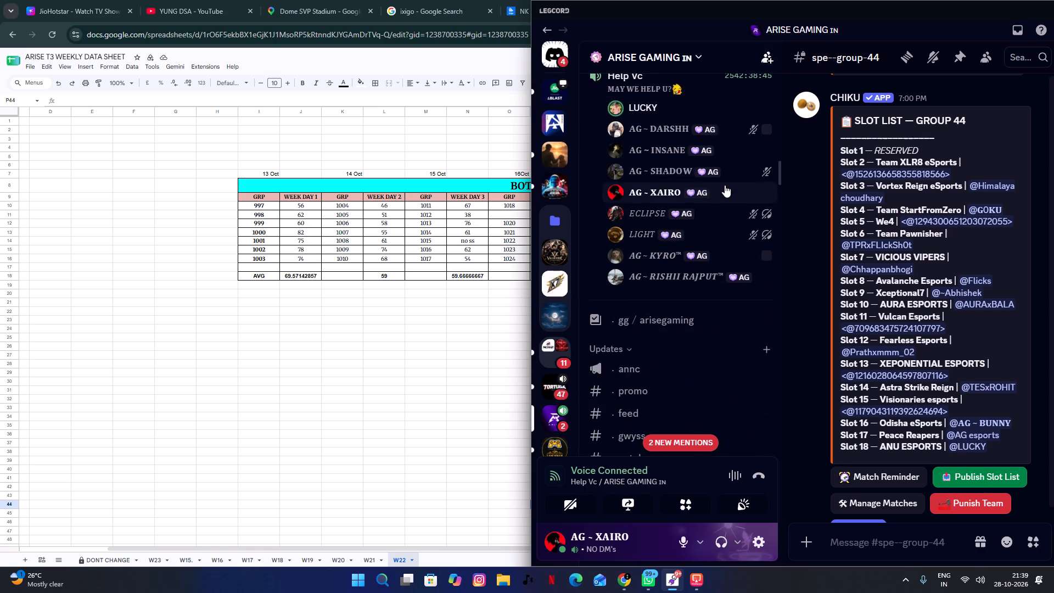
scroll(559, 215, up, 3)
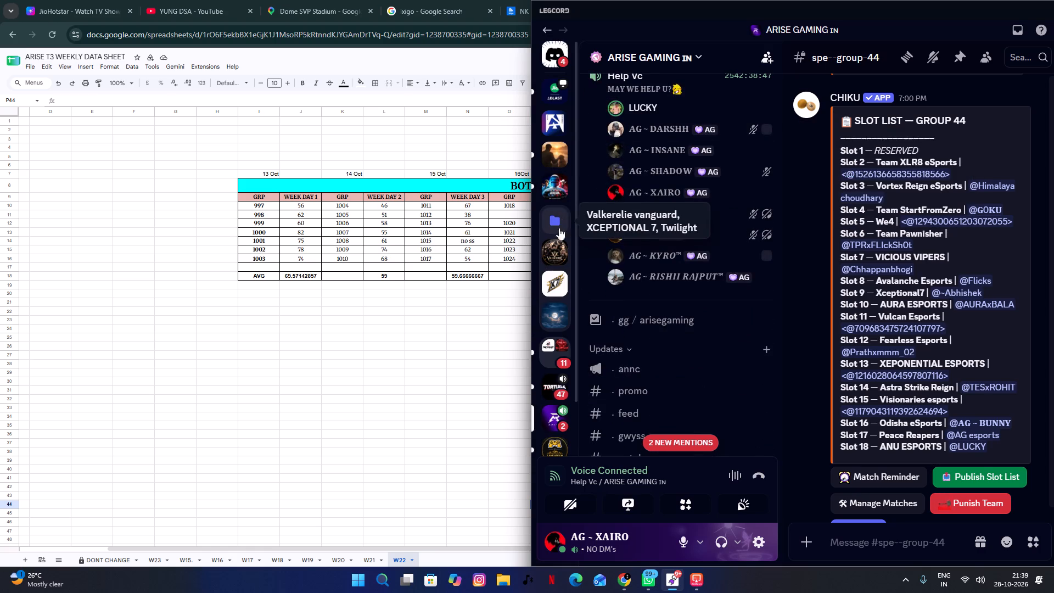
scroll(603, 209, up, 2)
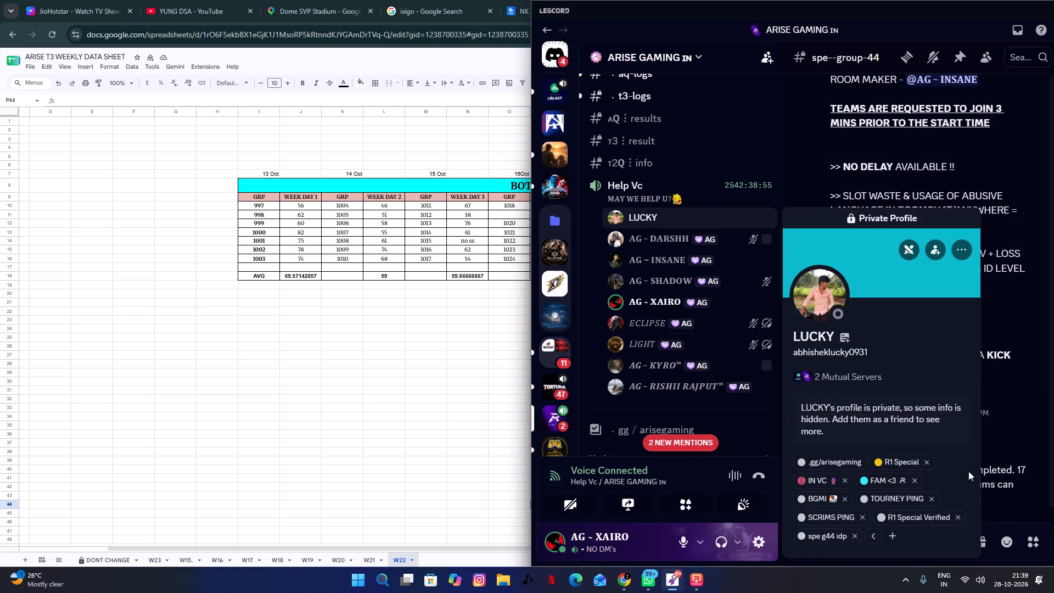
scroll(968, 477, down, 5)
click(582, 232)
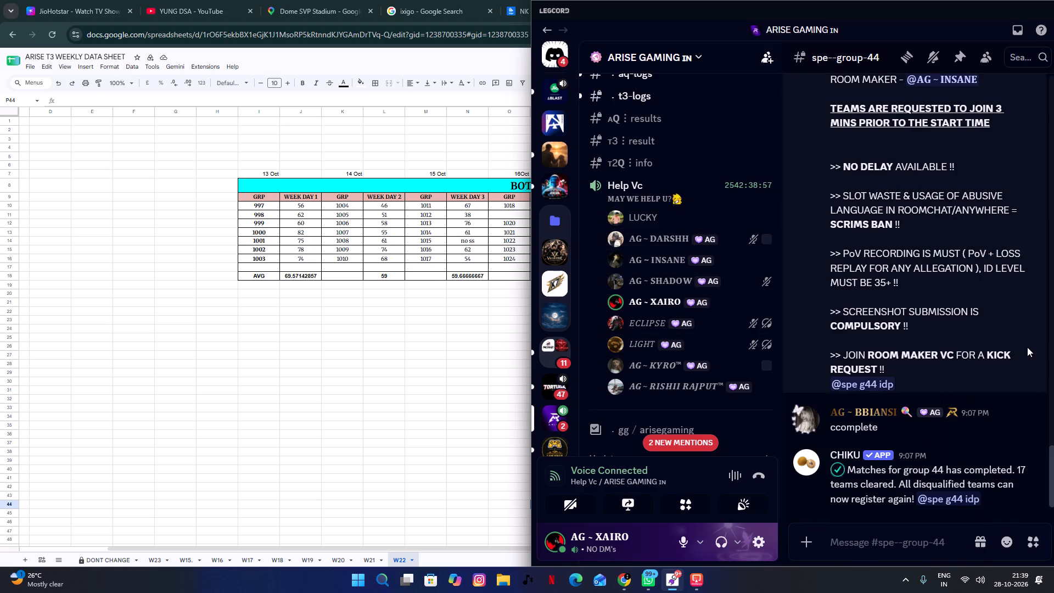
scroll(1027, 347, down, 2)
click(890, 555)
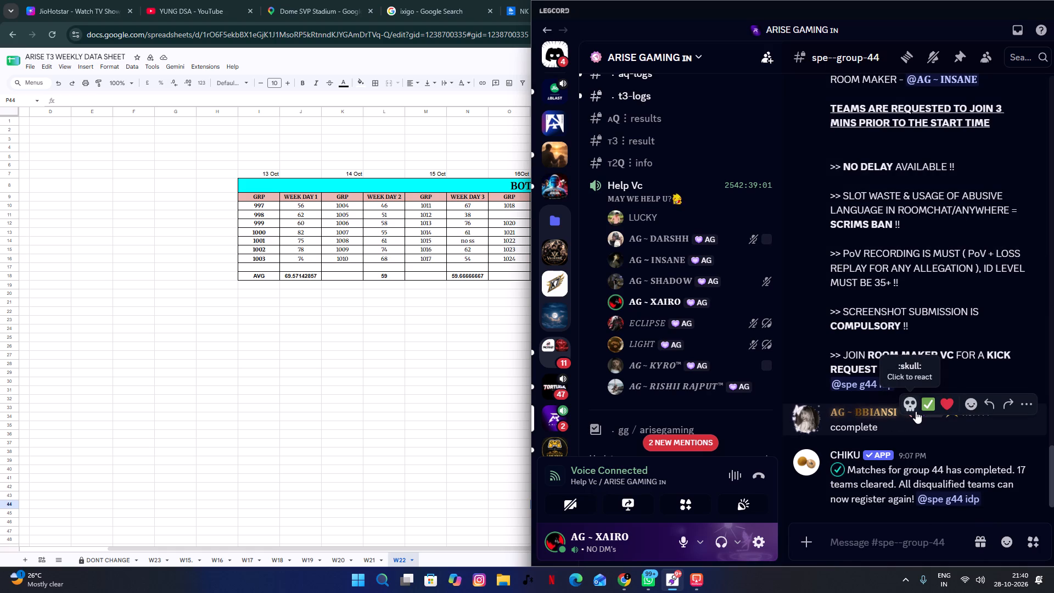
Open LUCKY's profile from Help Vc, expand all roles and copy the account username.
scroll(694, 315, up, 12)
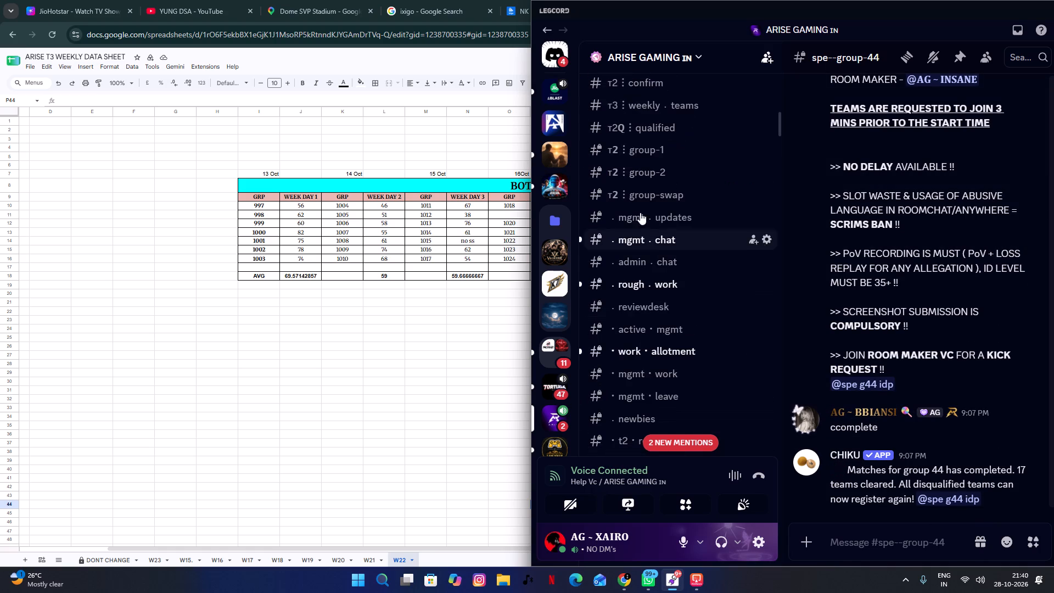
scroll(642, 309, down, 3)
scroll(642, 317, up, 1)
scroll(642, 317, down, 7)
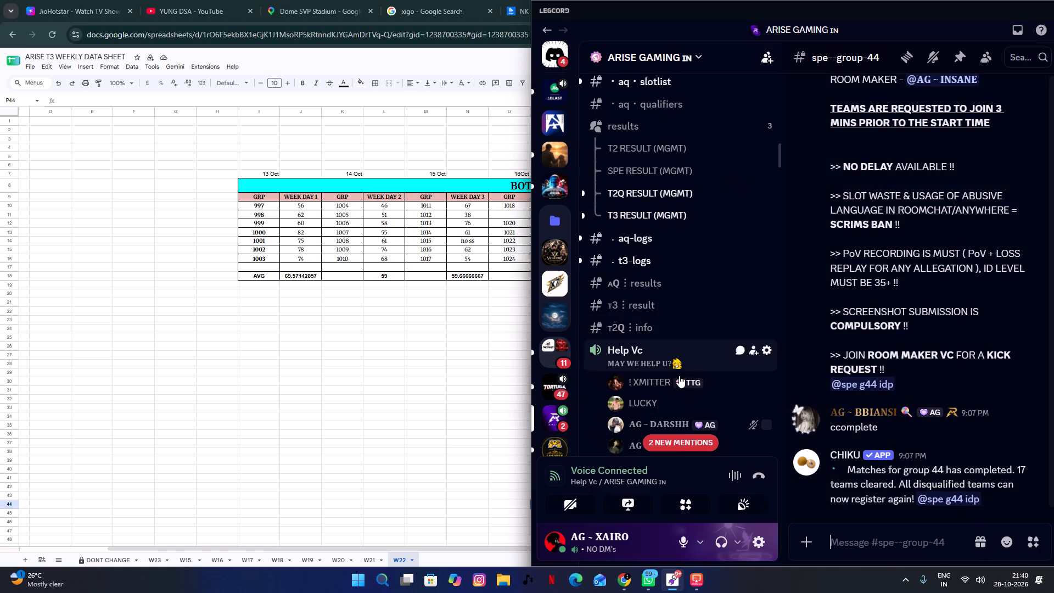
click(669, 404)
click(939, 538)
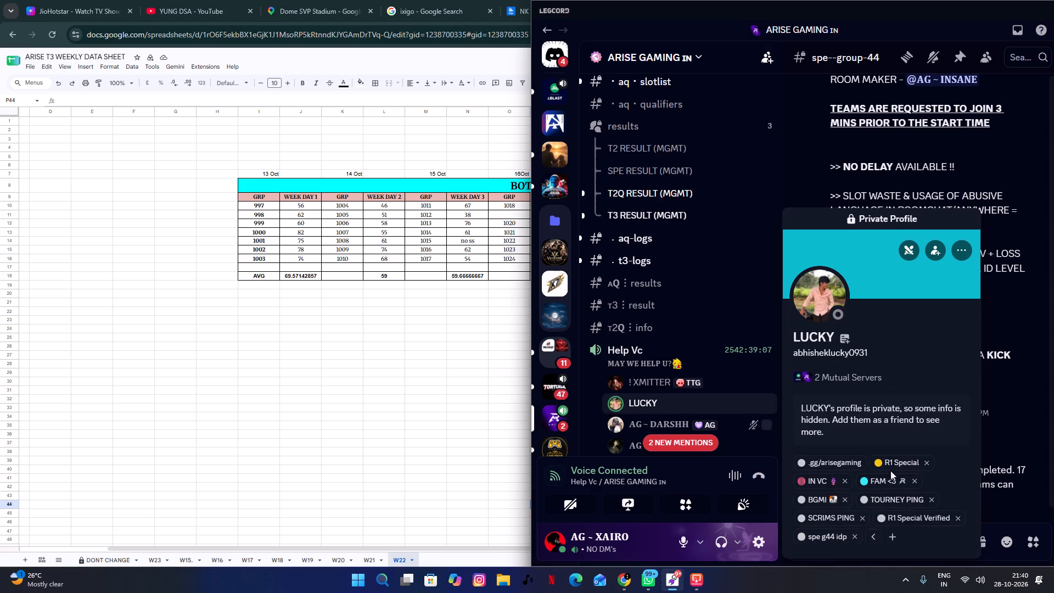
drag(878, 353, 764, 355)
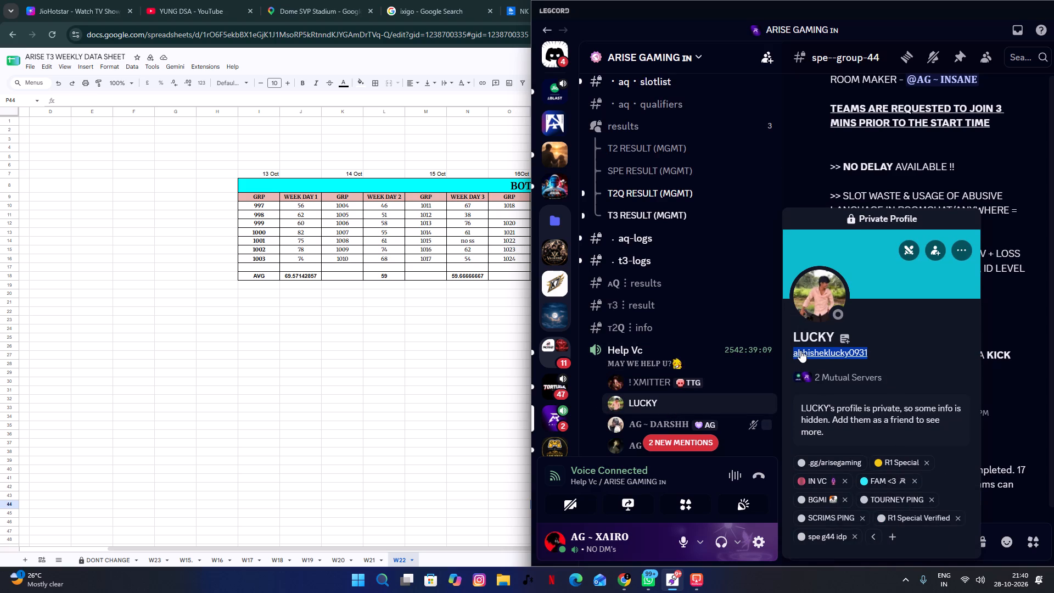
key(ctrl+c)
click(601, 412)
Read the match rules in the last room announcement of spe--group-44, through to the channel's newest message.
scroll(609, 427, down, 4)
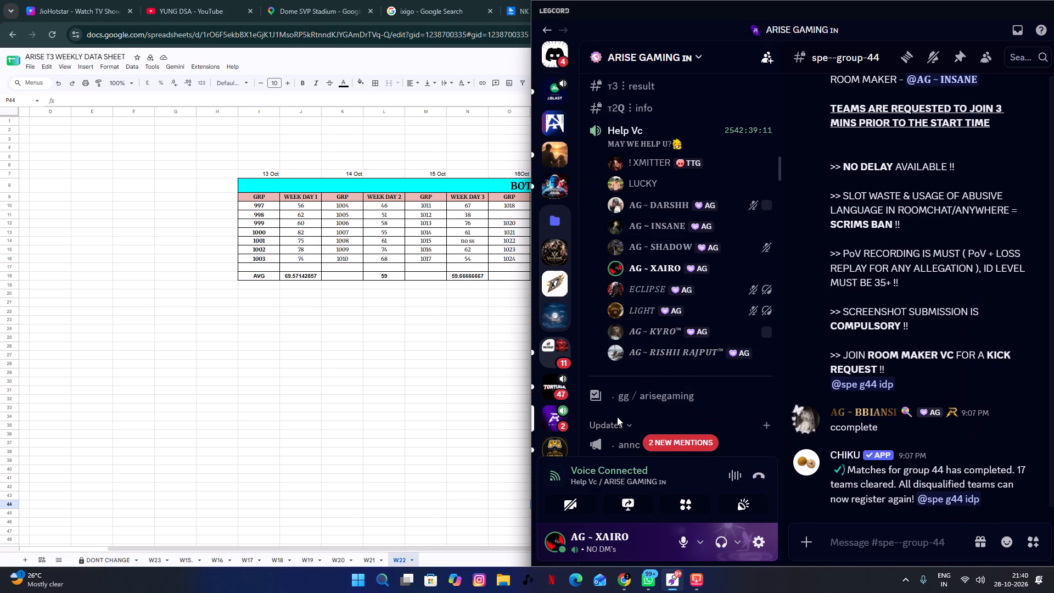
scroll(582, 155, up, 1)
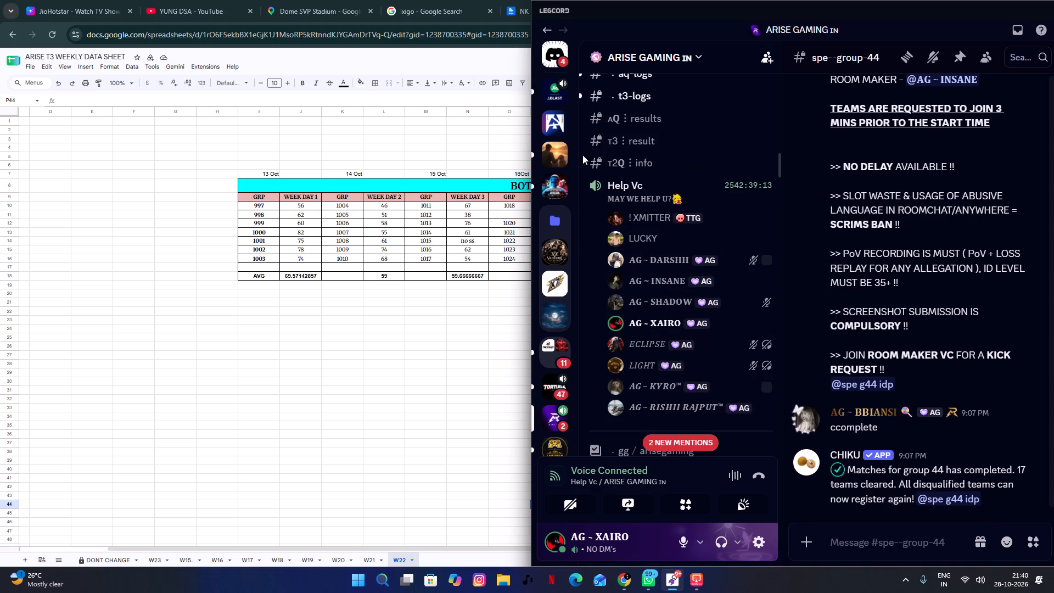
drag(843, 194, 883, 337)
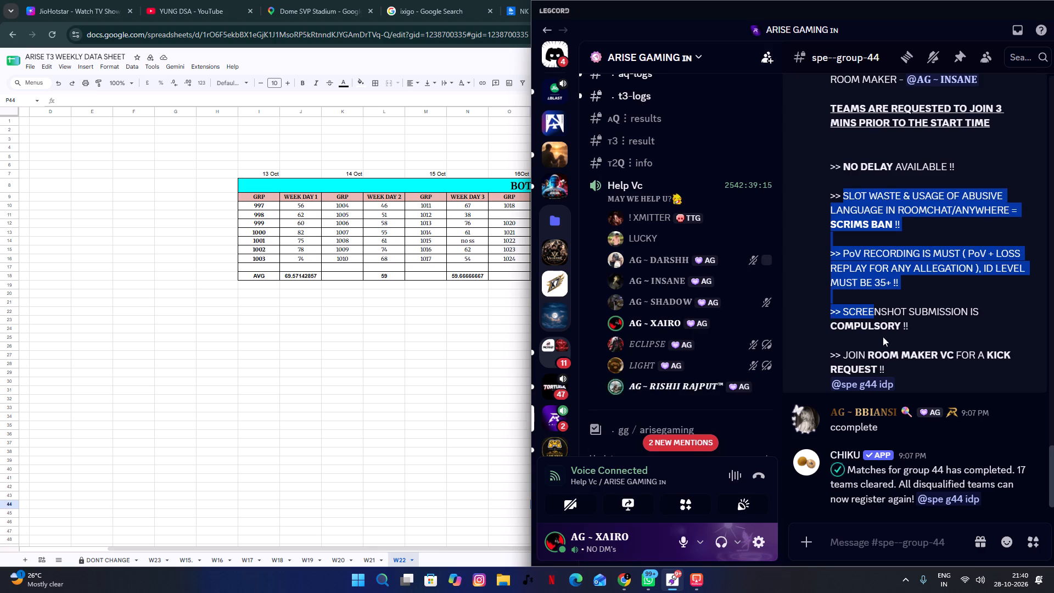
drag(883, 337, 916, 386)
click(937, 377)
scroll(942, 344, up, 4)
scroll(942, 344, down, 8)
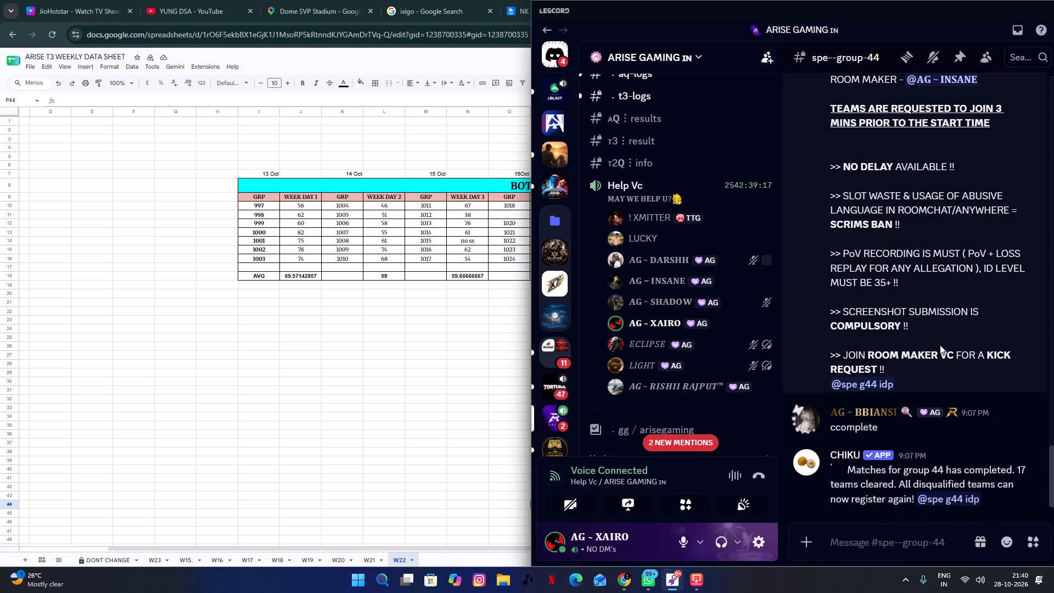
scroll(940, 345, down, 2)
Reopen LUCKY's profile from Help Vc and examine the full role list against the earlier group 44 announcements.
click(661, 231)
click(587, 237)
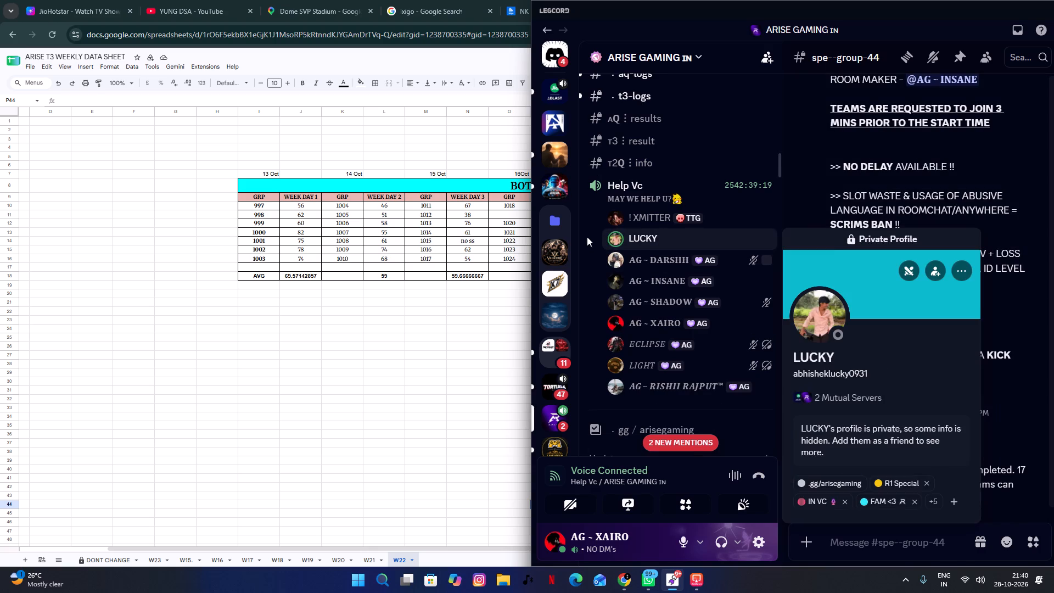
scroll(900, 306, down, 5)
scroll(900, 306, up, 18)
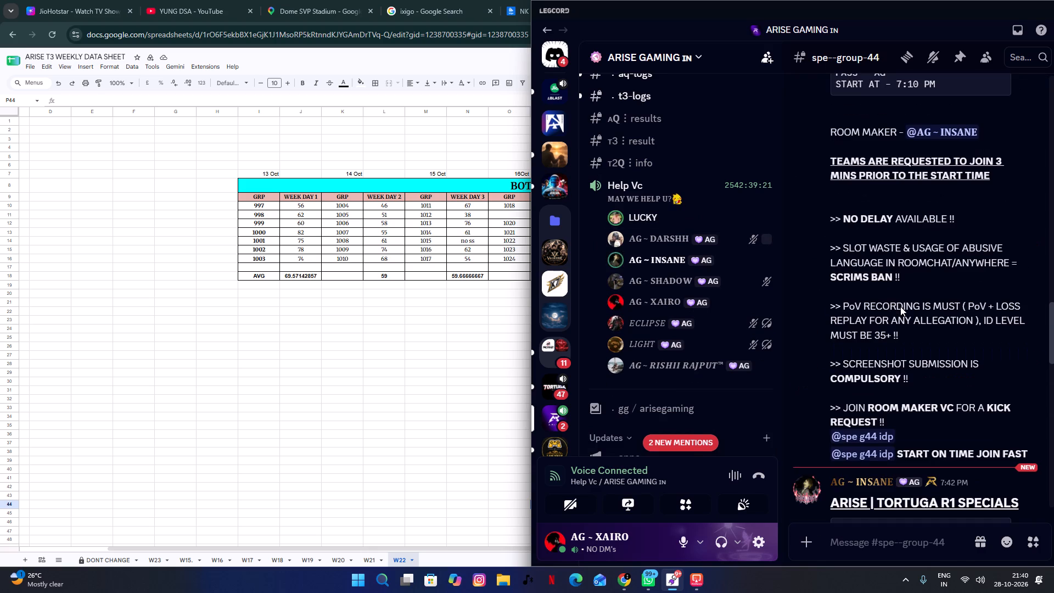
scroll(653, 282, up, 2)
click(667, 322)
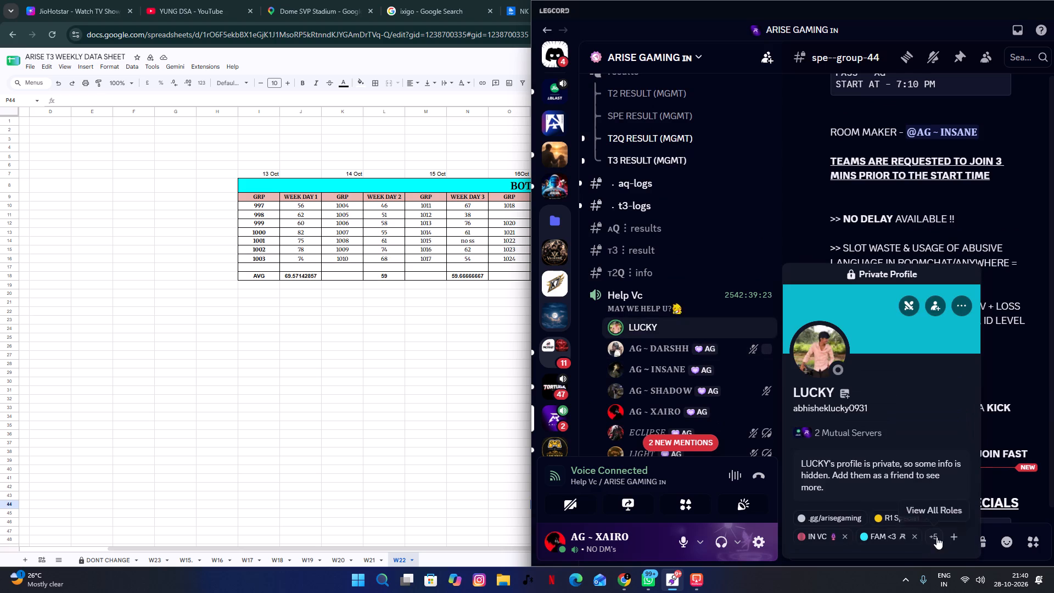
click(937, 537)
scroll(893, 379, down, 5)
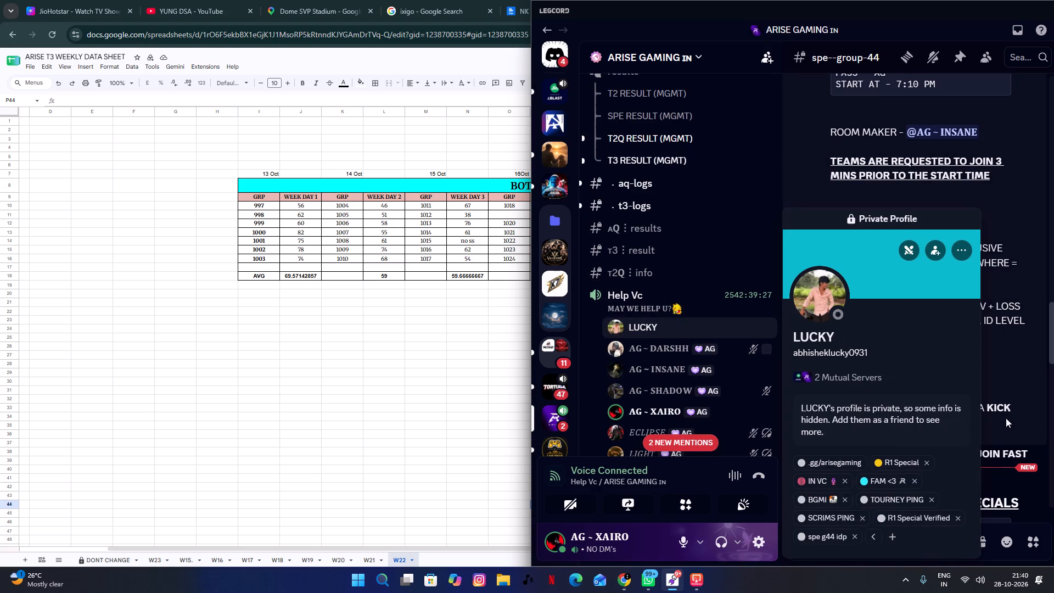
click(918, 402)
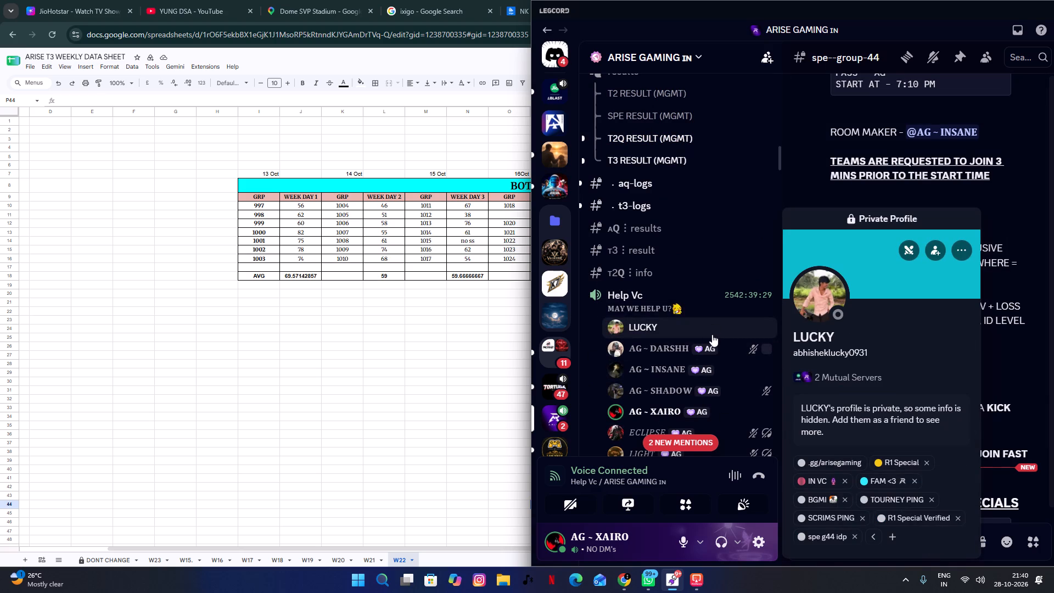
click(588, 340)
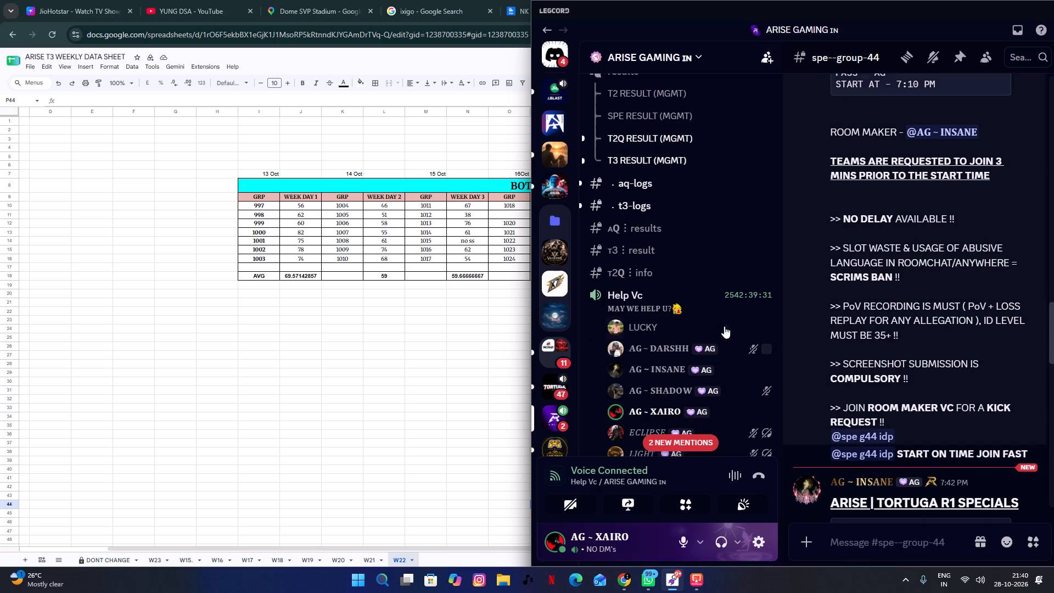
Copy the account username from LUCKY's profile in Help Vc.
scroll(722, 326, down, 5)
scroll(677, 232, up, 3)
click(678, 216)
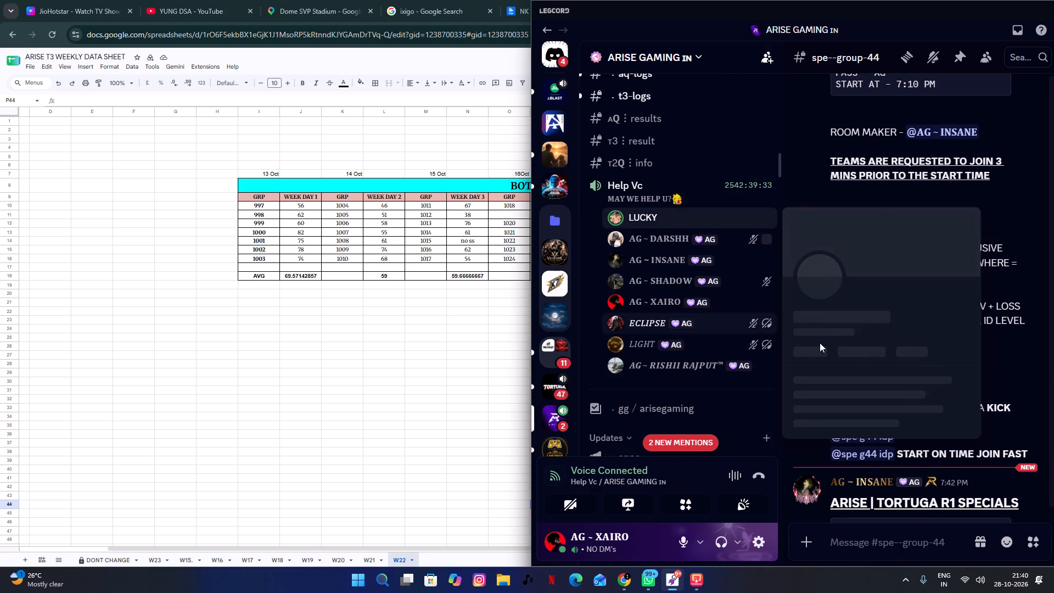
drag(877, 351, 793, 352)
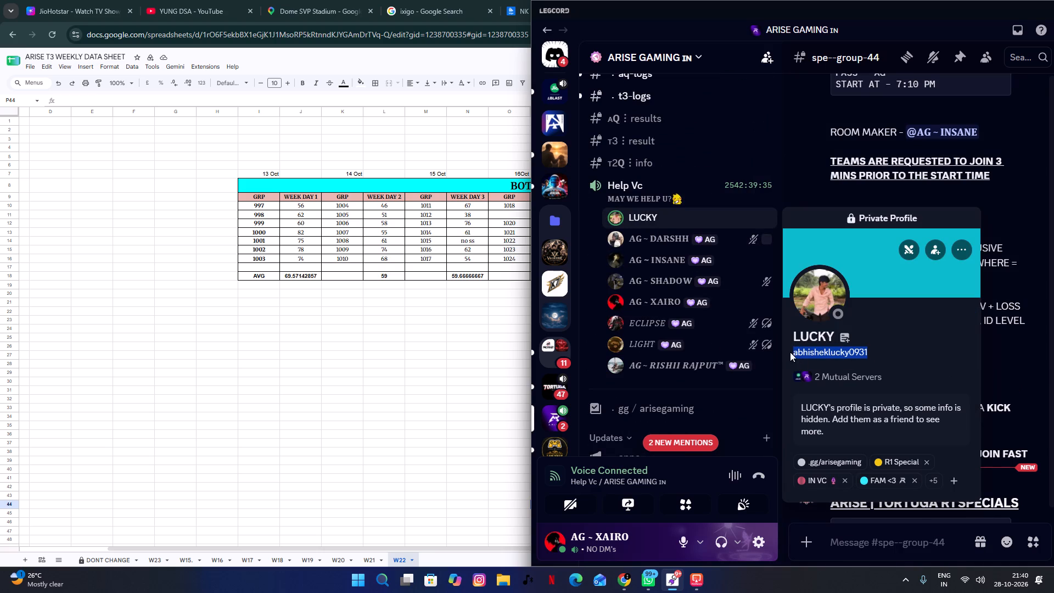
key(ctrl+c)
click(606, 291)
click(584, 271)
Reopen LUCKY's profile from Help Vc, examine the full role list and look over the group 44 slot list.
click(691, 217)
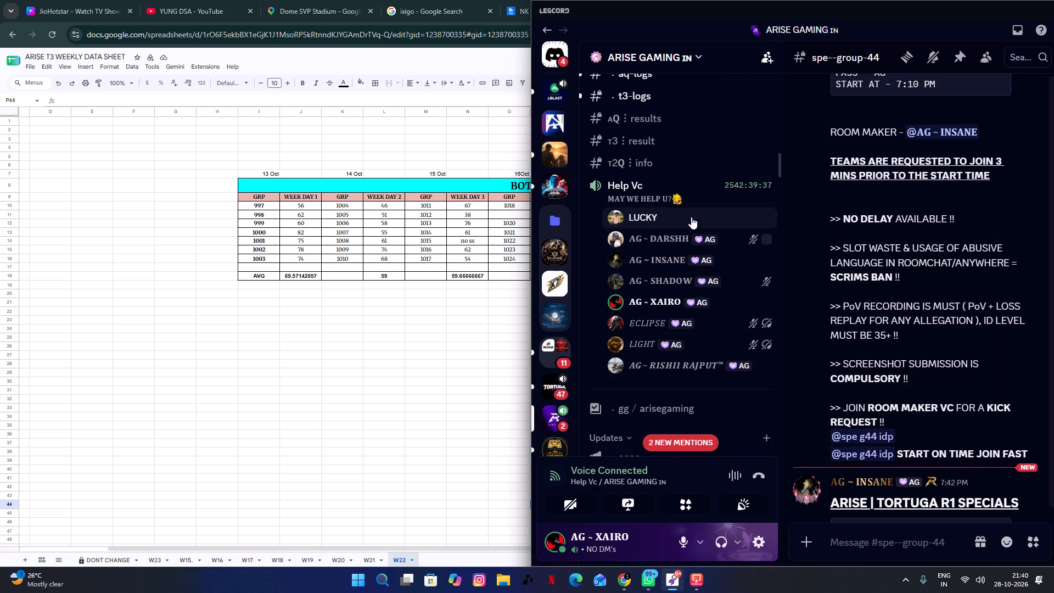
click(931, 478)
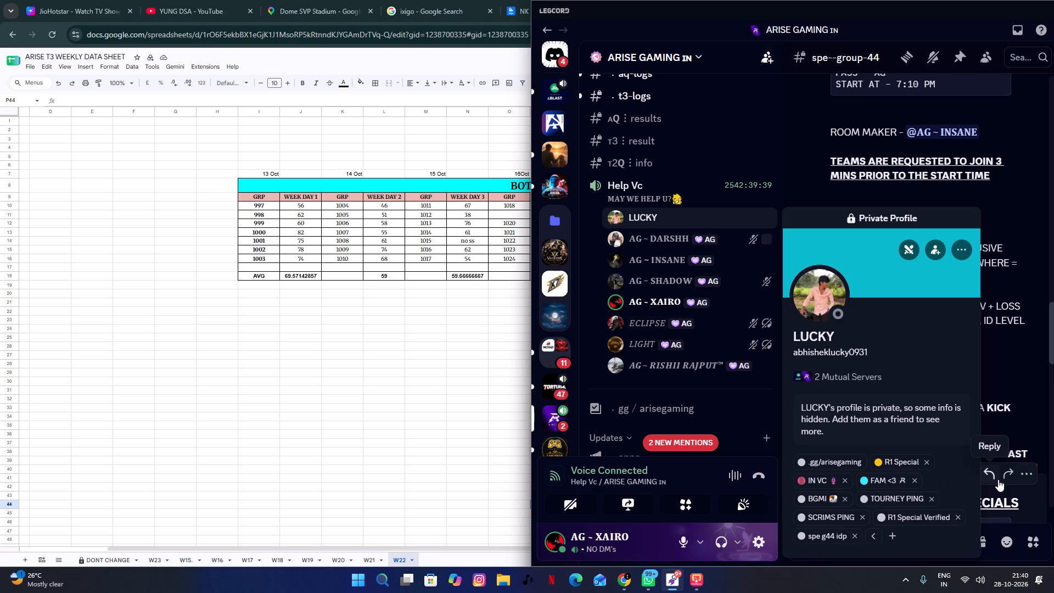
click(1034, 409)
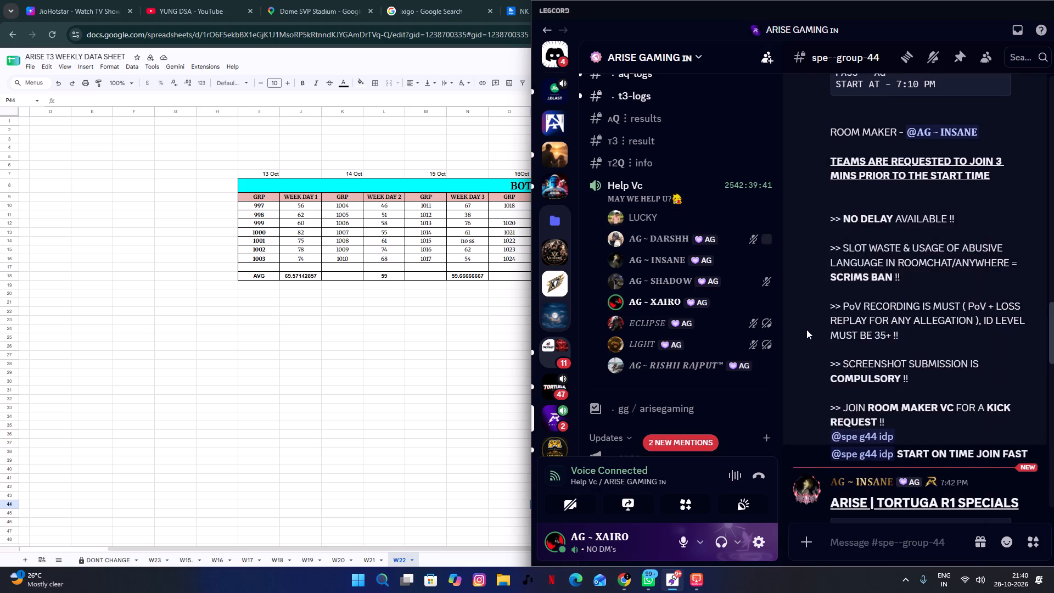
scroll(809, 326, up, 12)
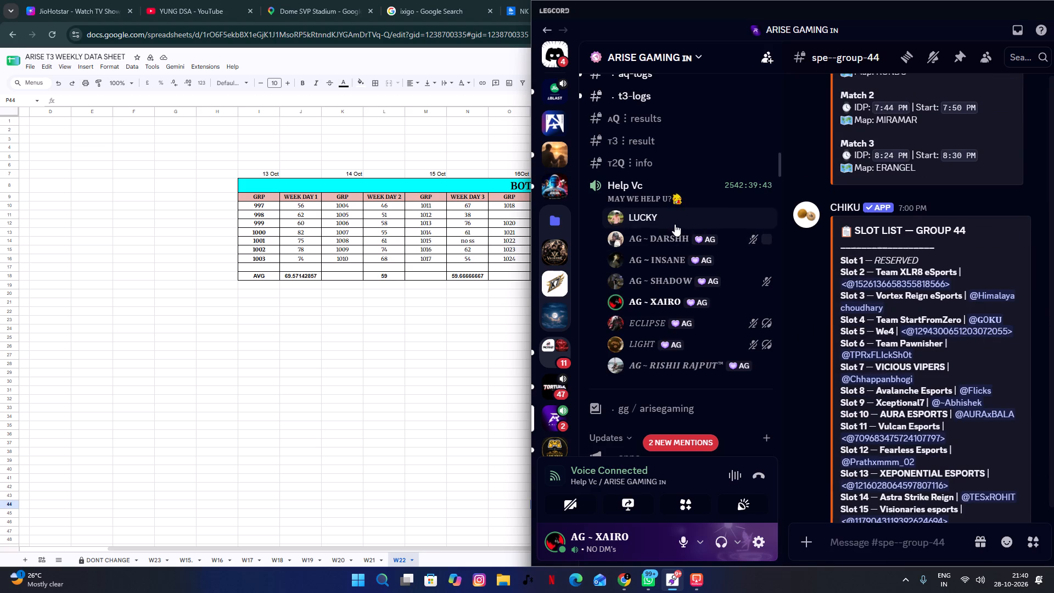
Search the r1-special confirmed channel for messages mentioning LUCKY using the copied username, view the team confirmation and clear the search.
scroll(876, 203, up, 5)
scroll(761, 260, up, 4)
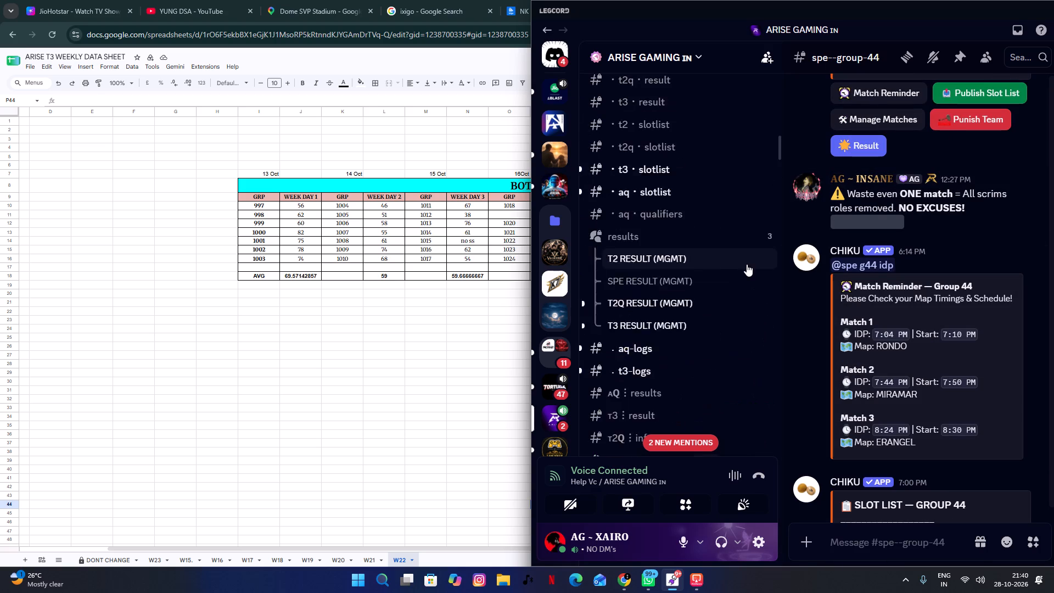
scroll(747, 264, up, 7)
scroll(747, 264, down, 17)
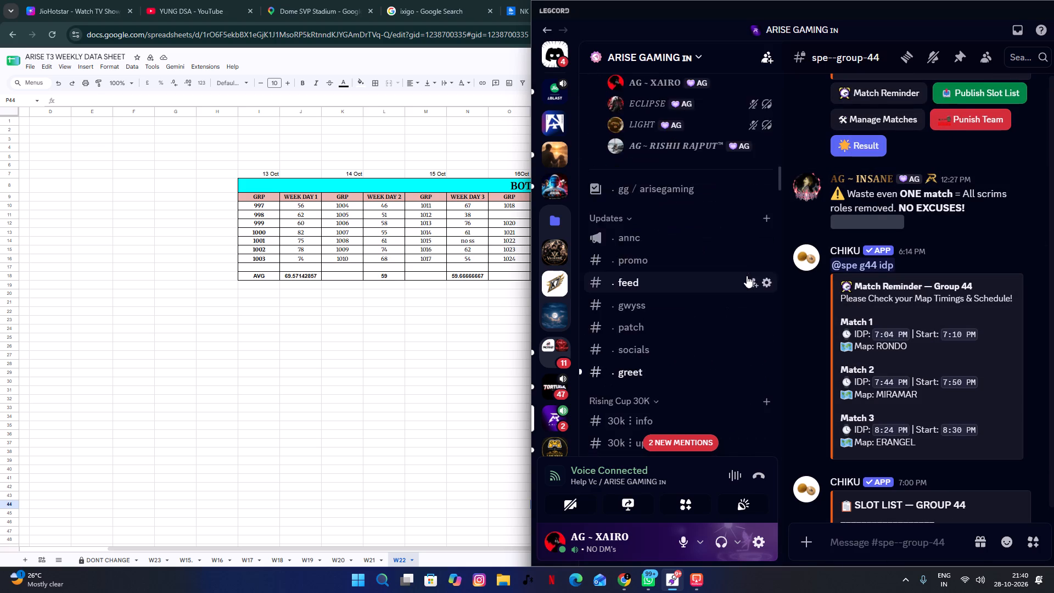
scroll(747, 276, down, 18)
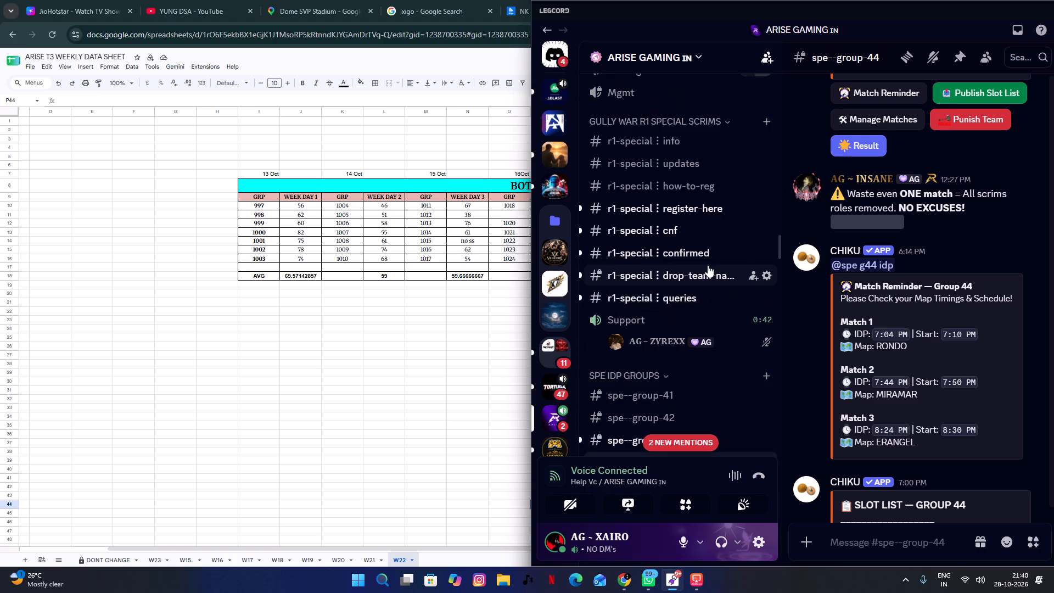
click(705, 256)
key(ctrl+f)
key(ctrl+v)
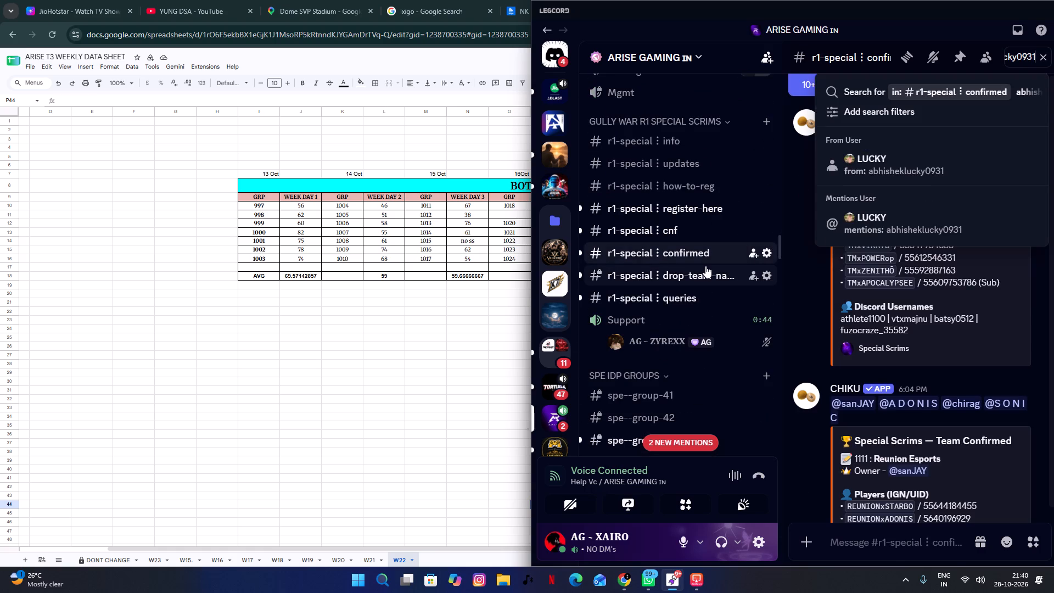
click(907, 226)
key(Return)
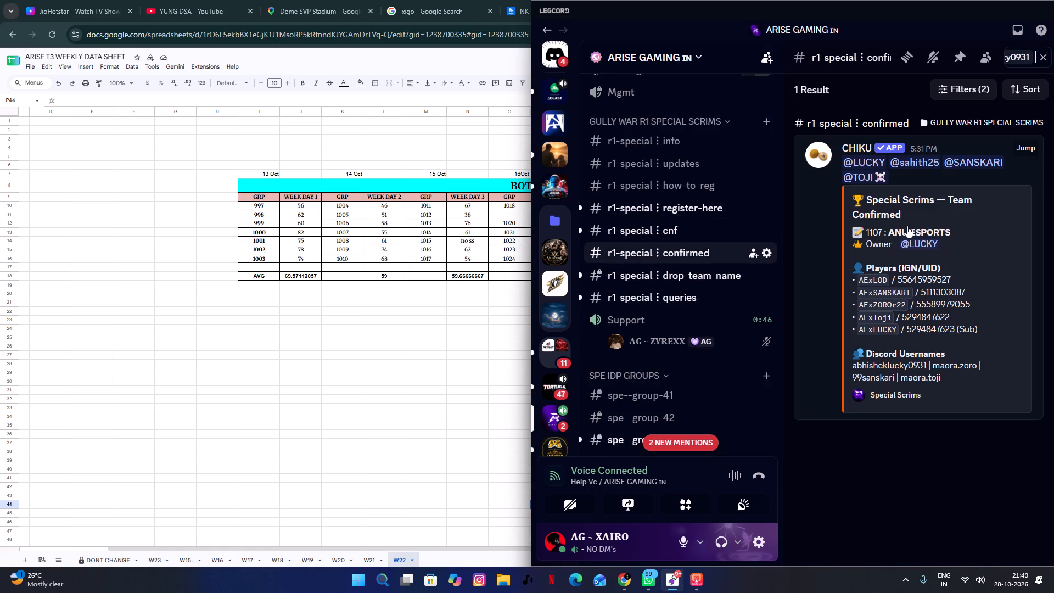
key(Escape)
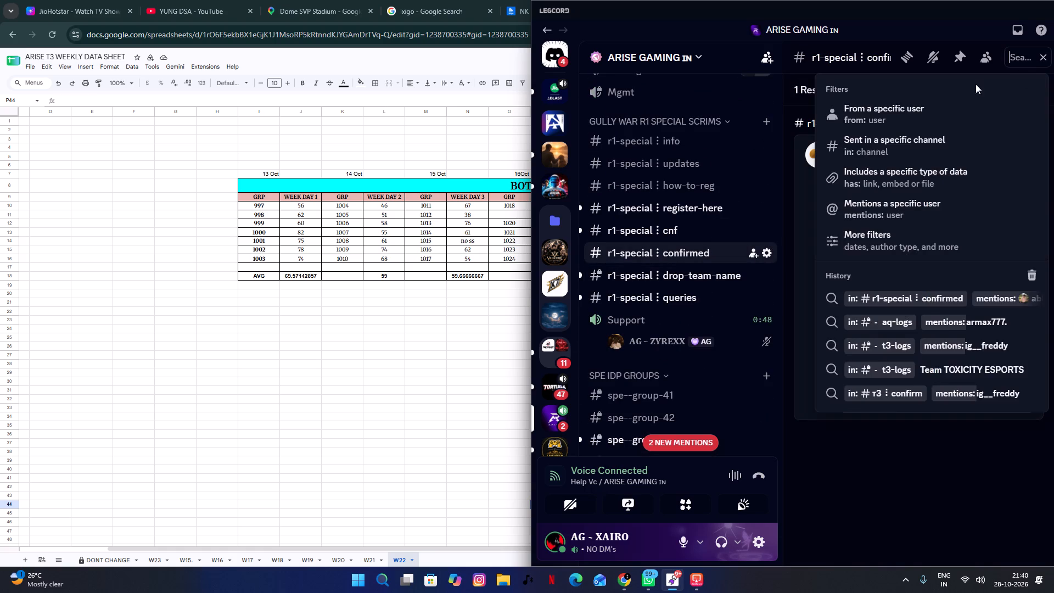
key(Escape)
Watch LUCKY's live screen share in Help Vc with the chat window maximized to full screen.
scroll(719, 219, up, 16)
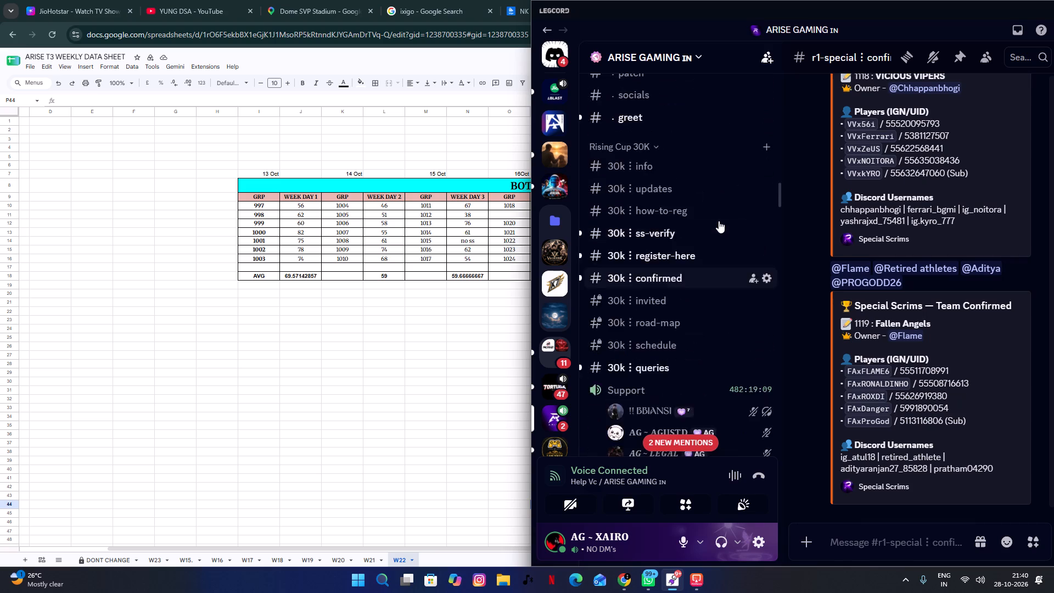
scroll(719, 221, up, 9)
click(838, 353)
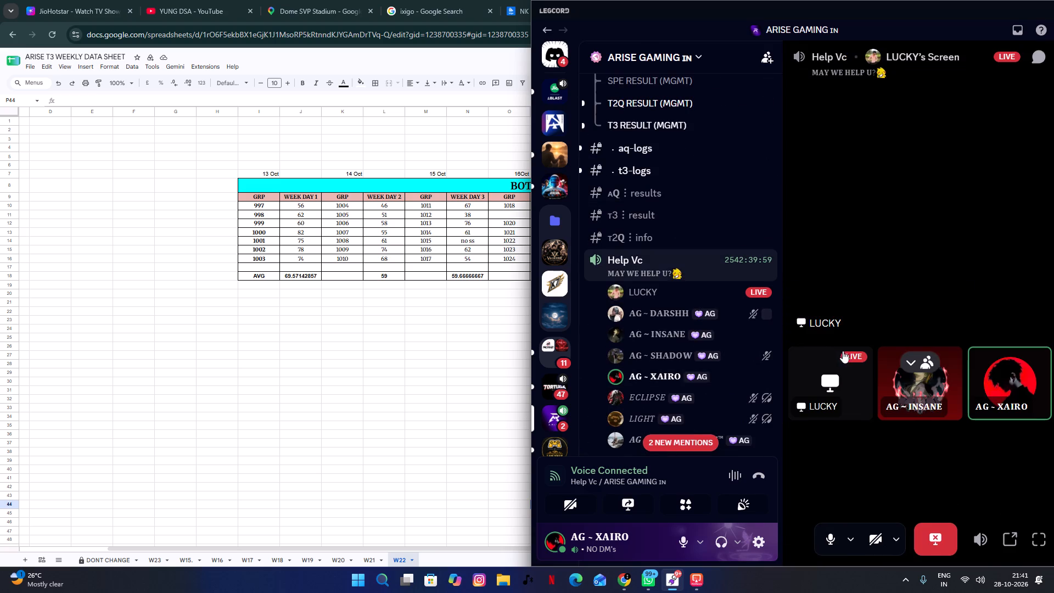
double_click(815, 9)
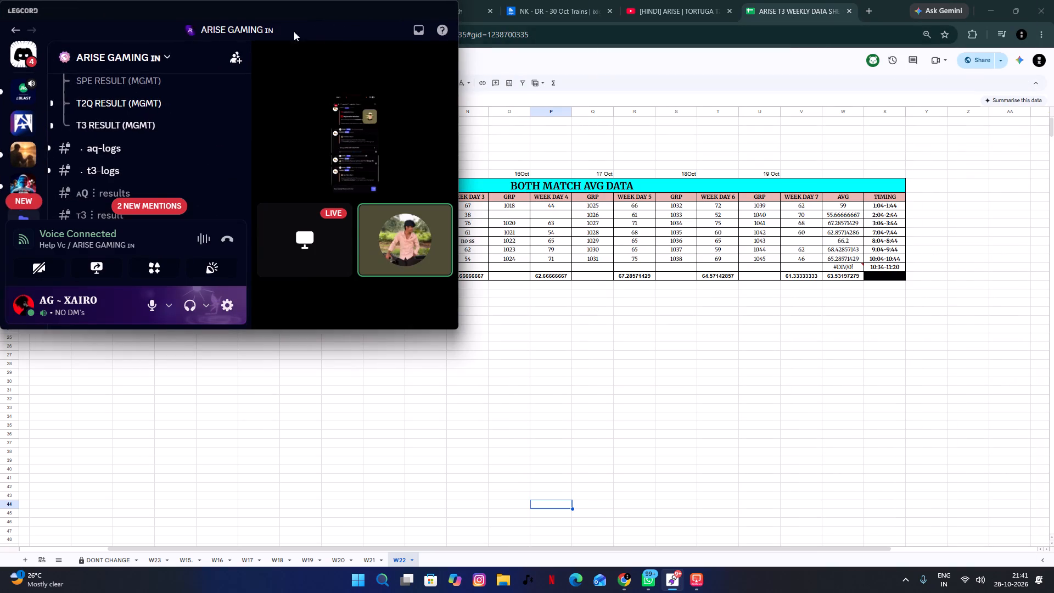
double_click(256, 4)
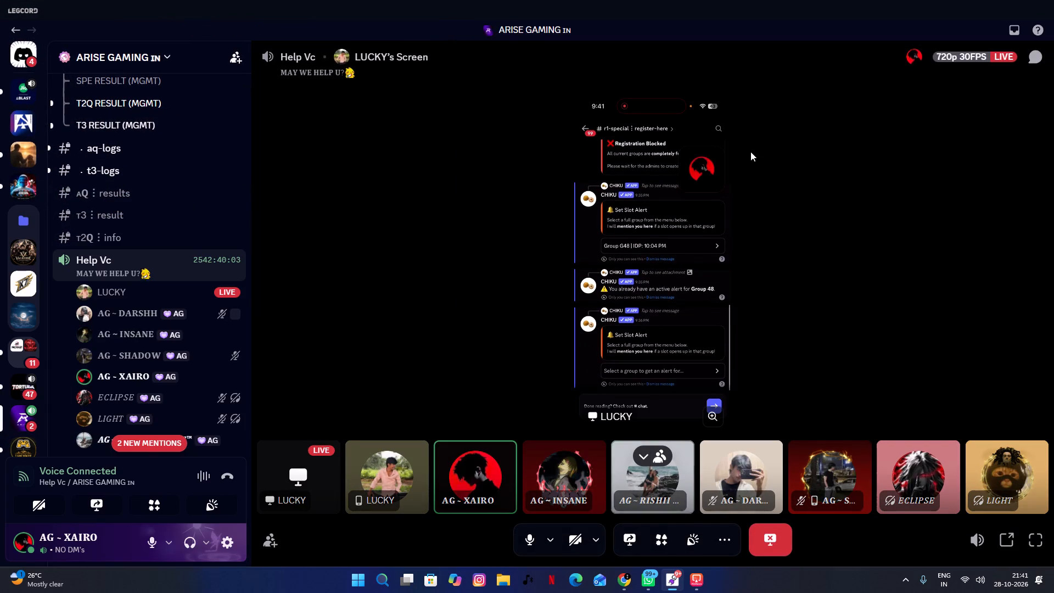
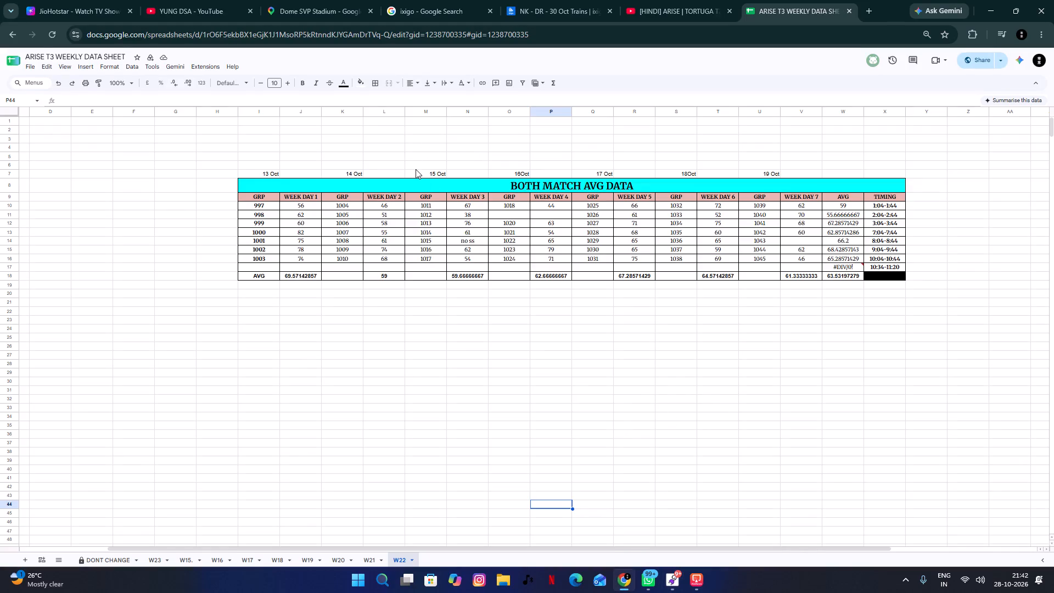
click(838, 250)
click(851, 242)
click(856, 261)
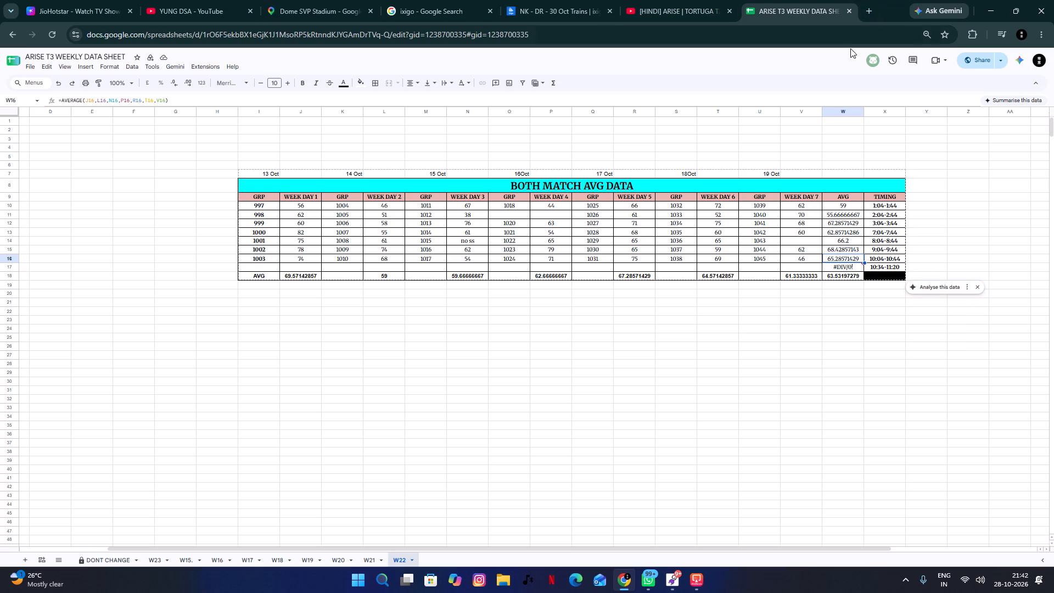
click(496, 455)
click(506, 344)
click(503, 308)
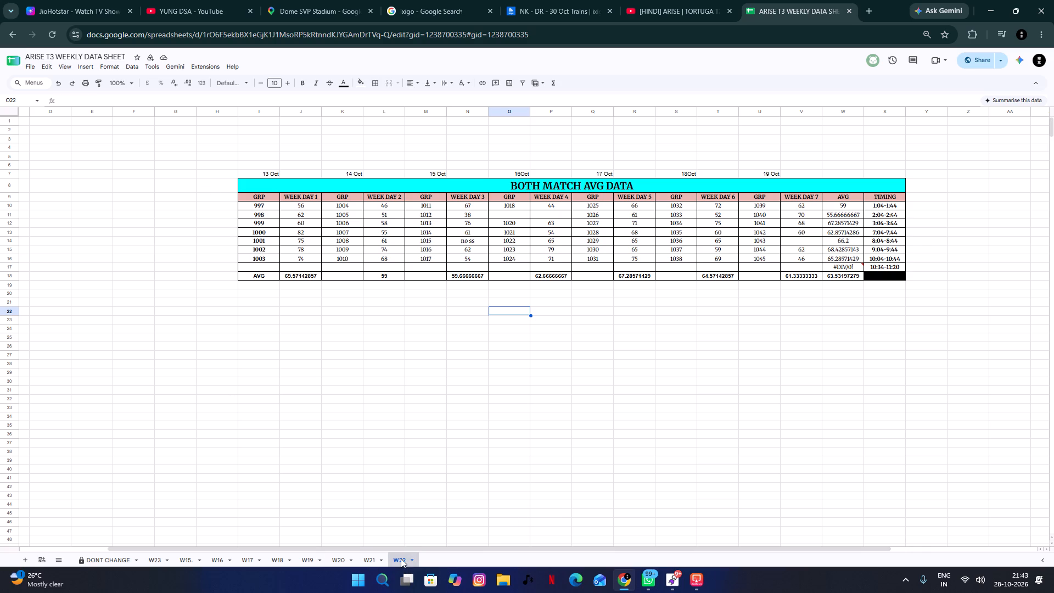
Switch to Legcord, find the mgmt chat channel in ARISE GAMING and read its new messages.
click(671, 578)
scroll(134, 259, down, 16)
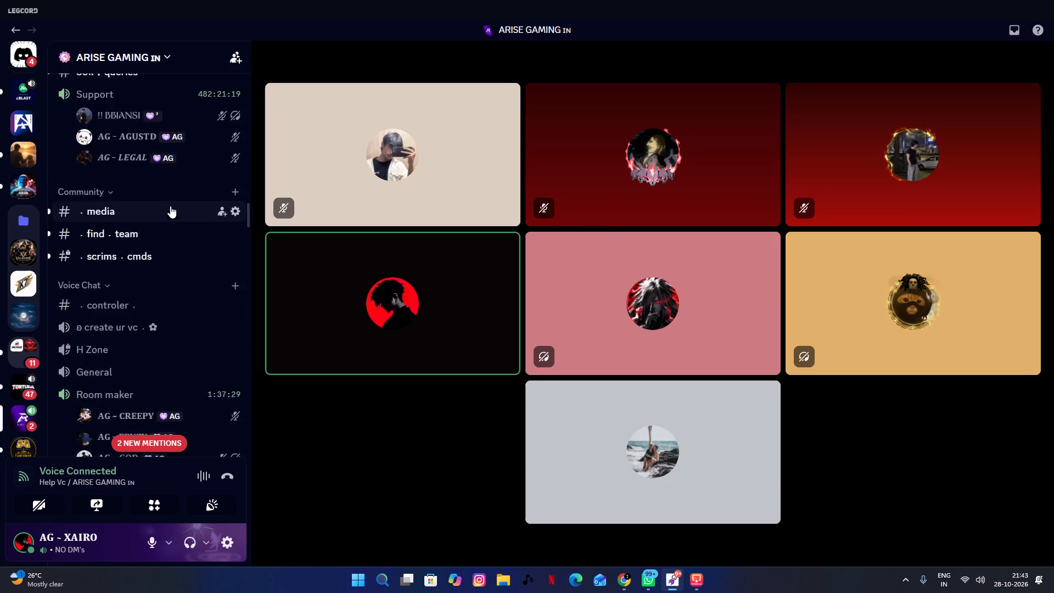
scroll(170, 206, down, 2)
scroll(151, 161, down, 16)
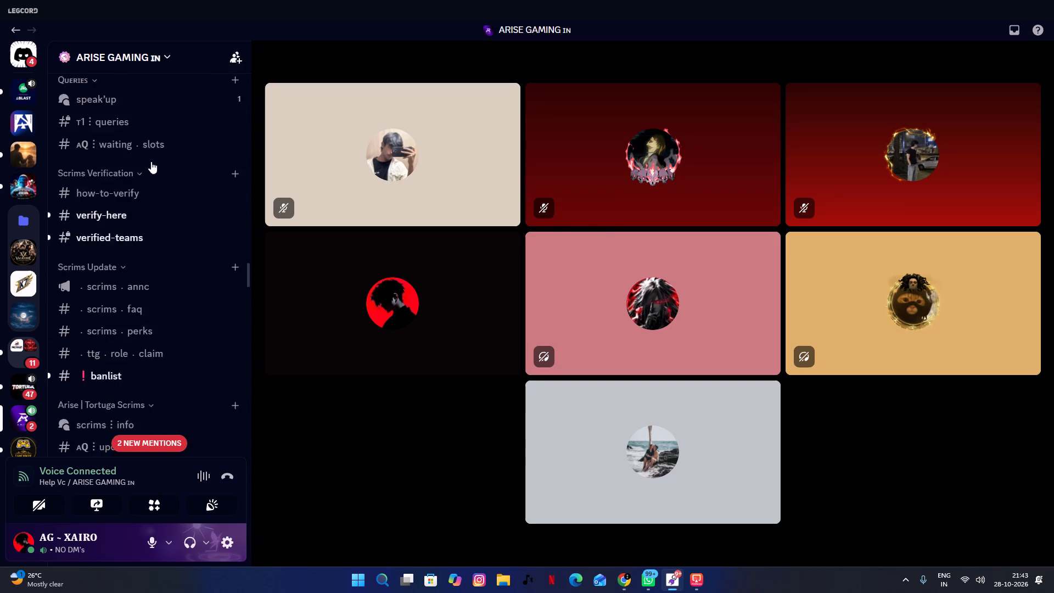
scroll(151, 161, down, 5)
scroll(151, 161, up, 20)
scroll(151, 161, up, 8)
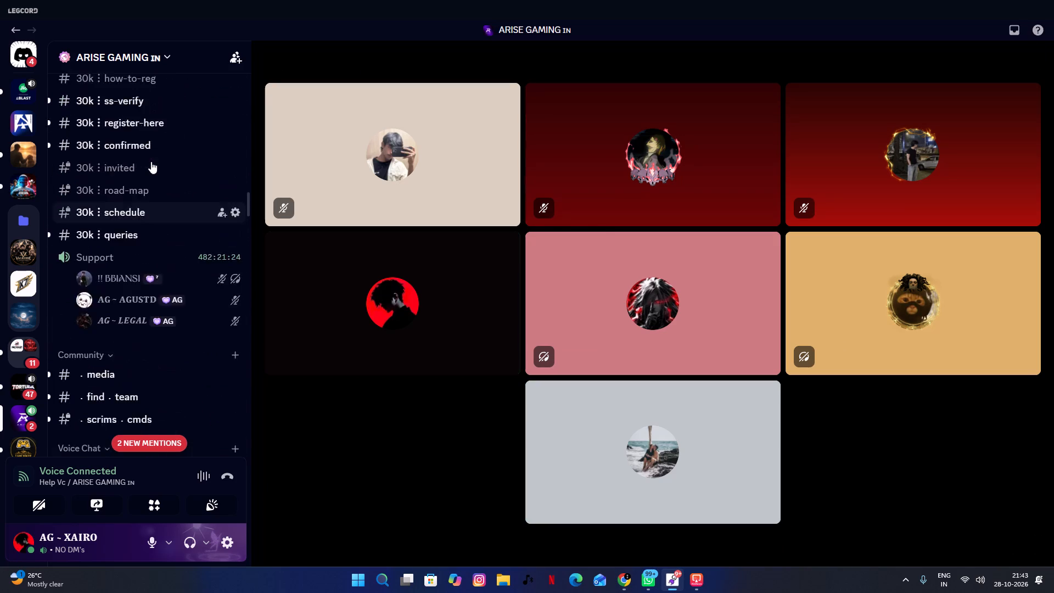
scroll(151, 161, up, 1)
scroll(151, 161, down, 1)
scroll(151, 161, up, 7)
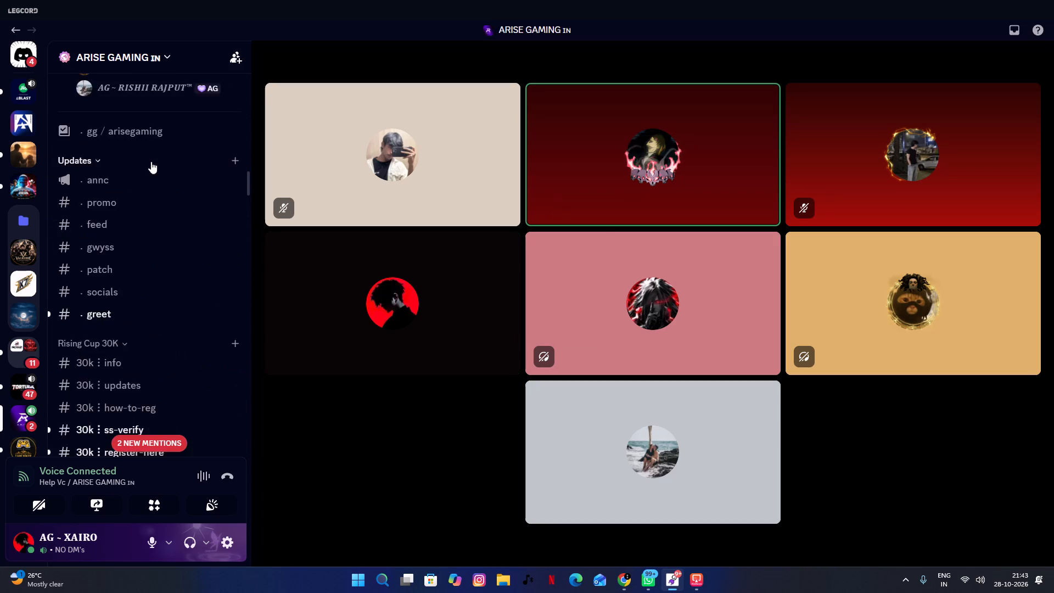
scroll(151, 161, up, 13)
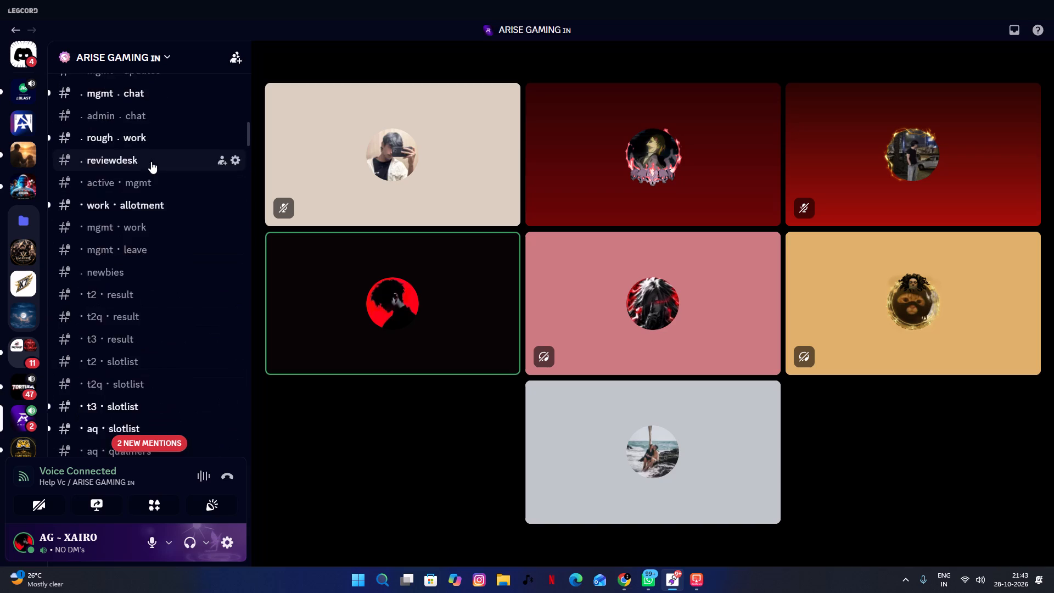
scroll(151, 161, up, 1)
click(150, 200)
scroll(411, 309, down, 11)
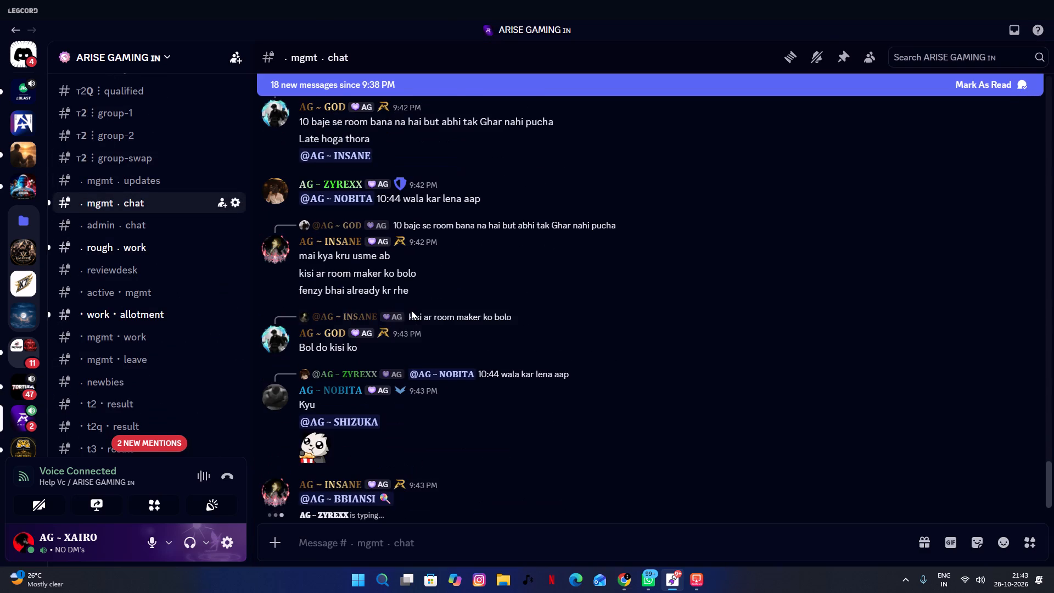
scroll(411, 310, down, 3)
Read the new messages in the rough work and work allotment channels, and recheck the latest ones in mgmt chat.
click(120, 295)
click(158, 258)
scroll(436, 294, down, 8)
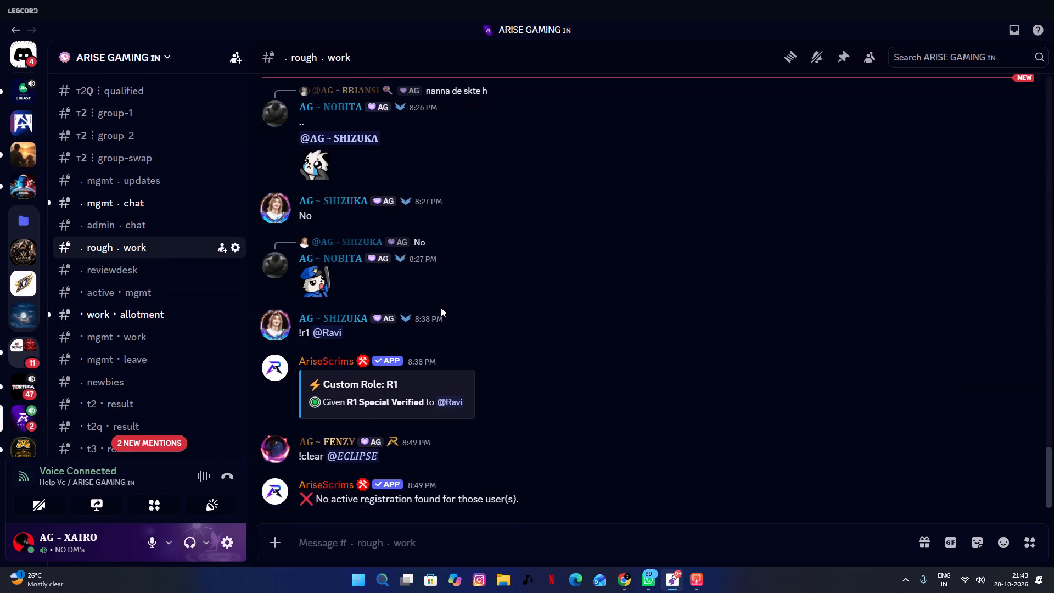
scroll(441, 307, down, 4)
click(148, 314)
scroll(408, 378, down, 7)
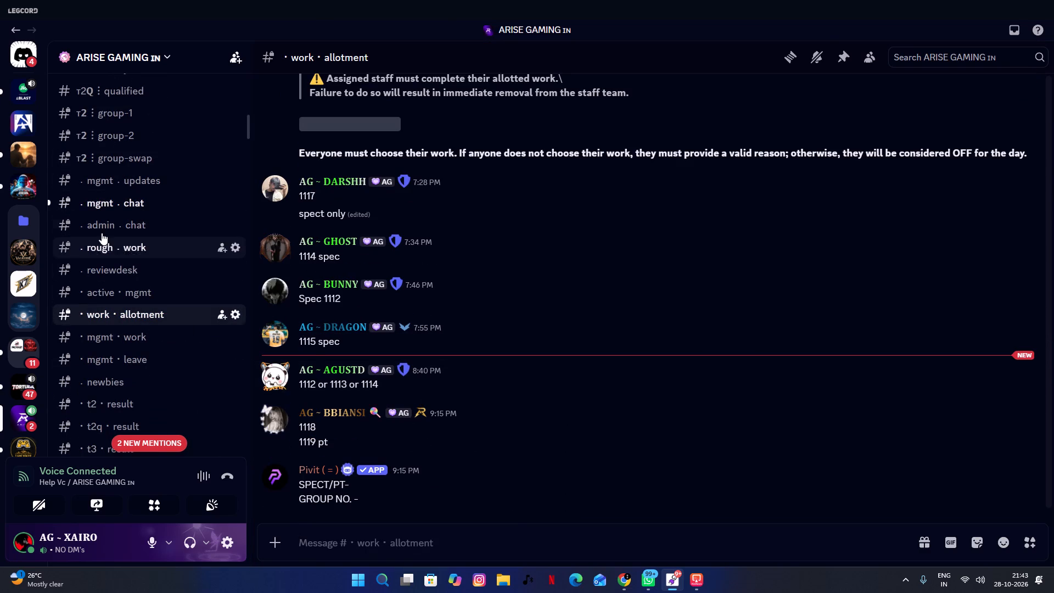
click(153, 198)
scroll(479, 220, down, 17)
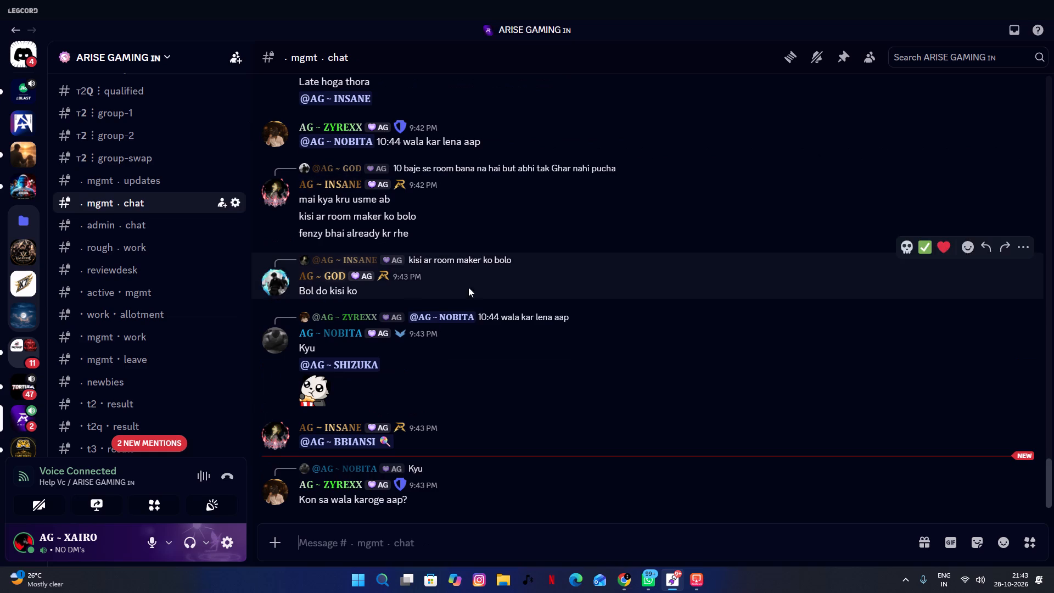
scroll(468, 287, down, 16)
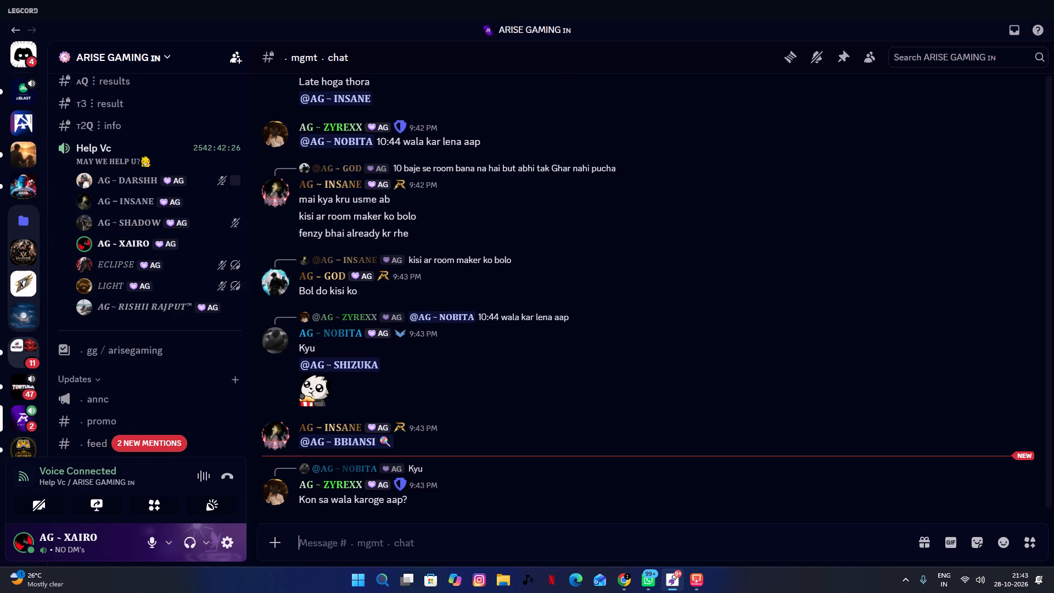
Switch to Chrome and change the general access of ARISE T3 WEEKLY DATA SHEET to Restricted.
click(613, 579)
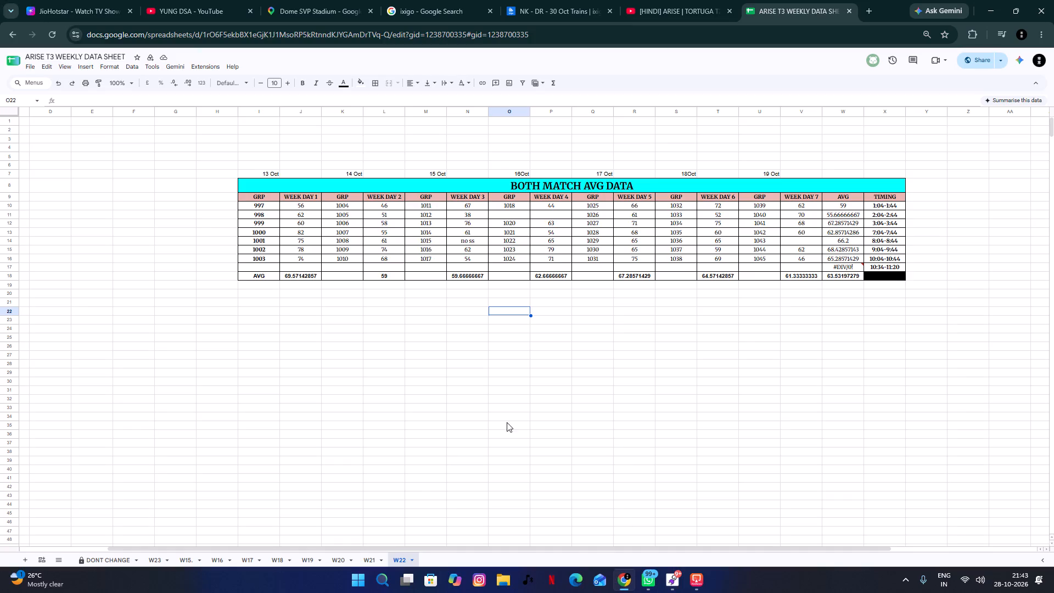
drag(506, 549, 609, 574)
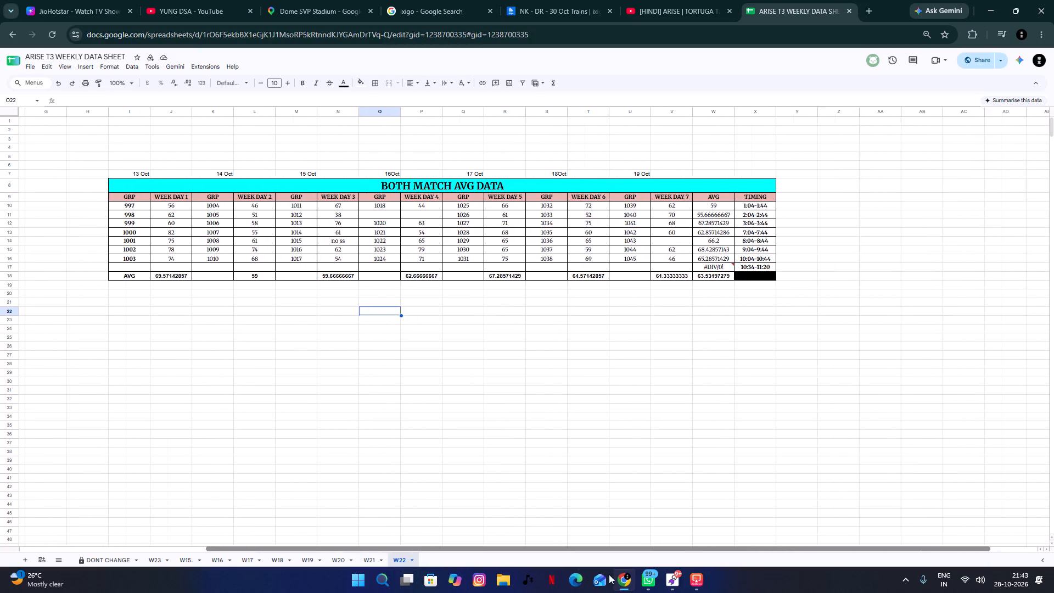
drag(609, 574, 557, 563)
scroll(560, 547, up, 5)
click(627, 427)
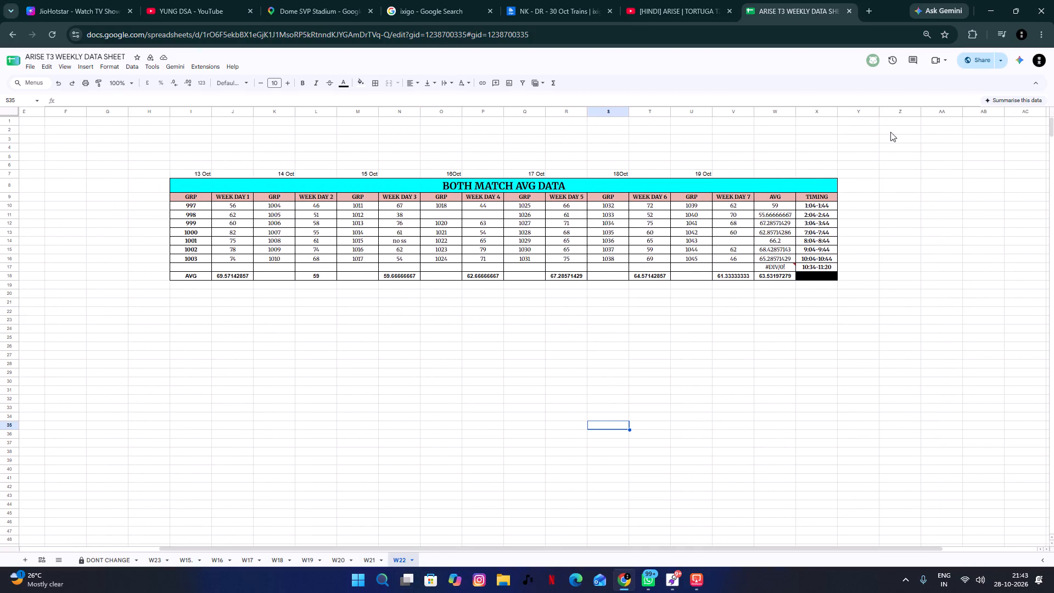
click(991, 68)
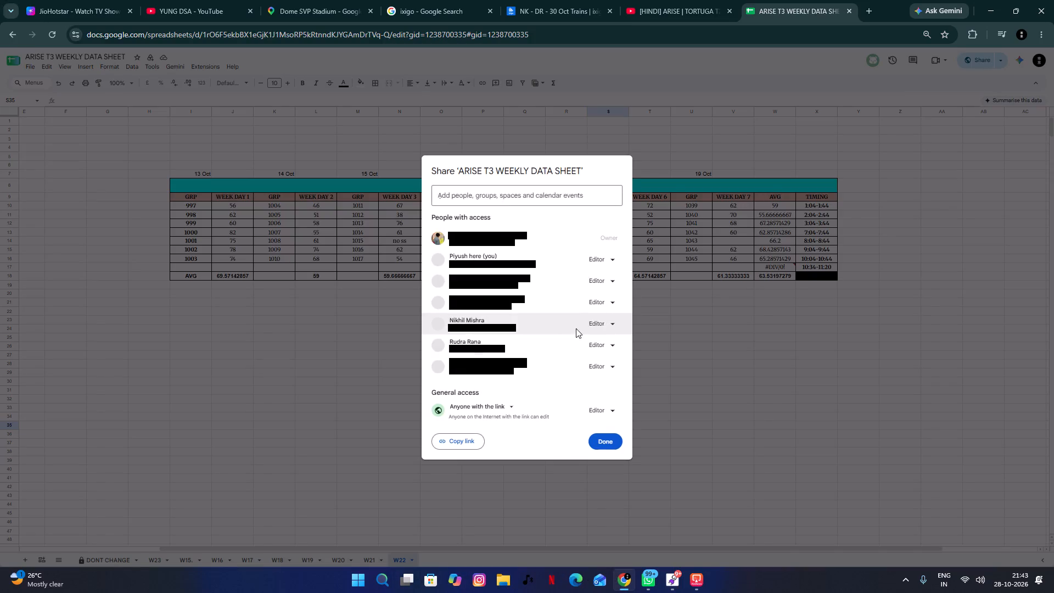
click(501, 412)
click(510, 407)
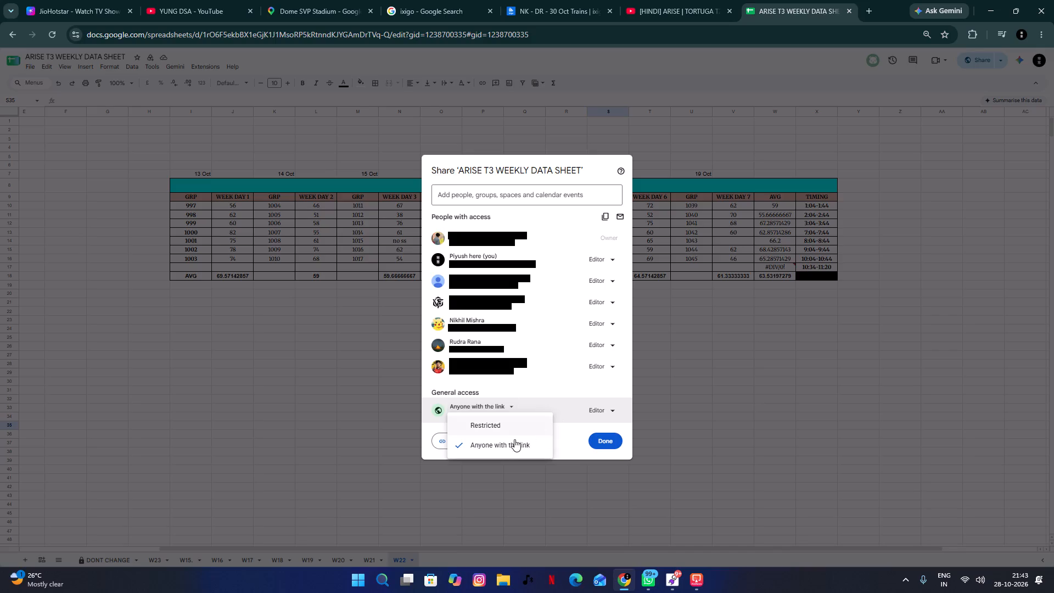
click(512, 423)
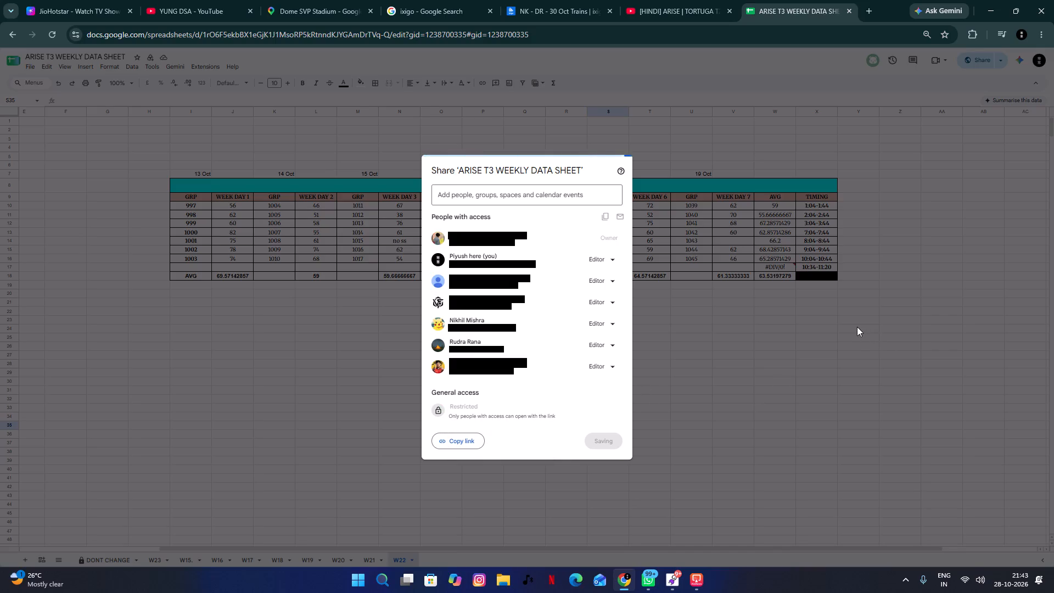
click(603, 432)
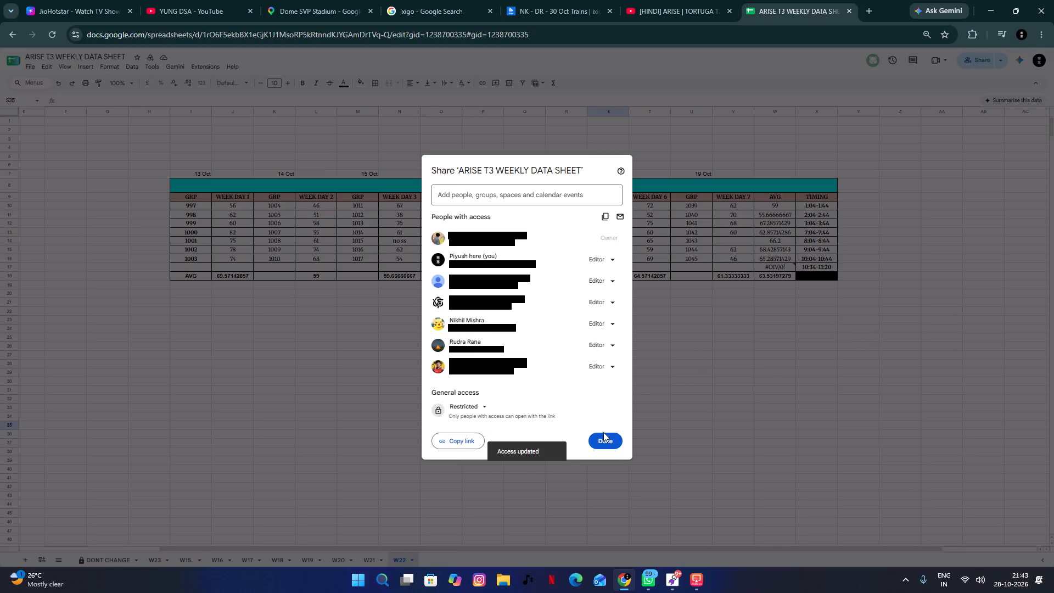
click(604, 442)
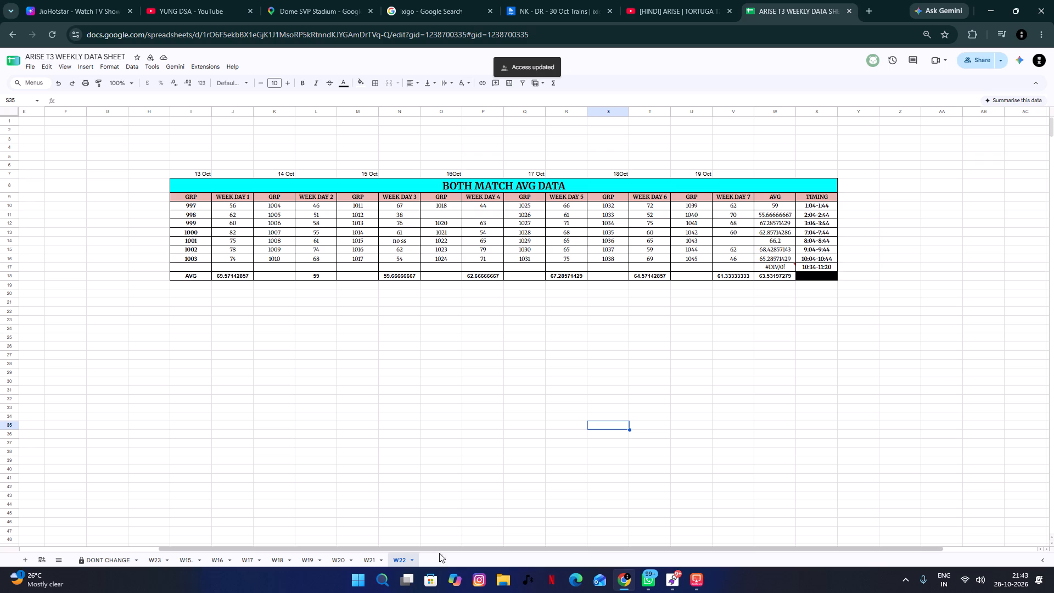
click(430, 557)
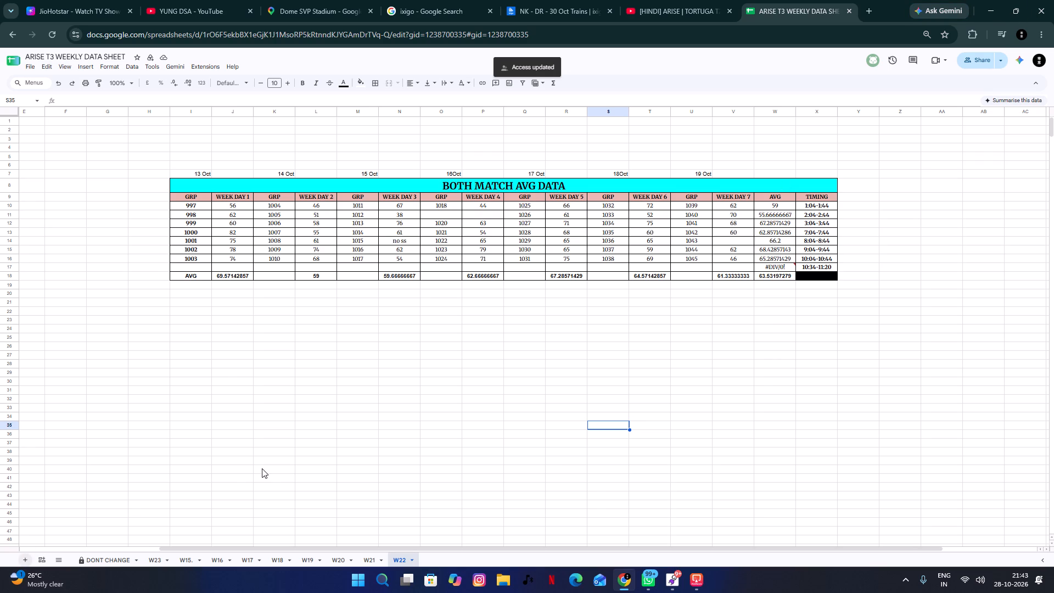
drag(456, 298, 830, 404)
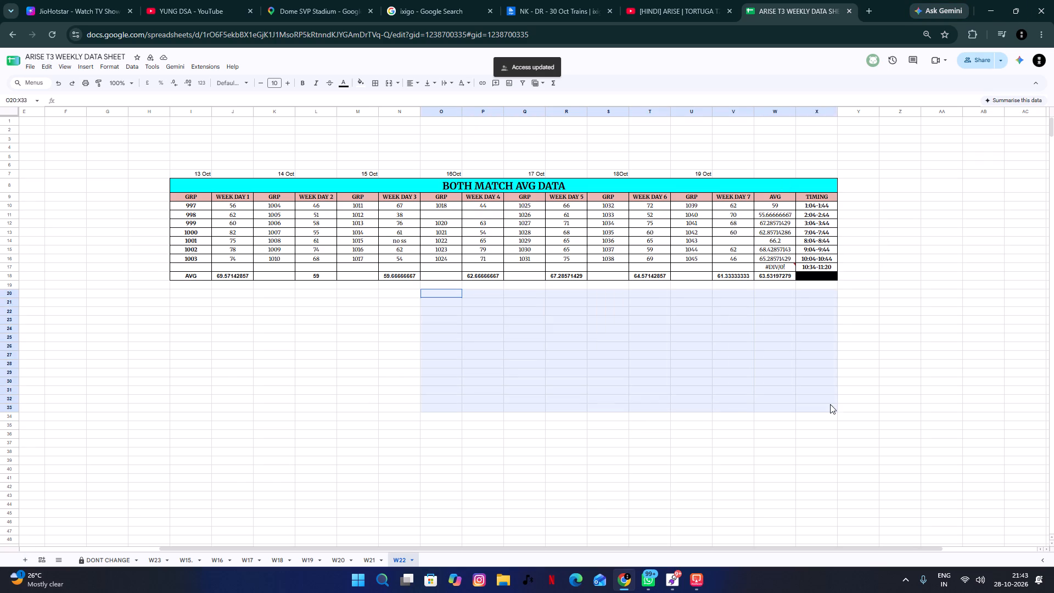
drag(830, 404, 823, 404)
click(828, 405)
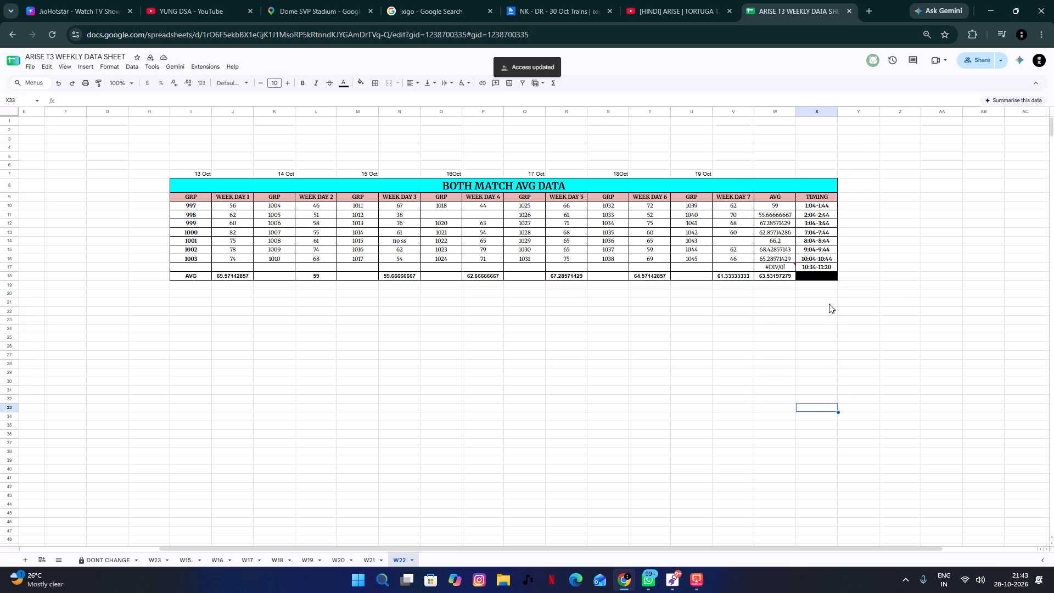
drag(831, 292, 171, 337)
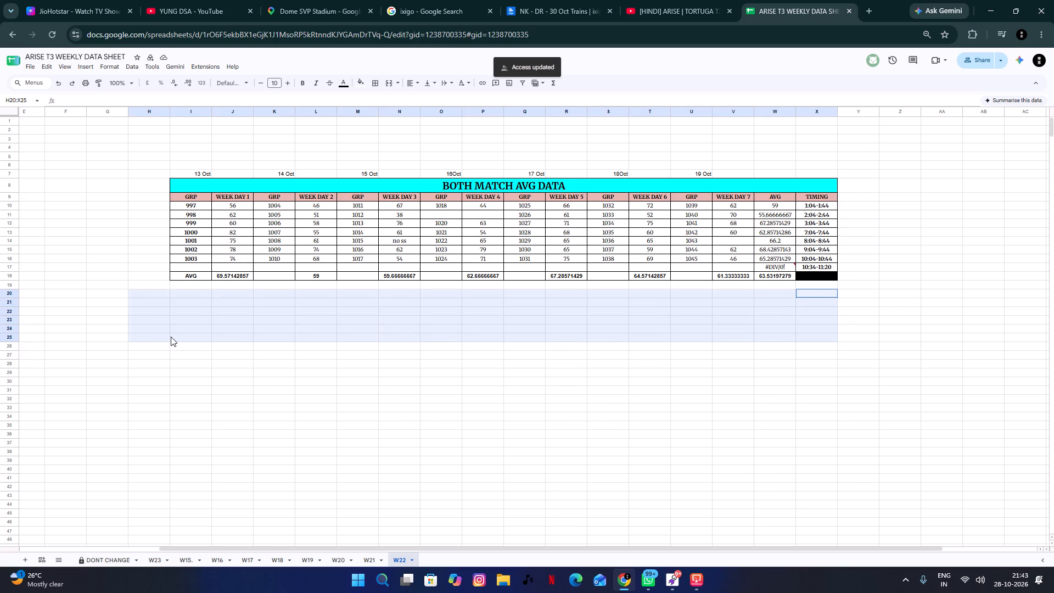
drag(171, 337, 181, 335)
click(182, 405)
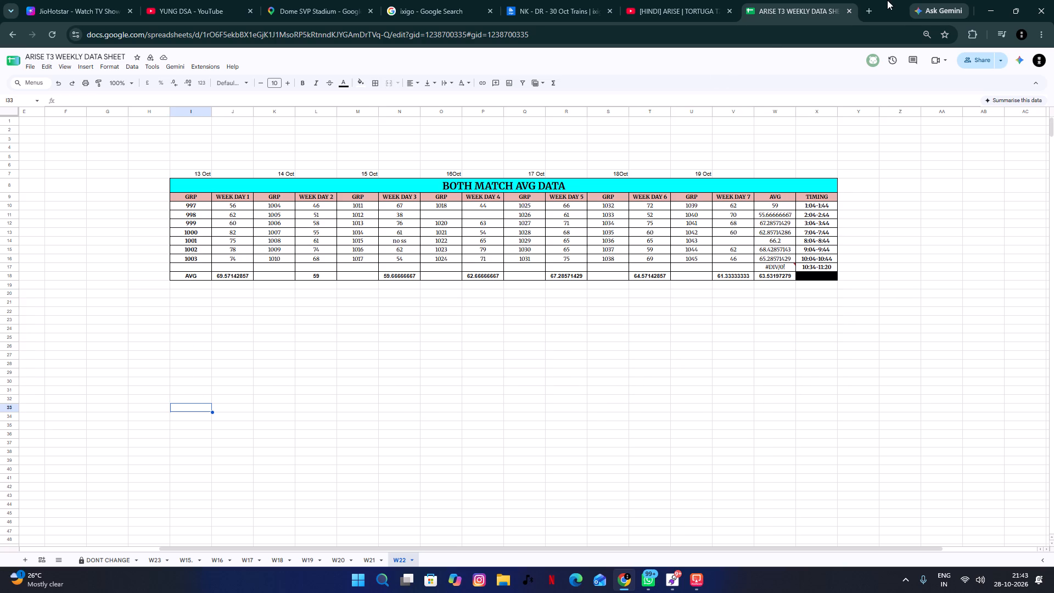
Open Google Sheets in a new browser tab and open the ARISE QUALIFIERS WEEKLY DATA spreadsheet from the file list.
click(867, 11)
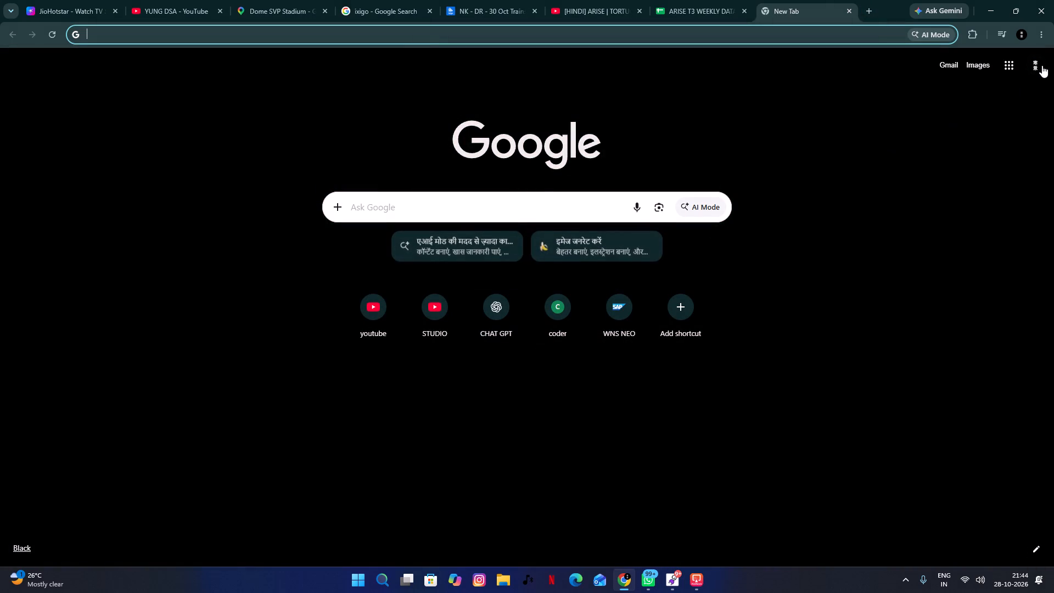
click(997, 63)
click(948, 361)
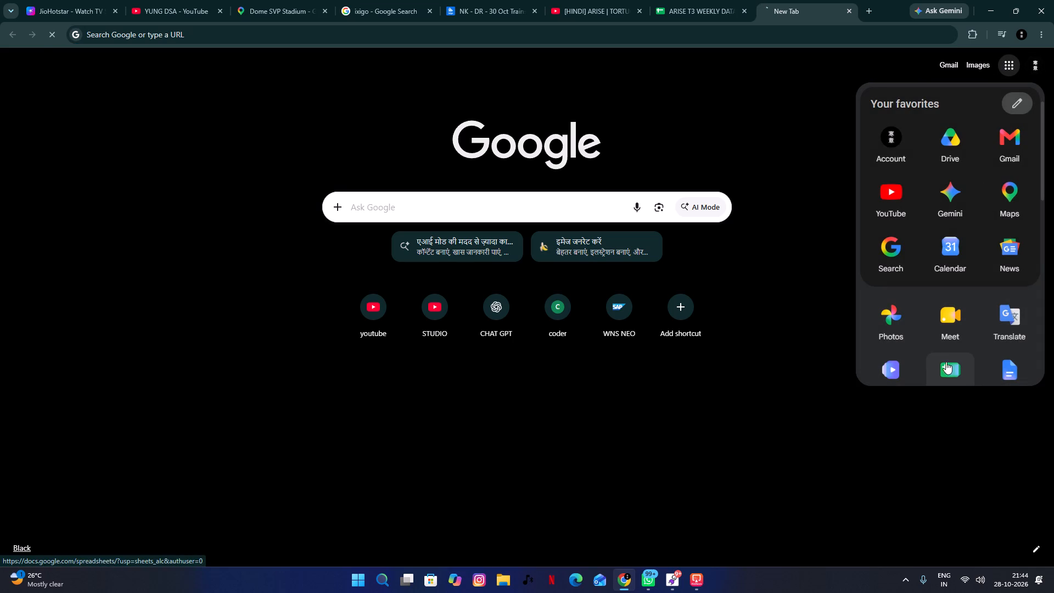
click(731, 0)
click(818, 12)
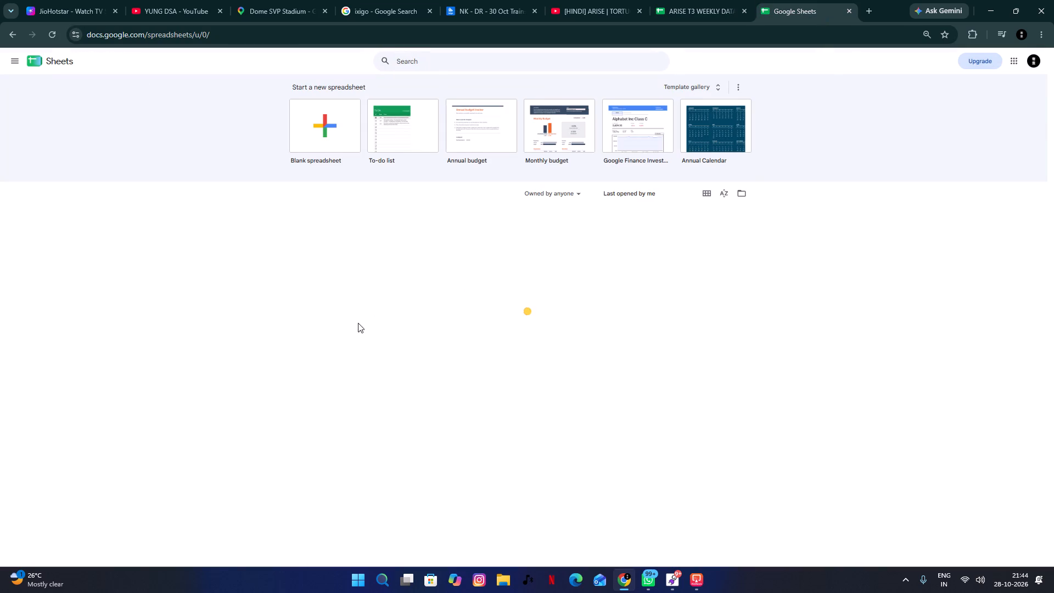
scroll(387, 370, down, 9)
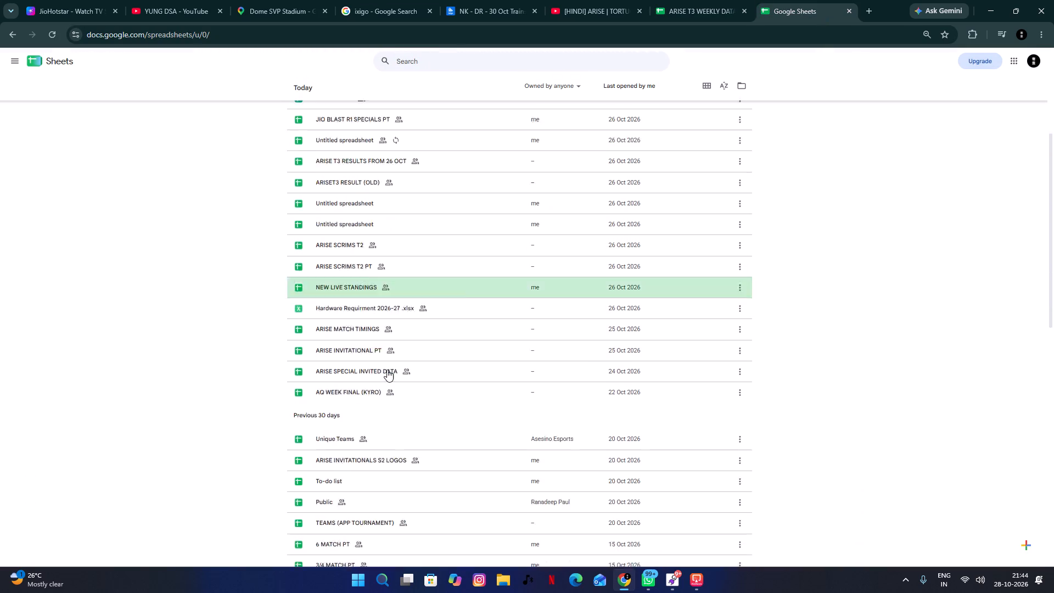
scroll(387, 370, down, 2)
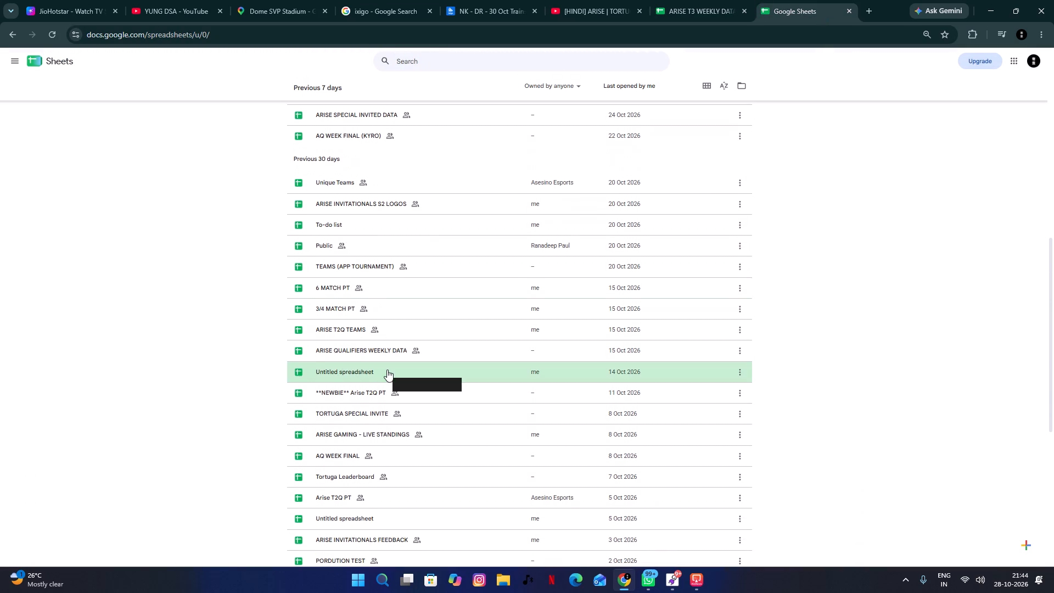
click(406, 346)
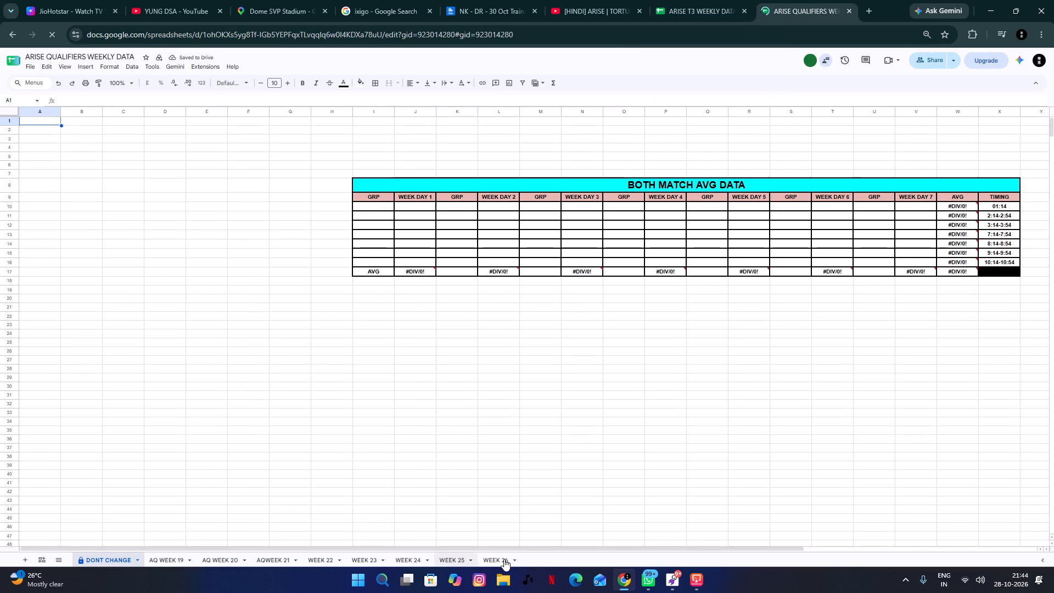
Look over the WEEK 25 and WEEK 26 sheets of the qualifiers data, and return to W22 in ARISE T3 WEEKLY DATA SHEET.
click(449, 560)
click(494, 557)
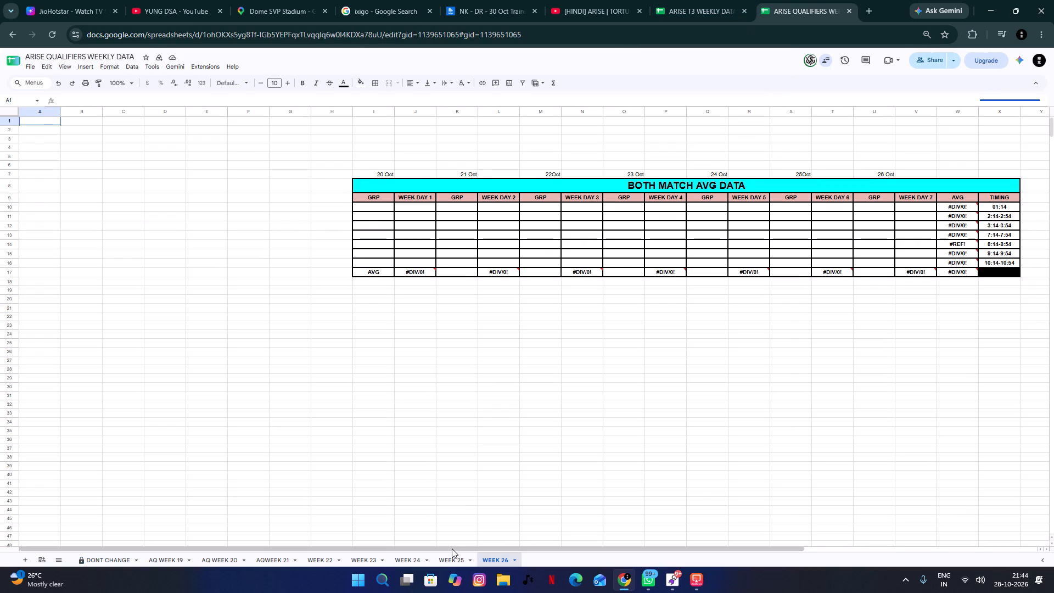
drag(452, 549, 536, 558)
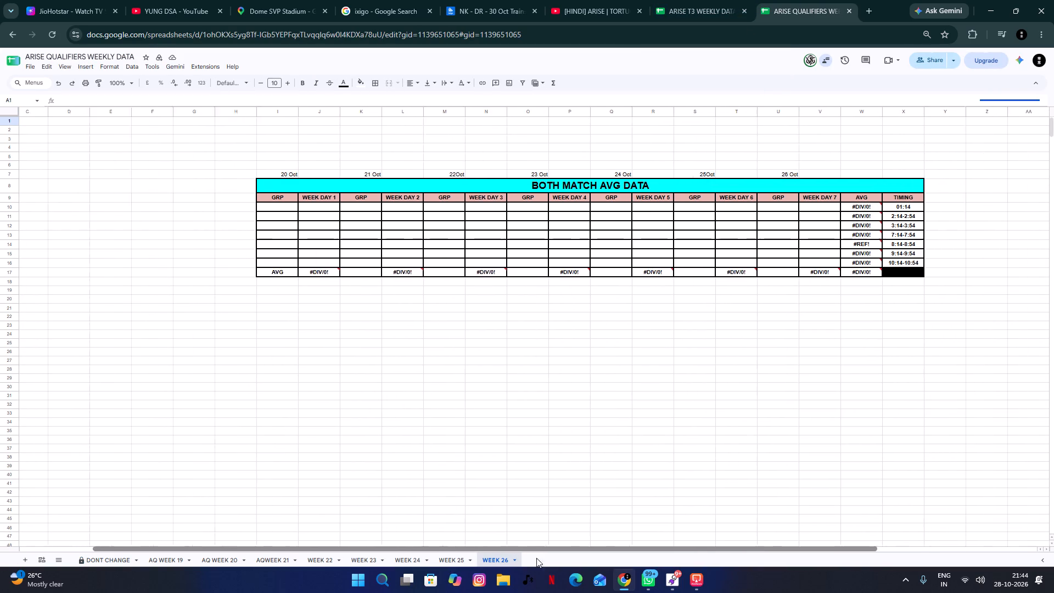
drag(536, 558, 579, 553)
click(439, 558)
click(515, 566)
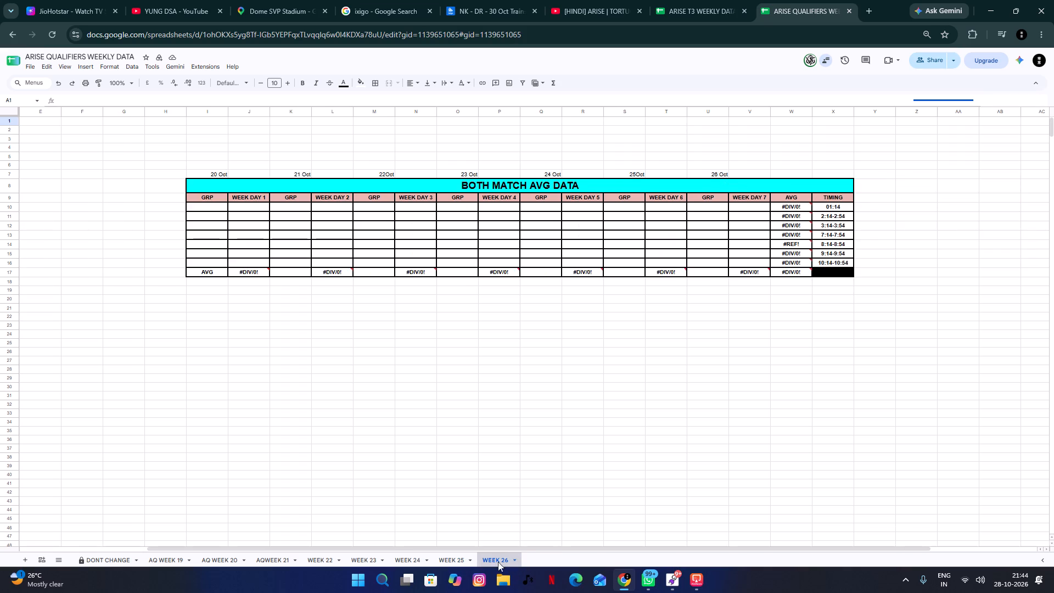
click(448, 559)
click(708, 0)
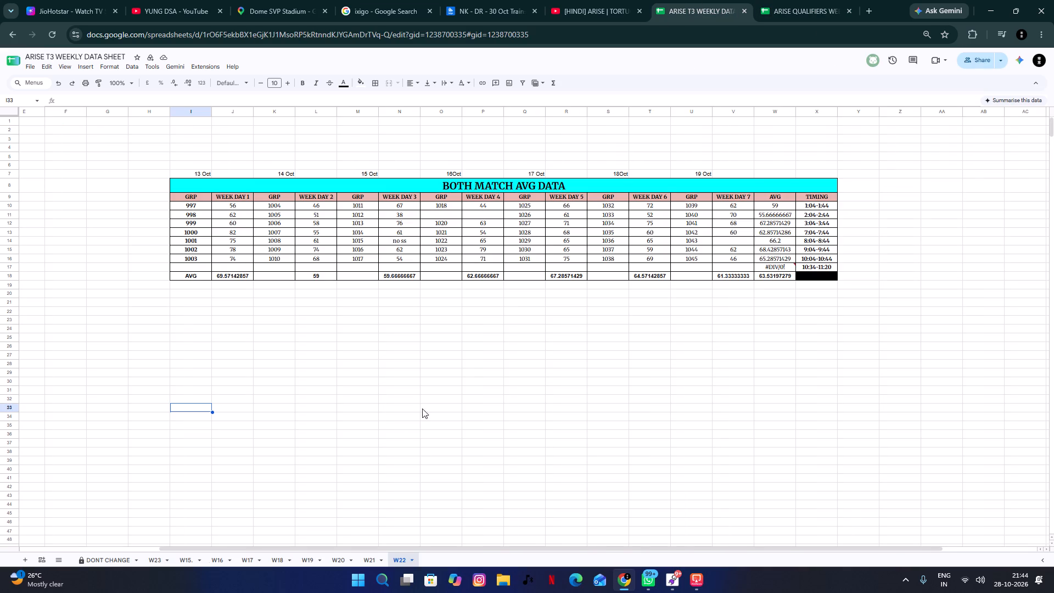
scroll(411, 430, up, 3)
click(411, 430)
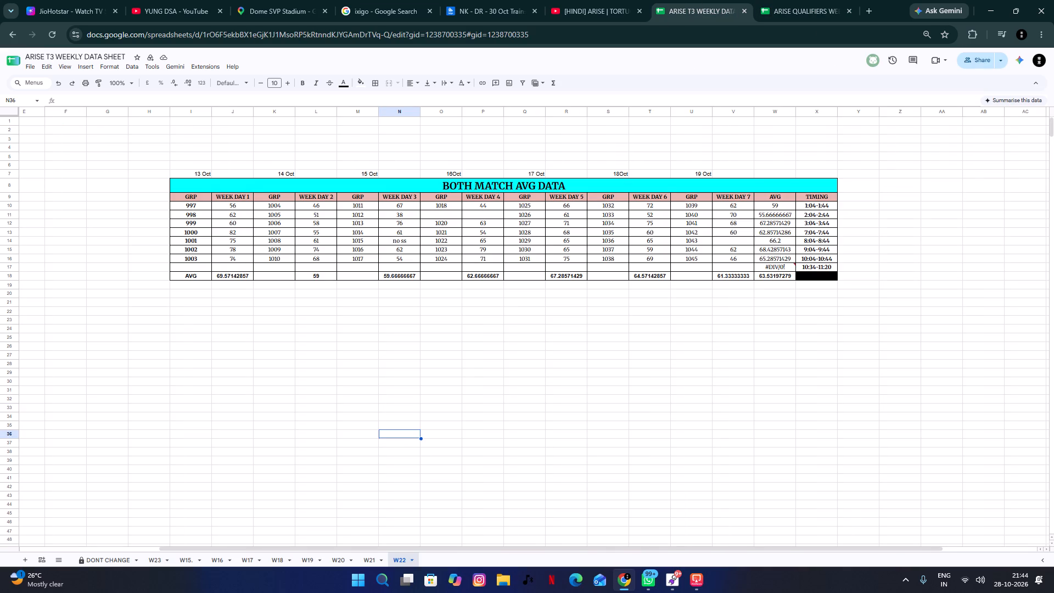
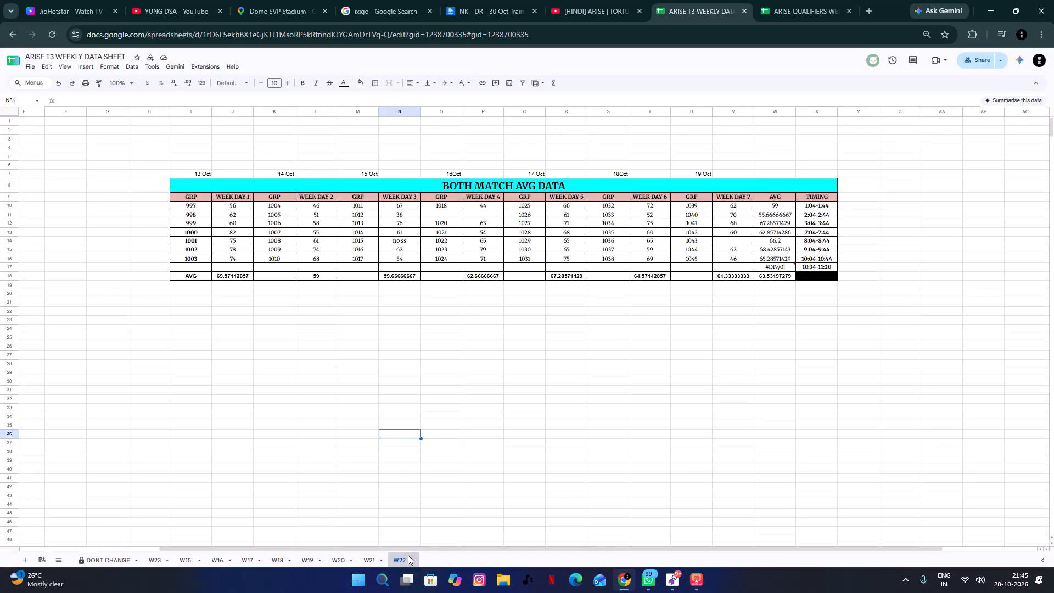
Duplicate the W22 sheet in ARISE T3 WEEKLY DATA SHEET.
right_click(408, 555)
click(421, 410)
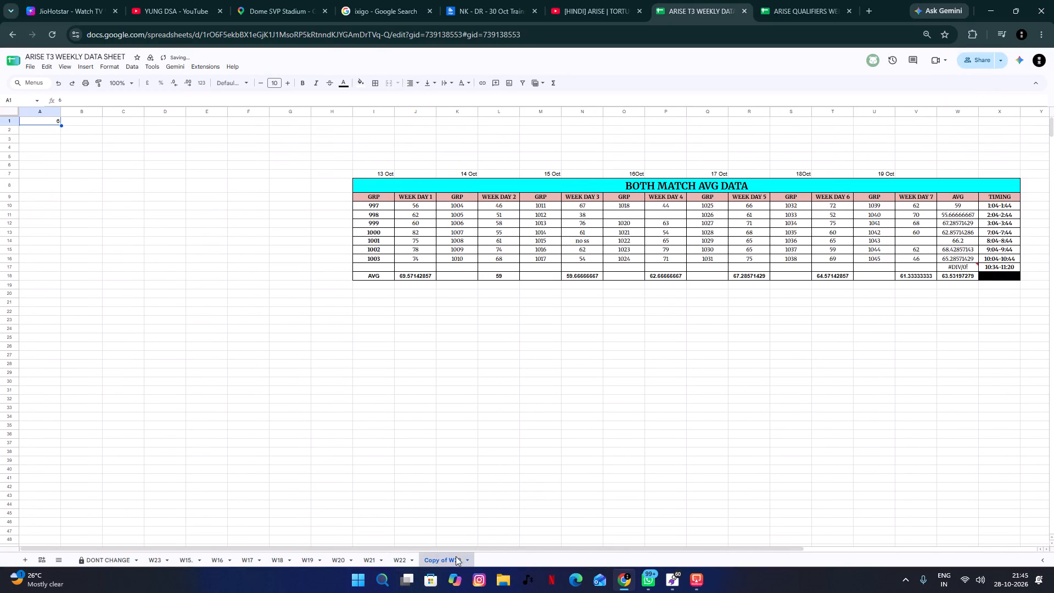
On the copy of W22, clear all GRP and WEEK DAY entries and the row of dates above the table, keeping AVG and TIMING.
drag(466, 547, 554, 556)
click(250, 209)
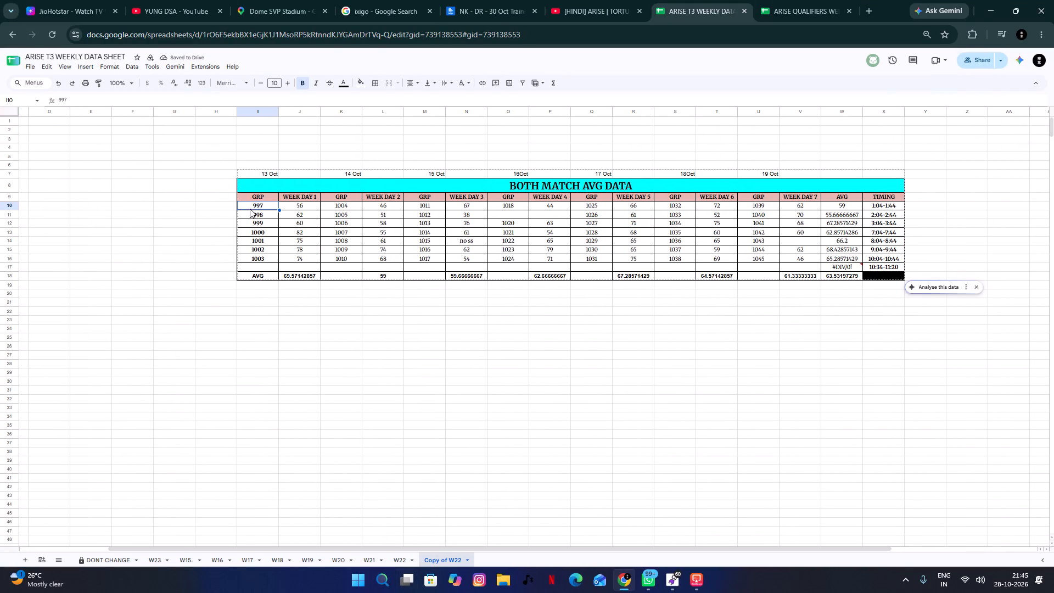
shift+click(848, 269)
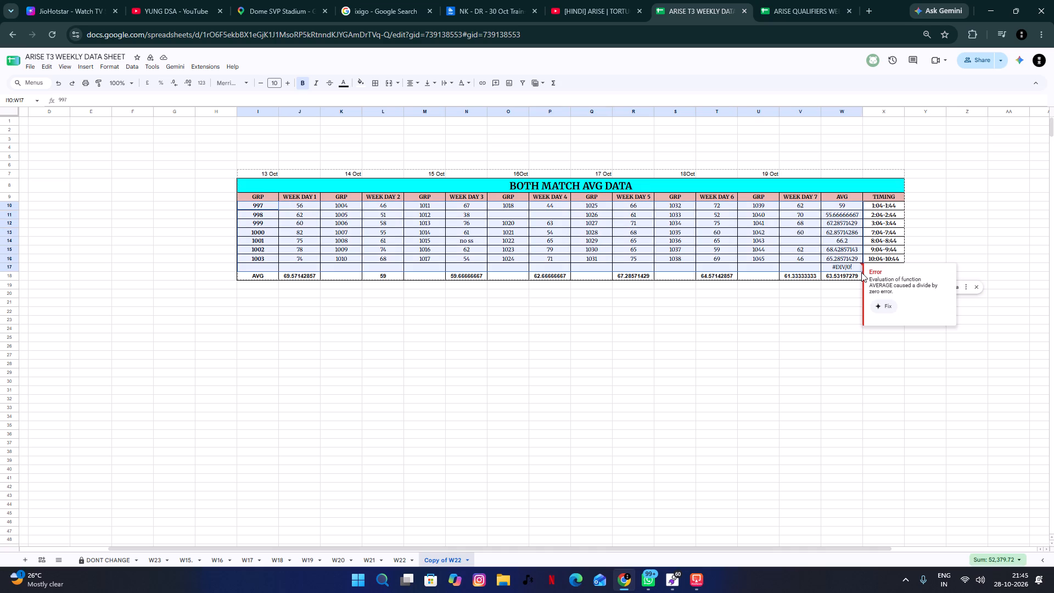
shift+click(822, 272)
key(shift+Left)
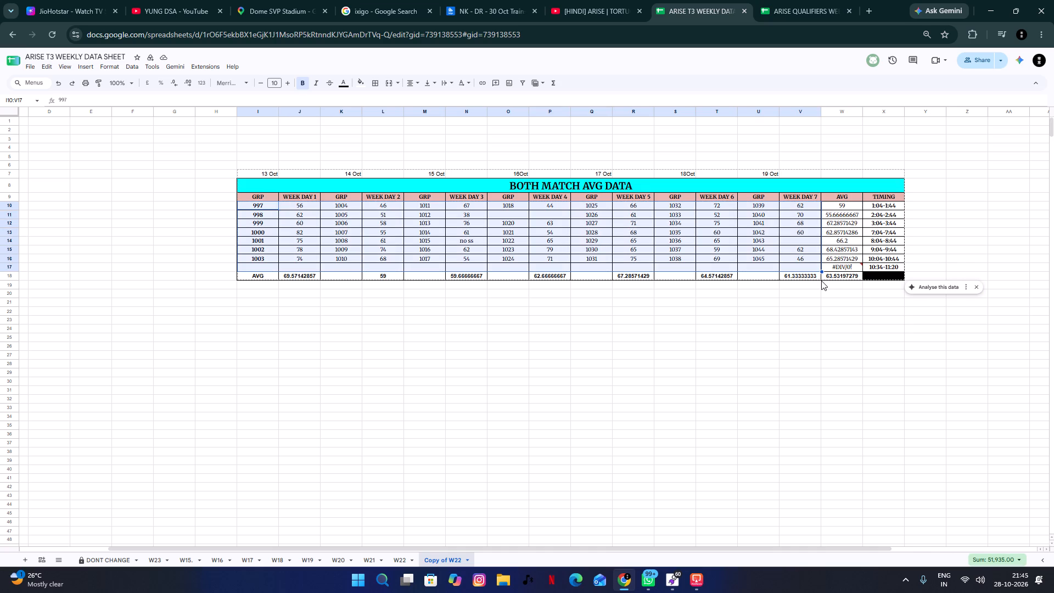
key(BackSpace)
click(294, 164)
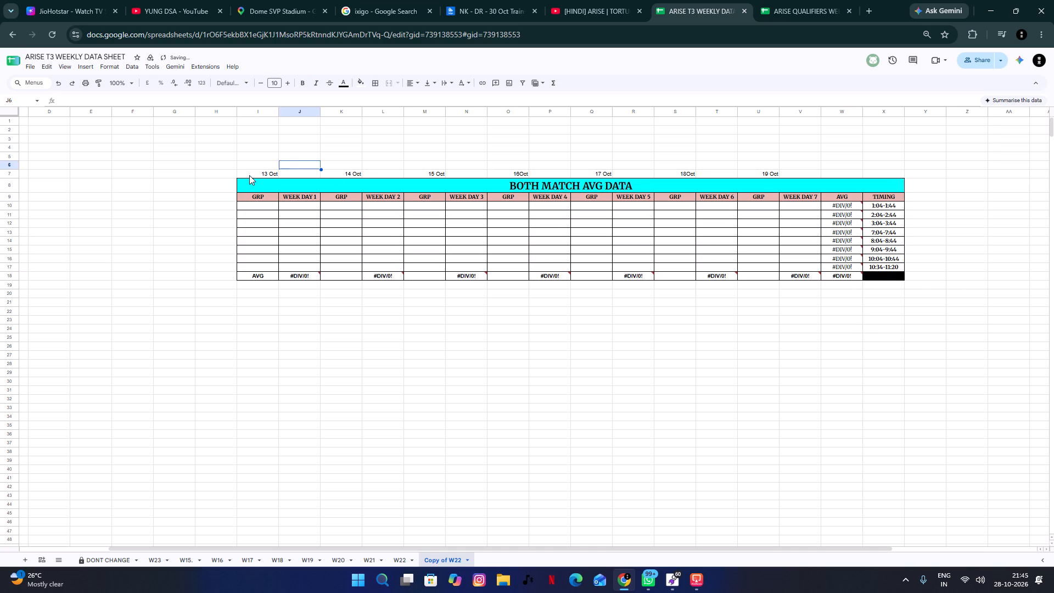
click(249, 175)
shift+click(845, 172)
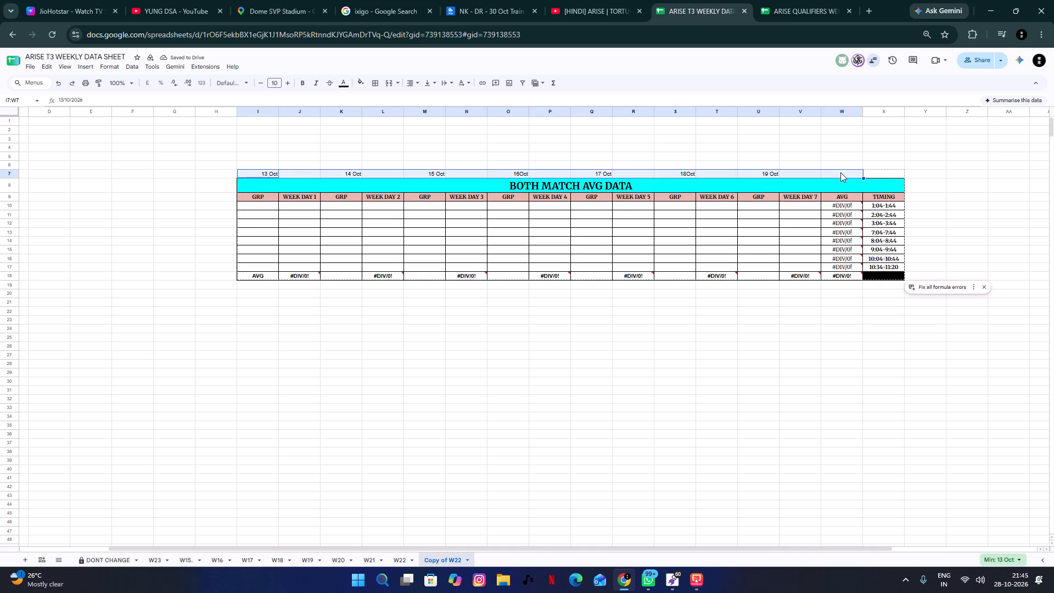
key(Insert)
key(BackSpace)
click(575, 442)
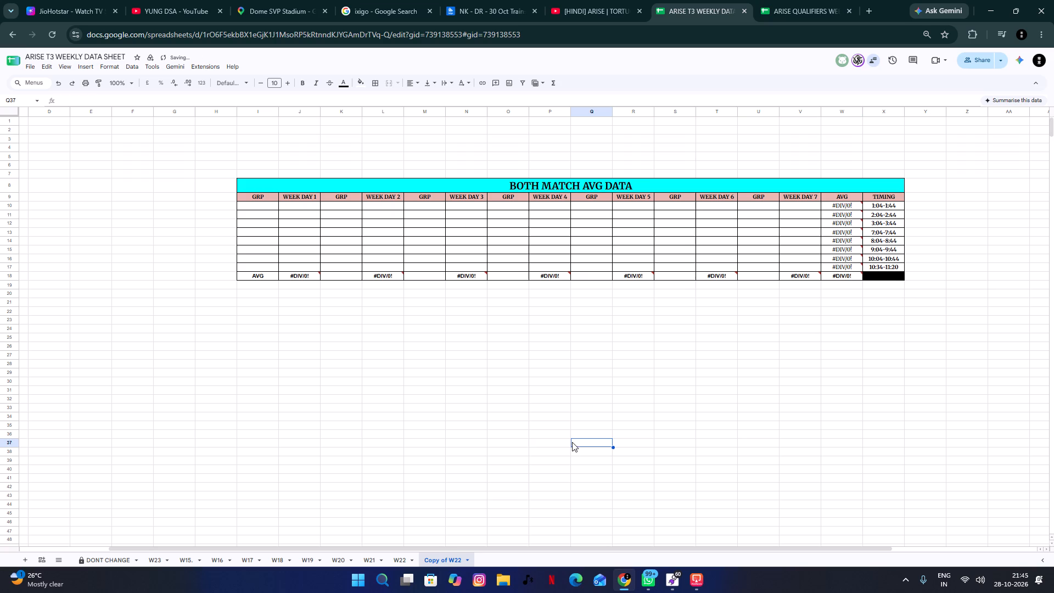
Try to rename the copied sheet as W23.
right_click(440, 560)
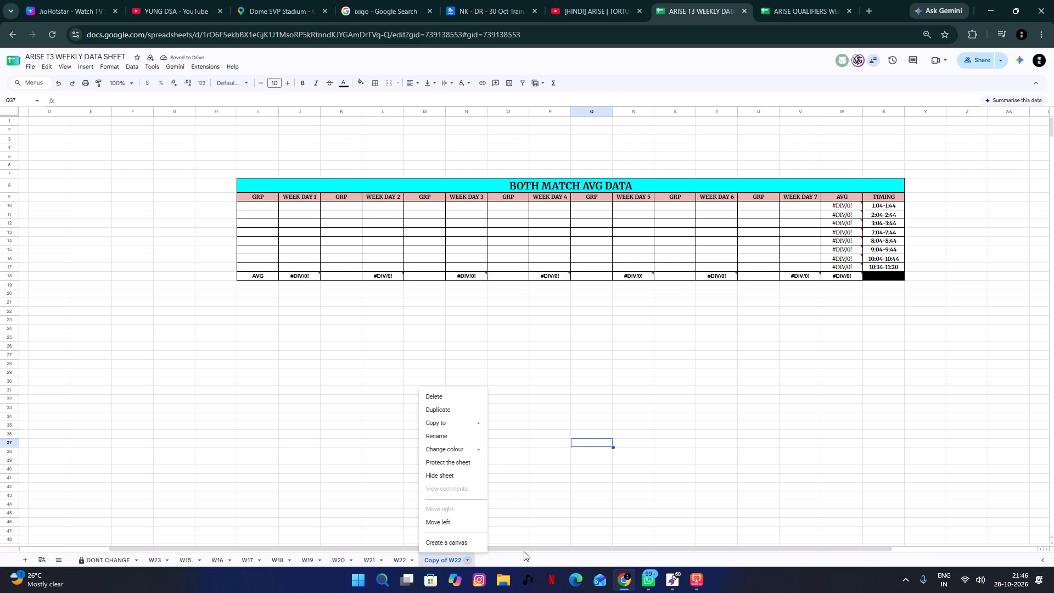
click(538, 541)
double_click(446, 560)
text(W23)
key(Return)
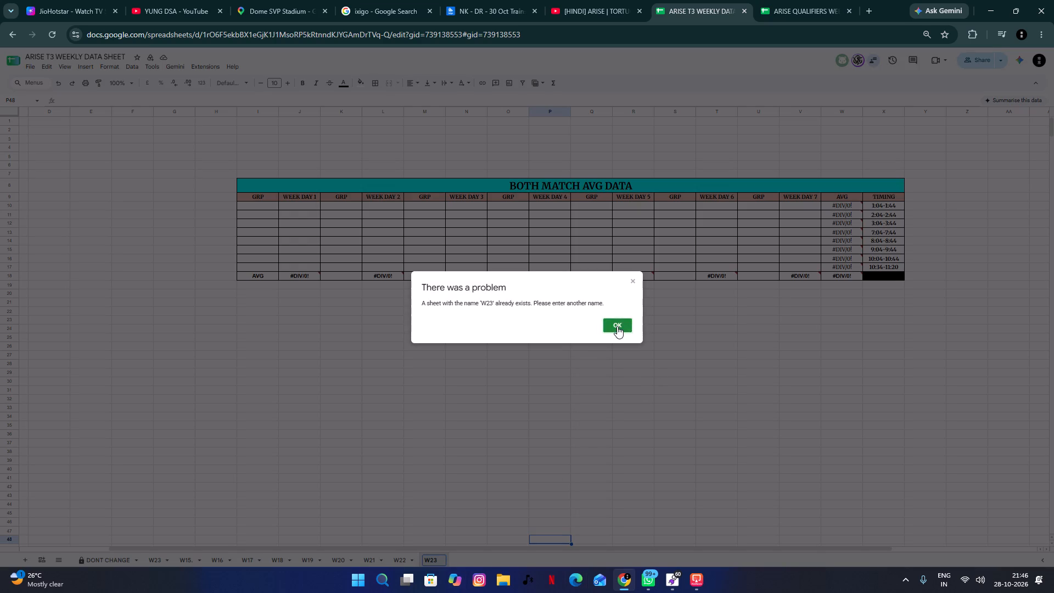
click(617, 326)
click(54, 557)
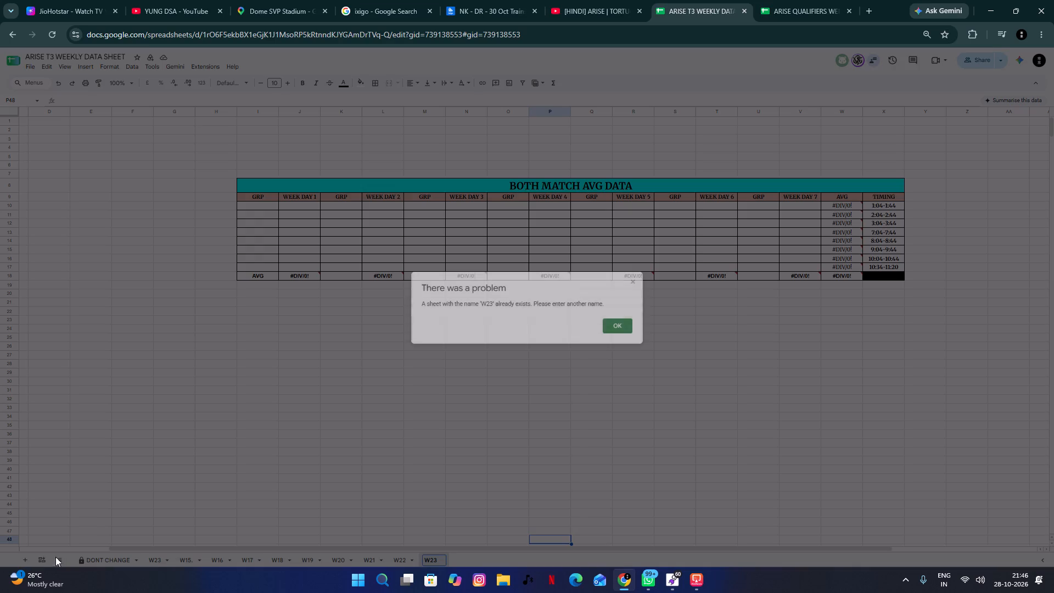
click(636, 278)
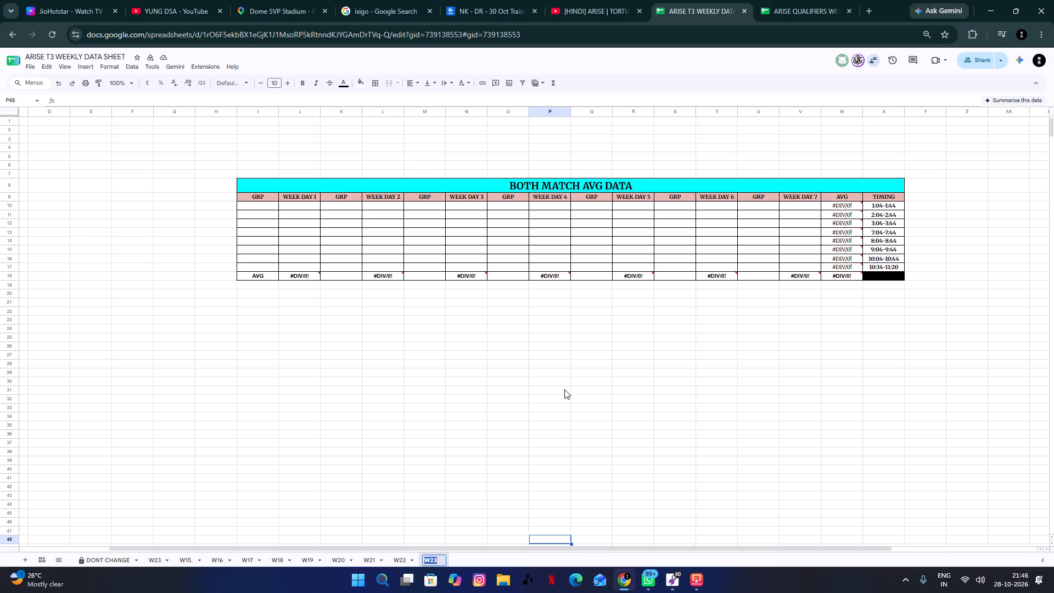
Rename the copied sheet as W24.
click(439, 561)
click(442, 561)
key(BackSpace)
key(4)
key(Return)
Open the W23 sheet and move it between W22 and W24 in the sheet order.
click(60, 558)
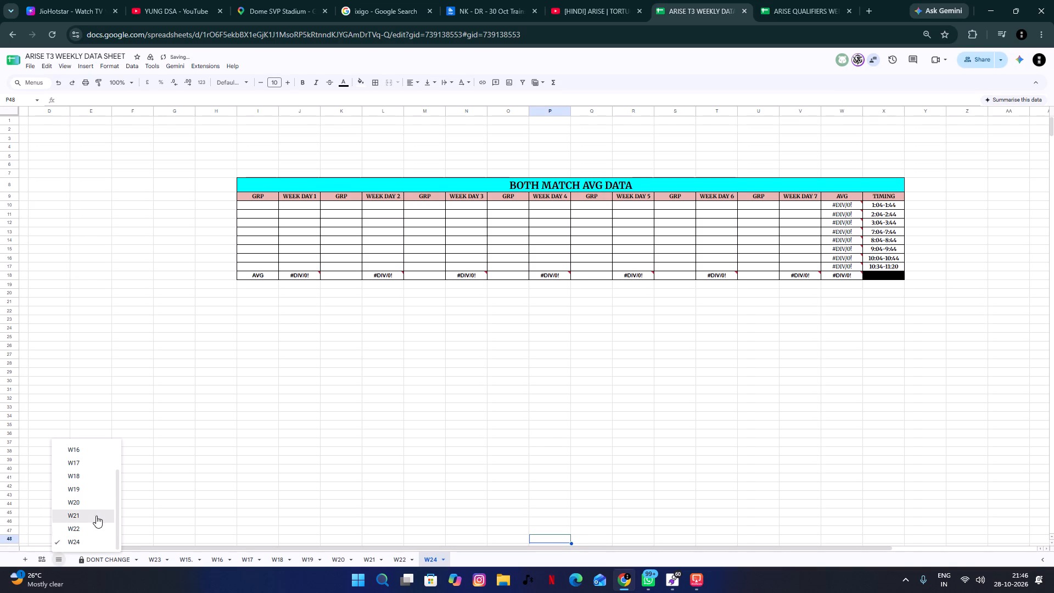
scroll(96, 494, down, 2)
scroll(96, 490, up, 2)
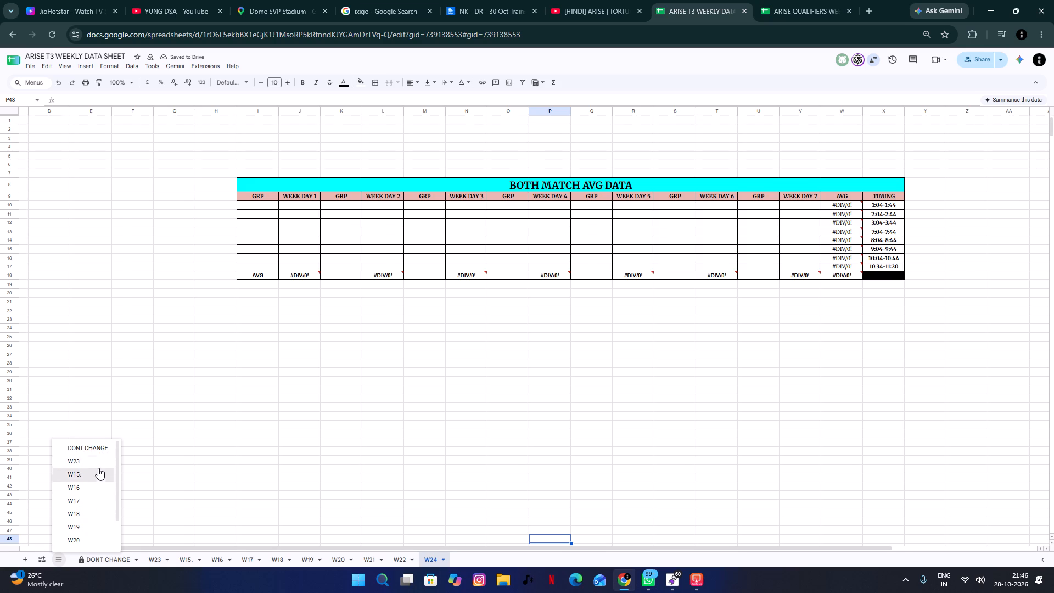
click(98, 460)
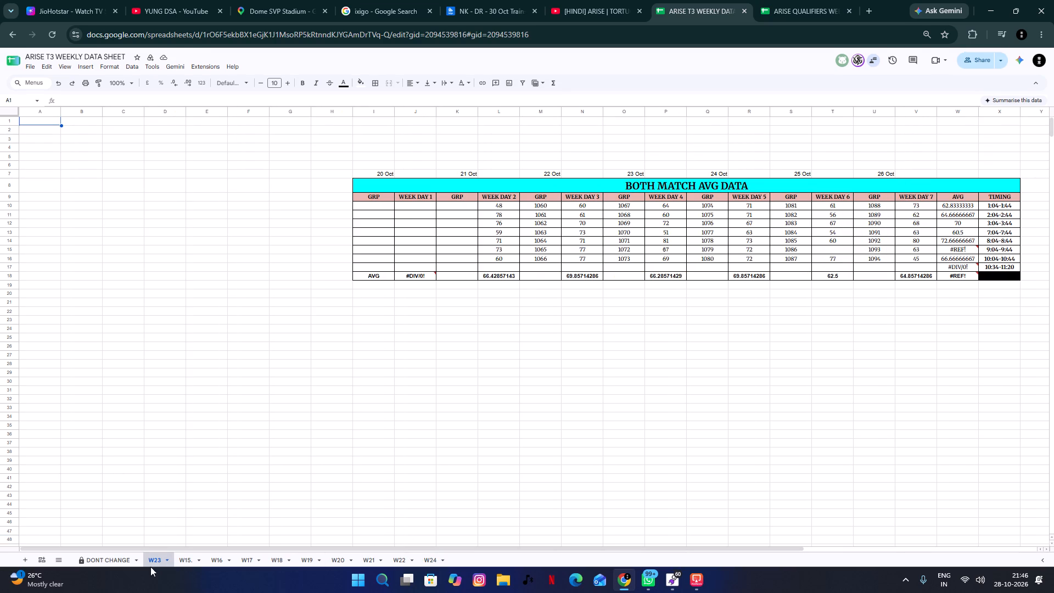
drag(150, 558, 313, 555)
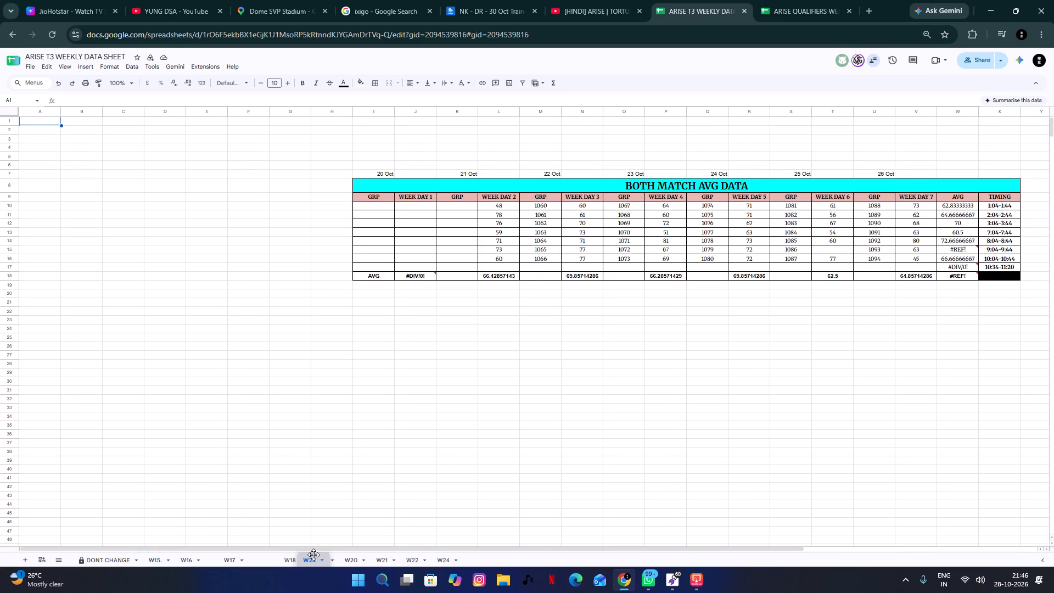
drag(313, 555, 400, 559)
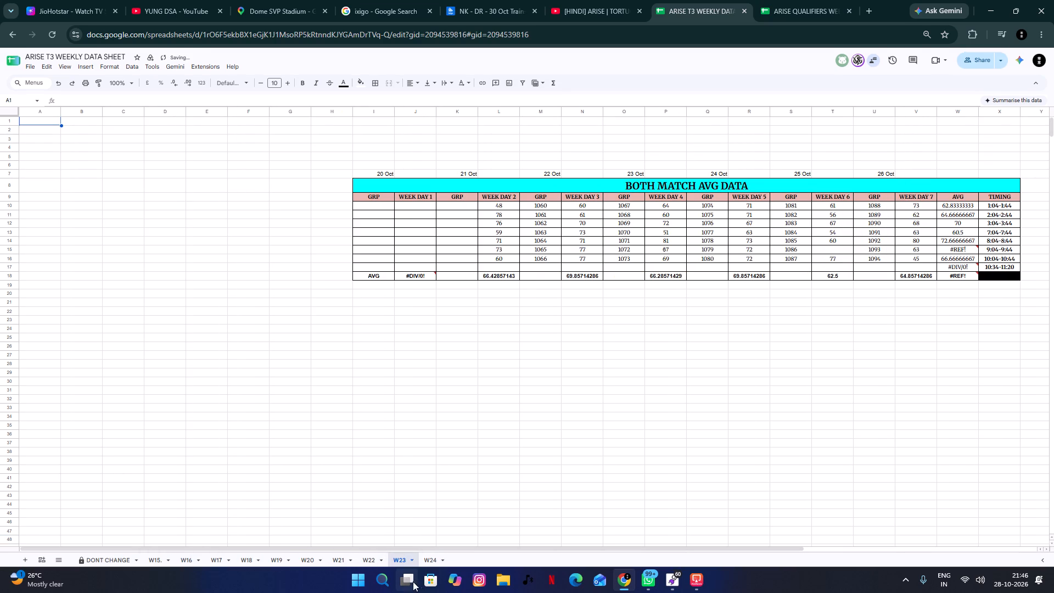
Examine the W23 averages table, checking the GRP and WEEK DAY 1 cells for 20 Oct.
drag(577, 547, 616, 547)
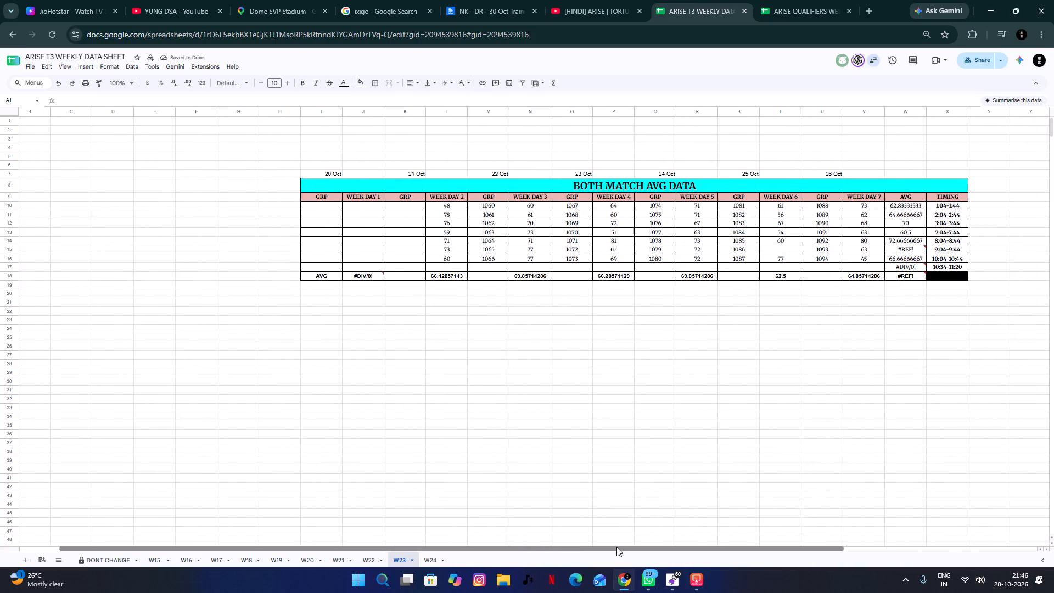
drag(616, 547, 615, 547)
click(346, 201)
click(325, 202)
click(356, 260)
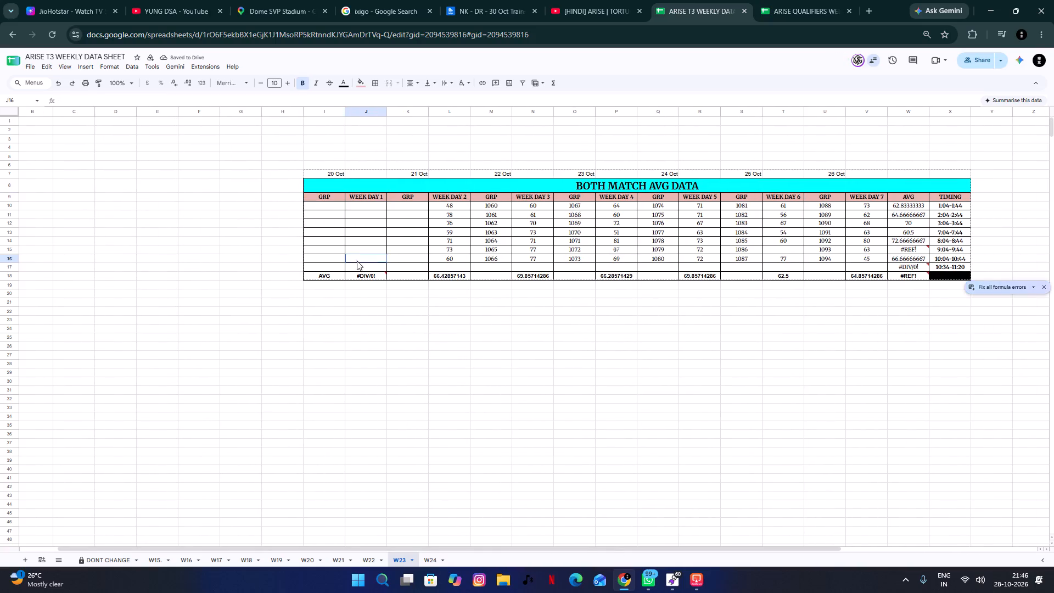
click(334, 217)
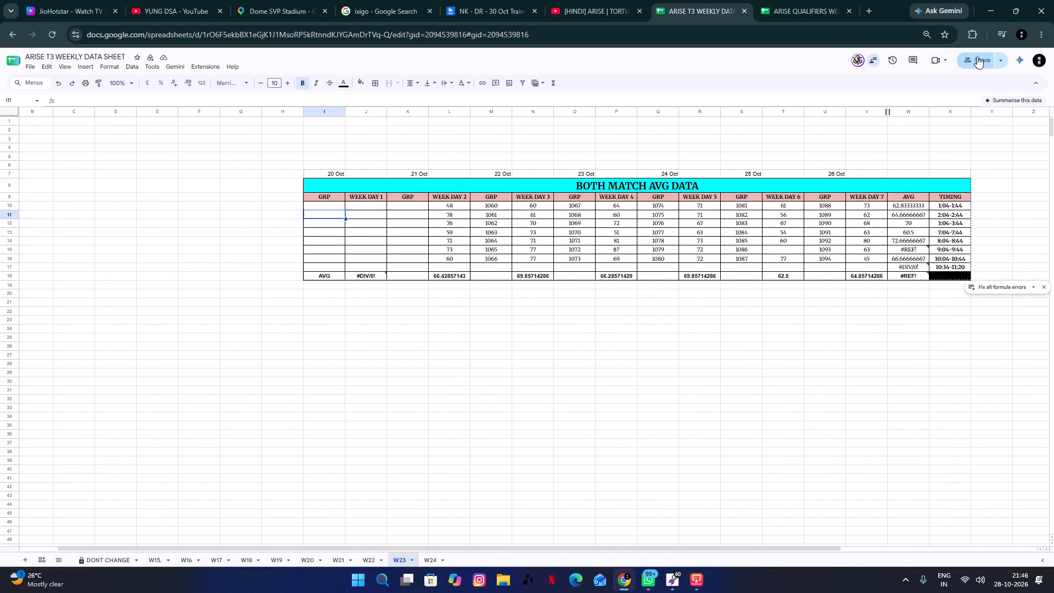
Share ARISE T3 WEEKLY DATA SHEET with the first suggested account matching "le".
click(977, 57)
click(974, 53)
scroll(480, 337, down, 3)
click(530, 195)
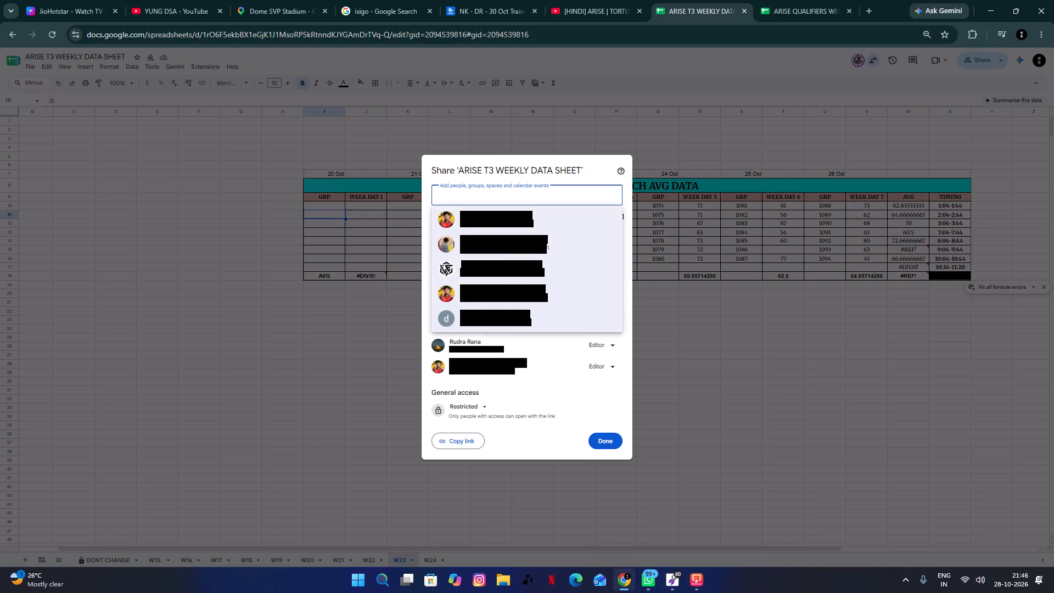
text(le)
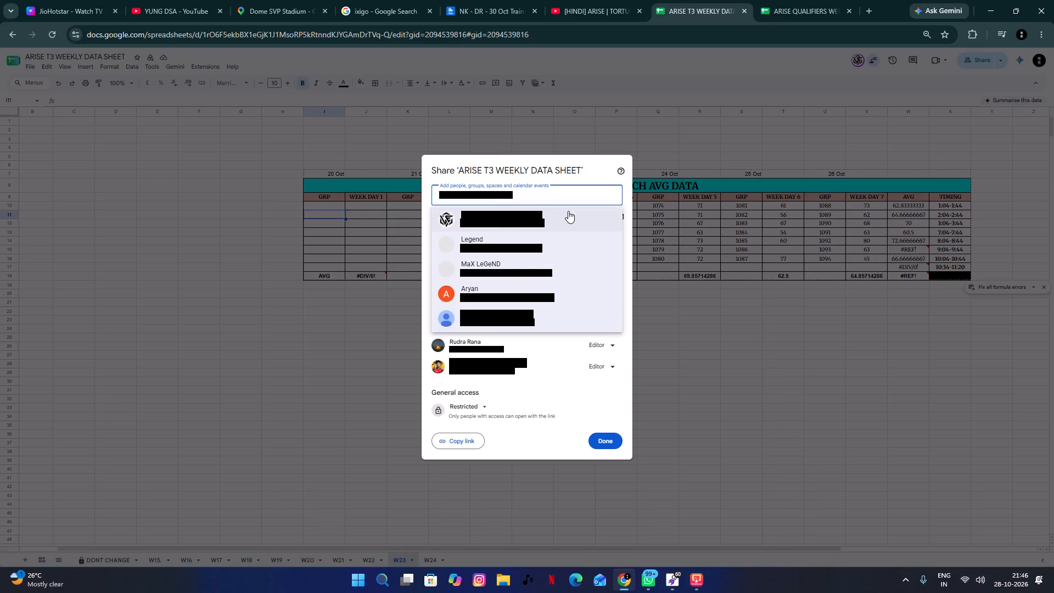
click(560, 218)
click(608, 381)
click(608, 370)
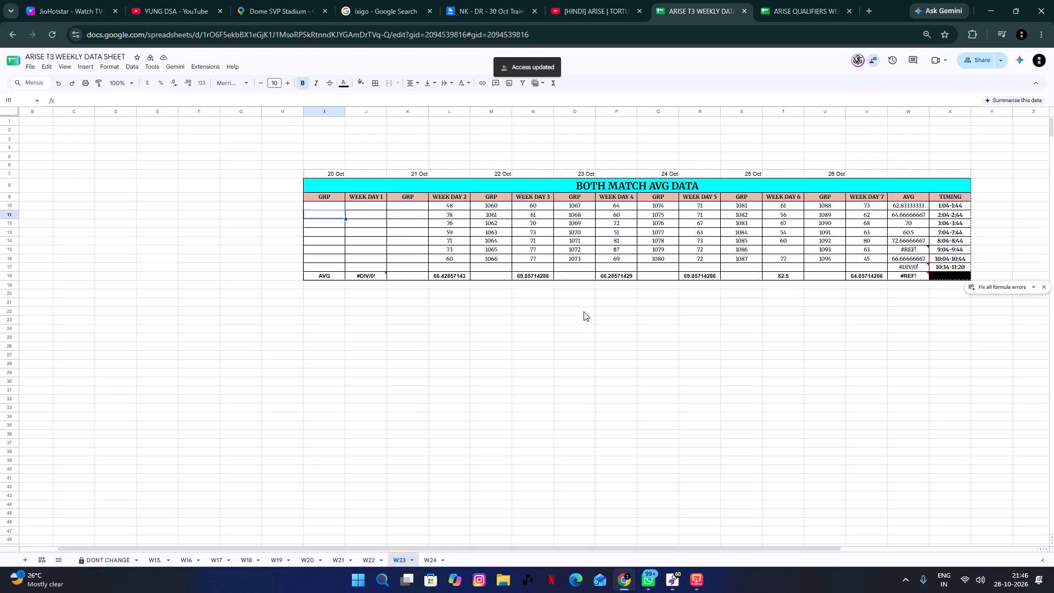
Switch to Legcord and look through the ARISE GAMING channel list.
click(678, 587)
scroll(106, 275, up, 10)
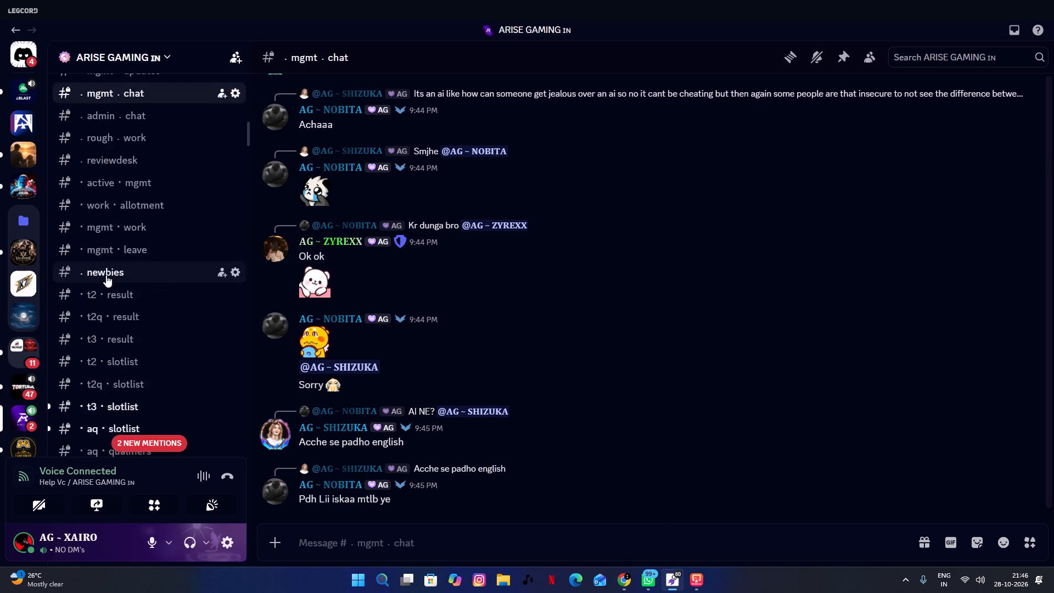
scroll(106, 275, up, 14)
scroll(113, 277, down, 5)
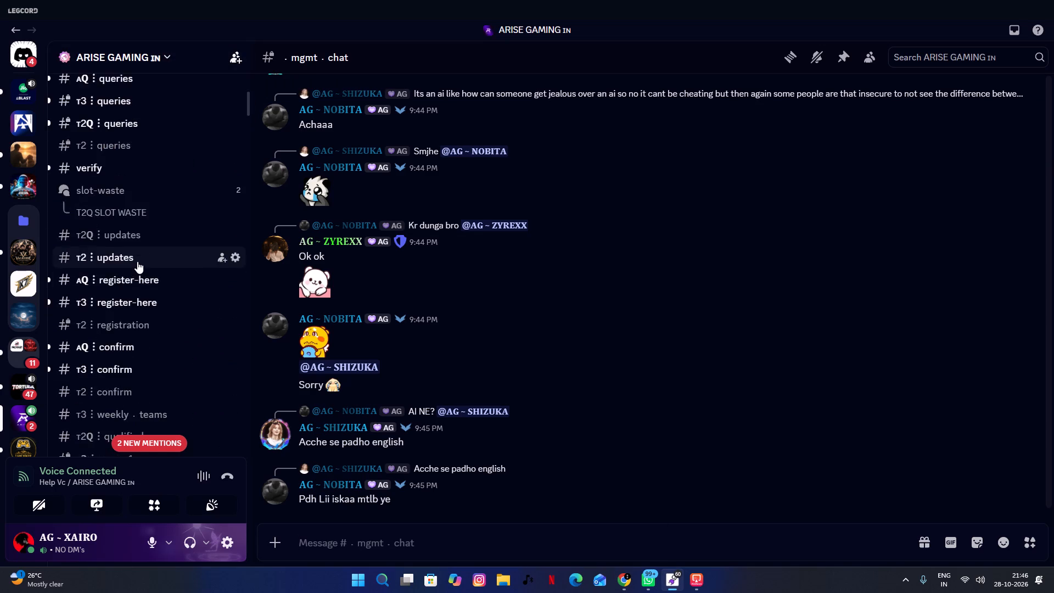
scroll(137, 261, up, 5)
scroll(137, 261, down, 15)
Switch to Chrome, play Bigg Boss S20 E53 briefly on JioHotstar, and return to mgmt chat in Legcord.
click(617, 592)
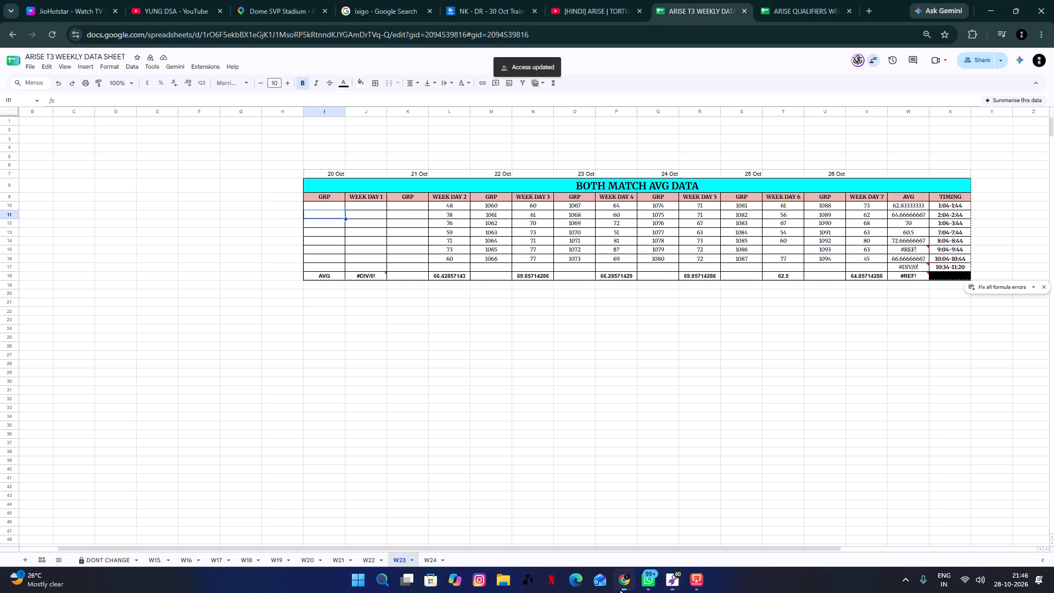
click(153, 0)
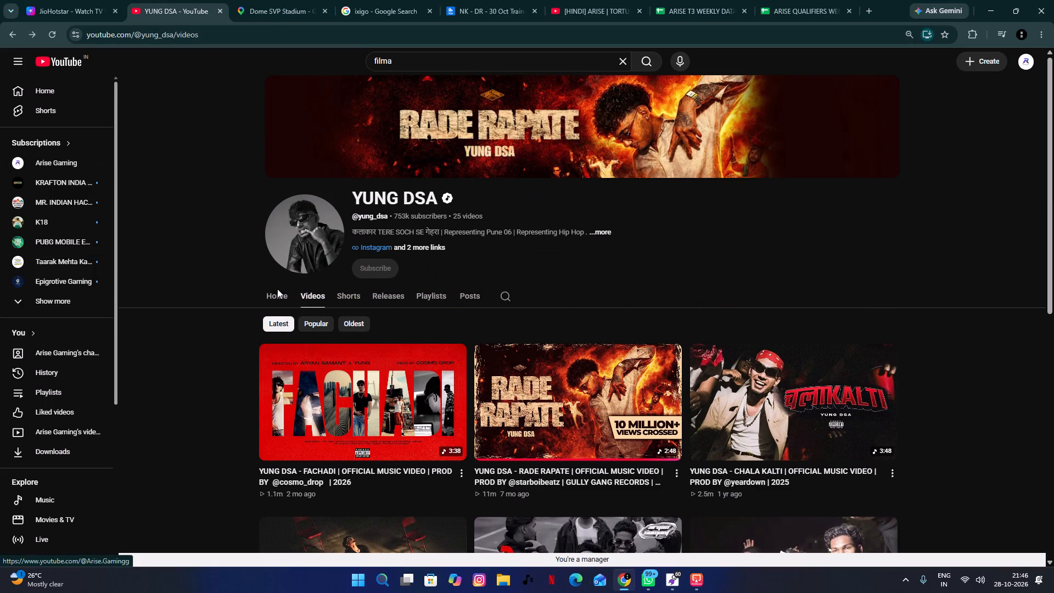
click(25, 23)
click(43, 8)
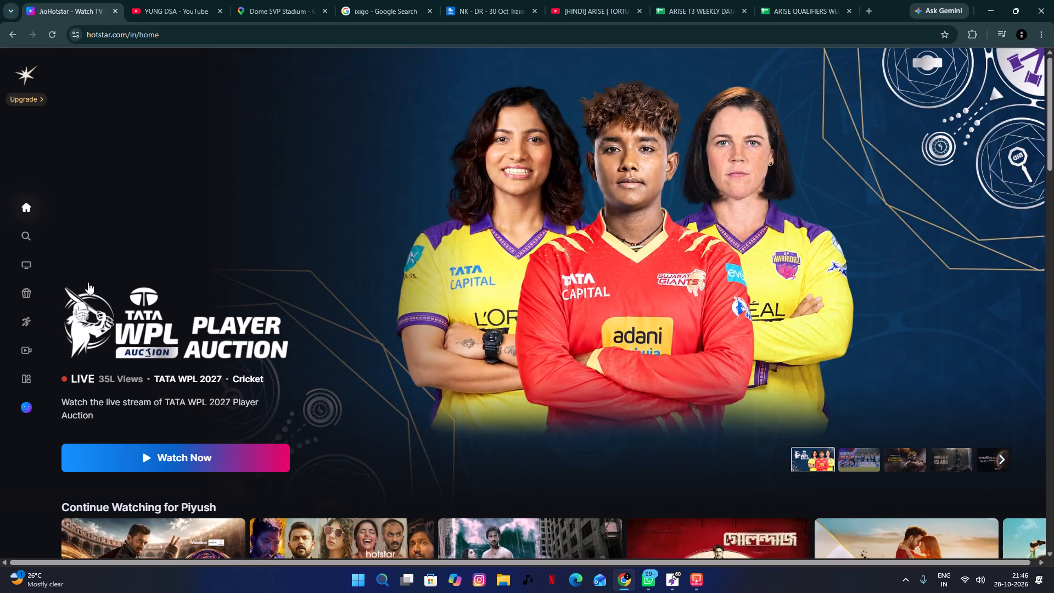
scroll(88, 309, down, 4)
click(124, 412)
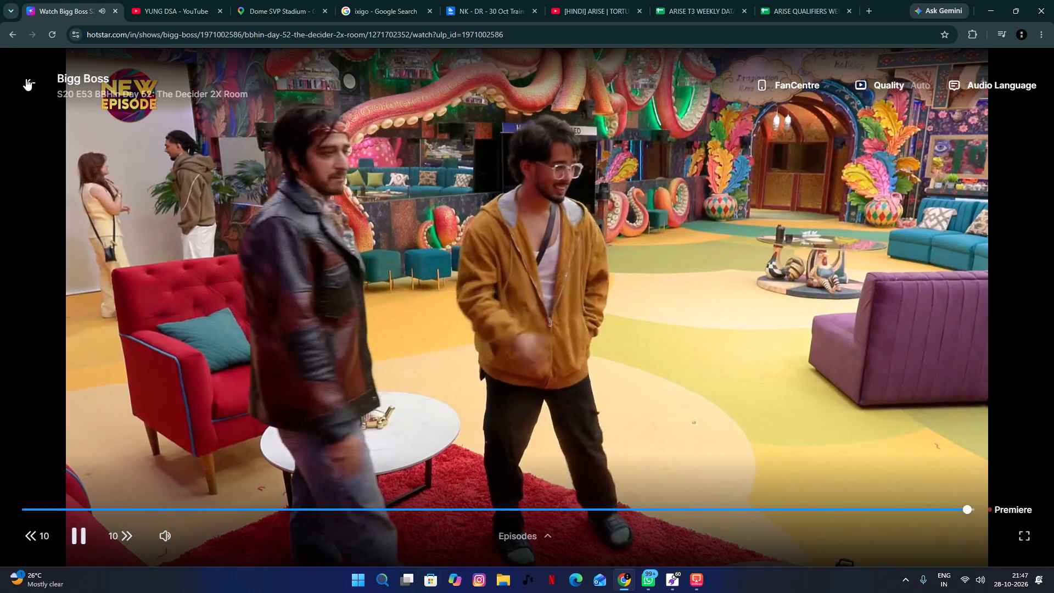
click(27, 79)
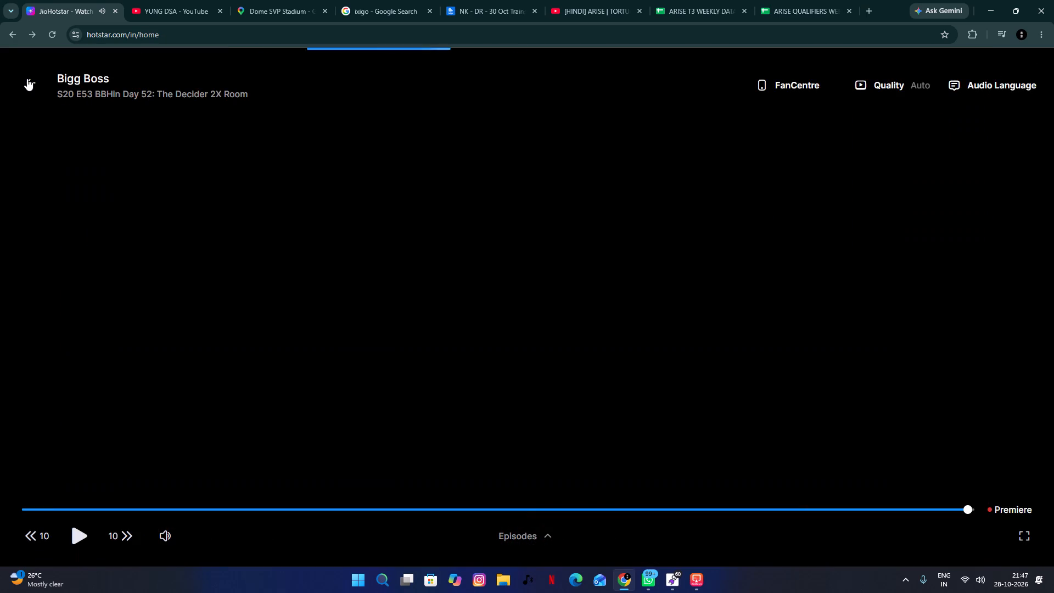
scroll(184, 246, down, 5)
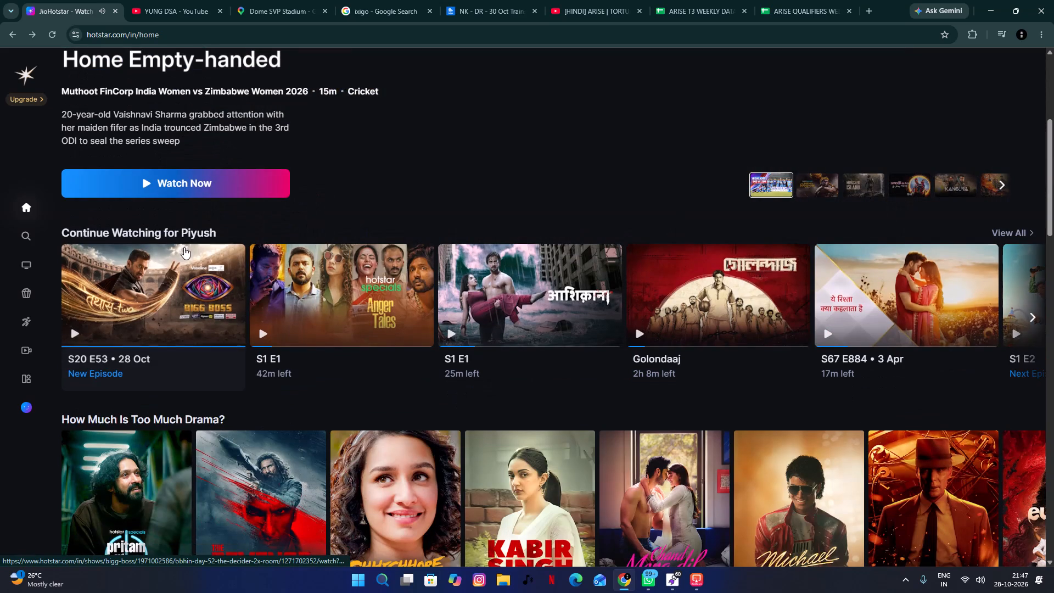
click(987, 16)
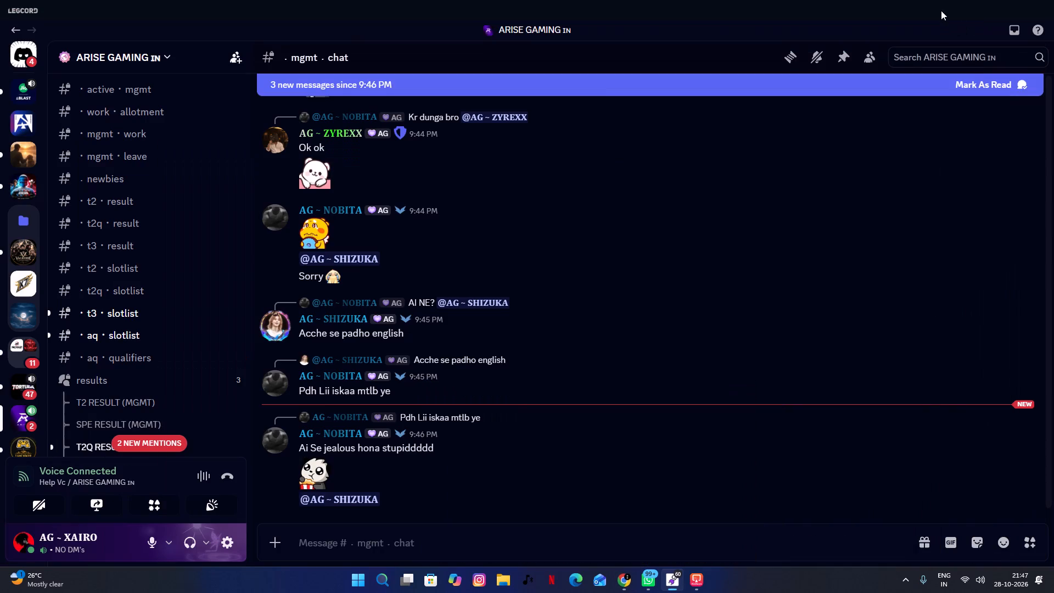
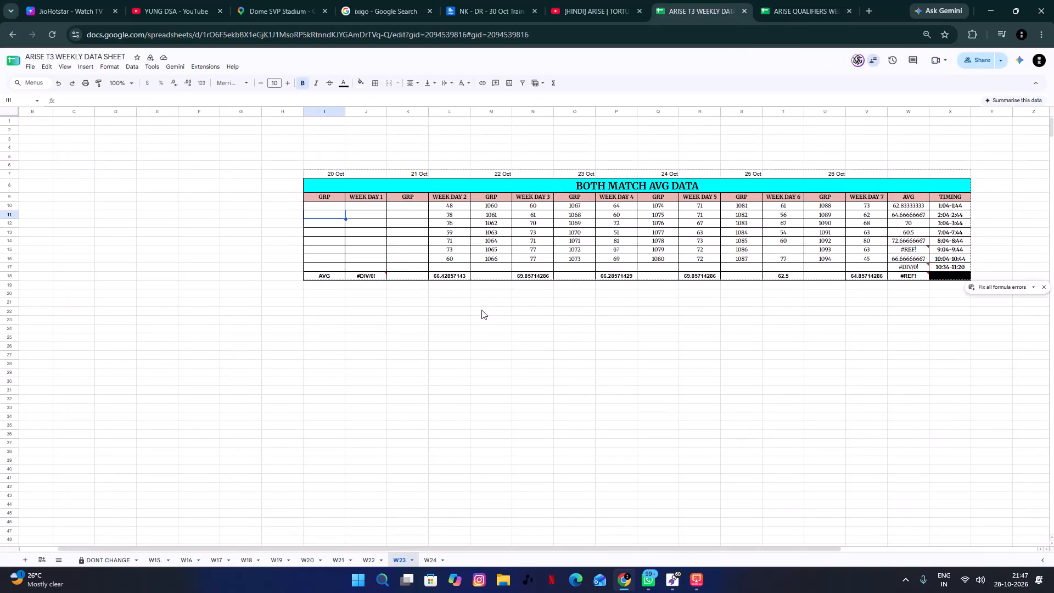
Enter group numbers 1046, 1047 and 1048 in the 20 Oct GRP column of W23, starting at its first data row.
click(480, 310)
click(312, 209)
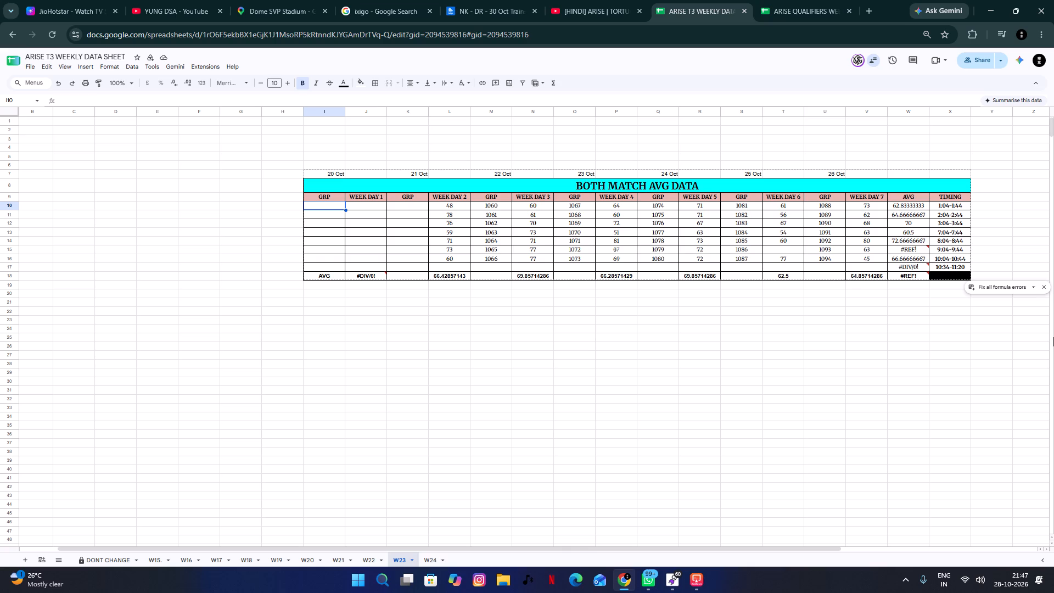
text(1046)
key(Tab)
key(Down)
key(shift+Tab)
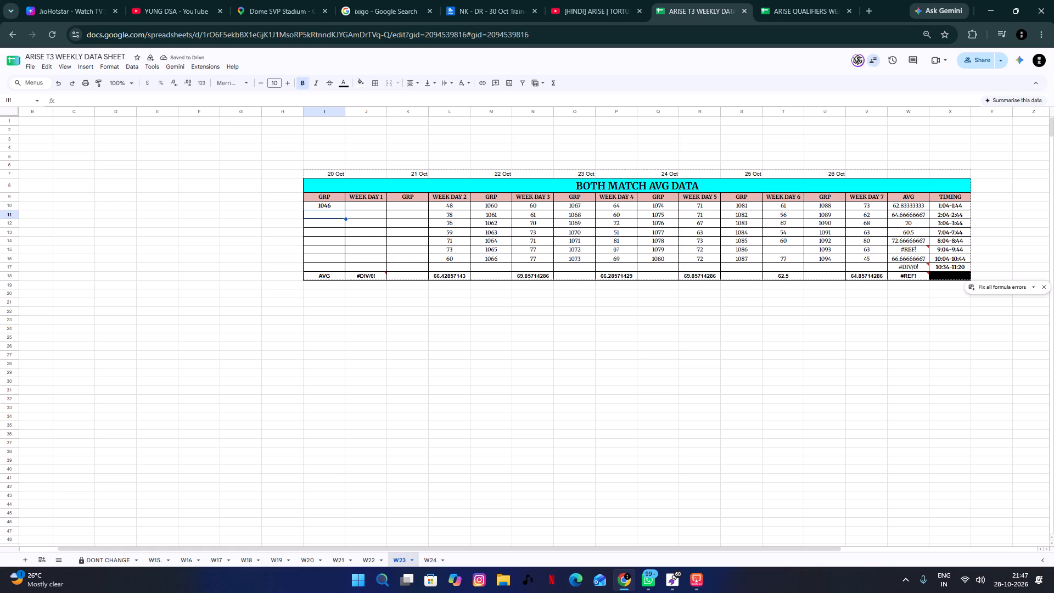
text(1047)
key(Tab)
key(Right)
key(Down)
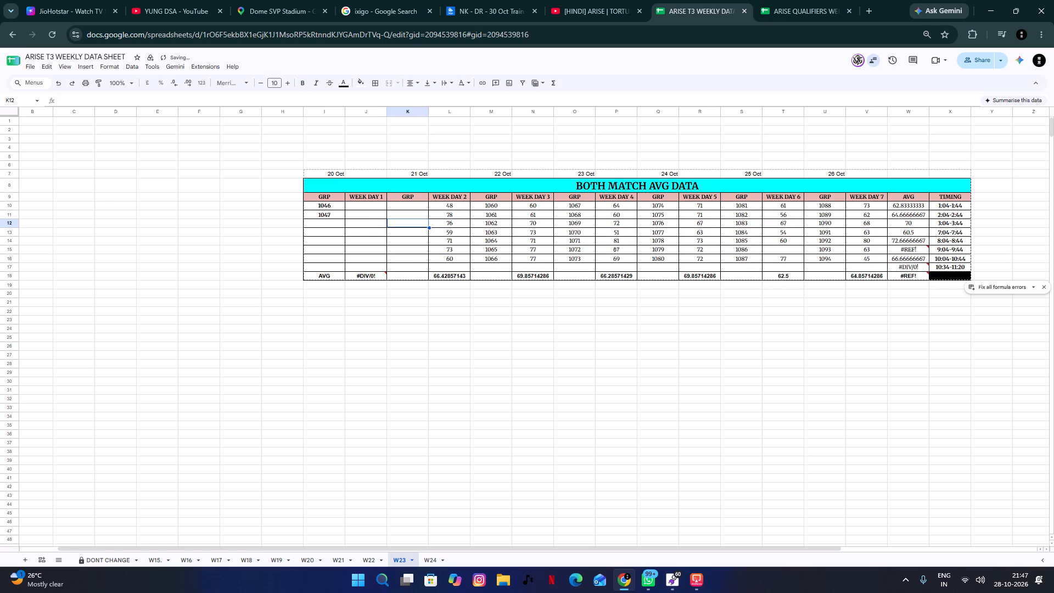
key(shift+Tab)
key(shift+Tab)
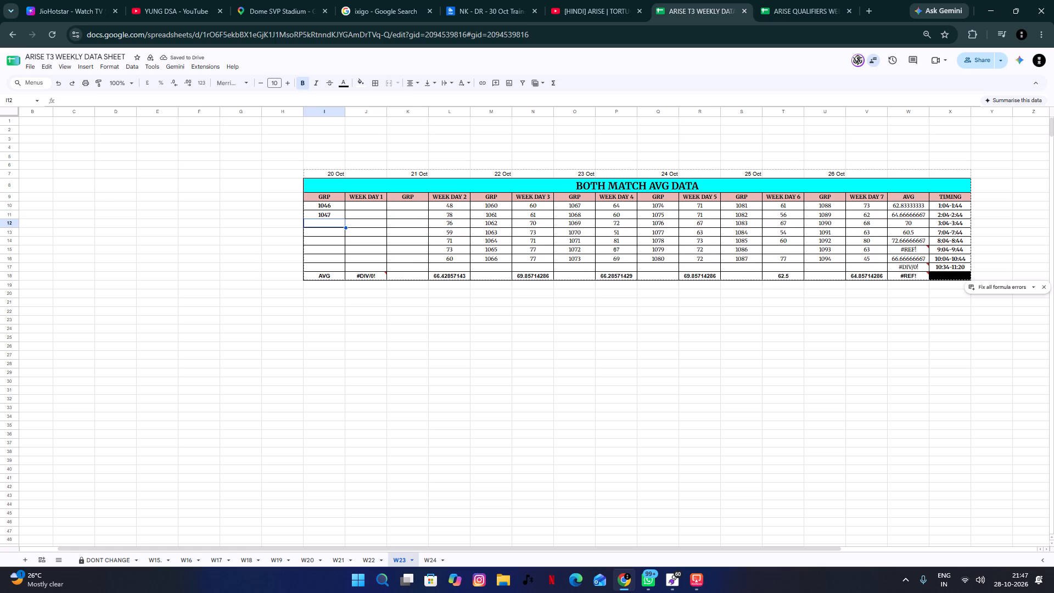
text(1048)
key(Tab)
Continue the 20 Oct GRP column below 1048 with group numbers 1049, 1050, 1051 and 1052.
key(Right)
key(Down)
key(shift+Tab)
key(shift+Tab)
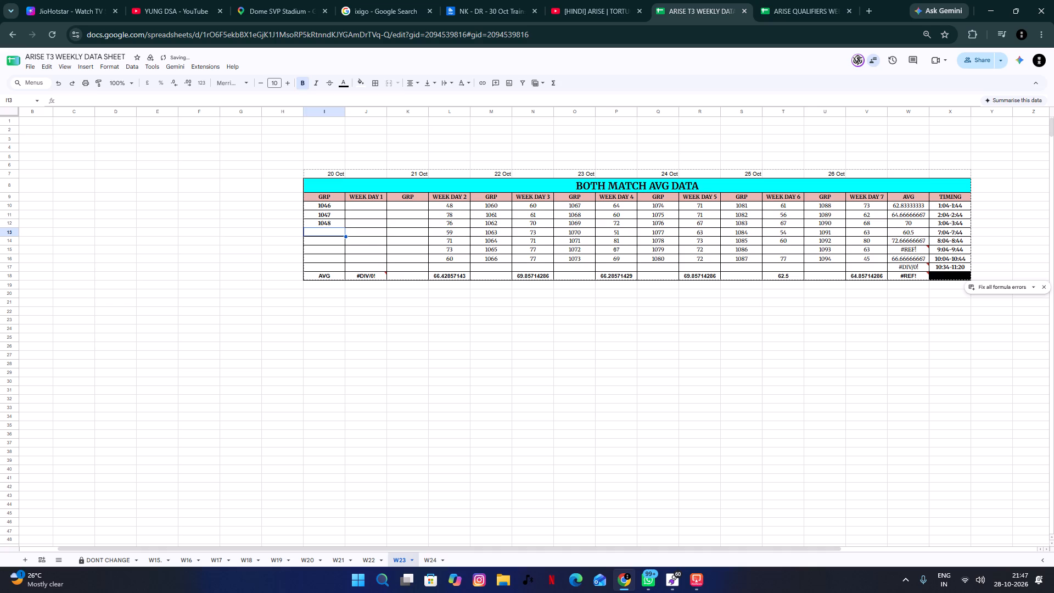
text(1049)
key(Down)
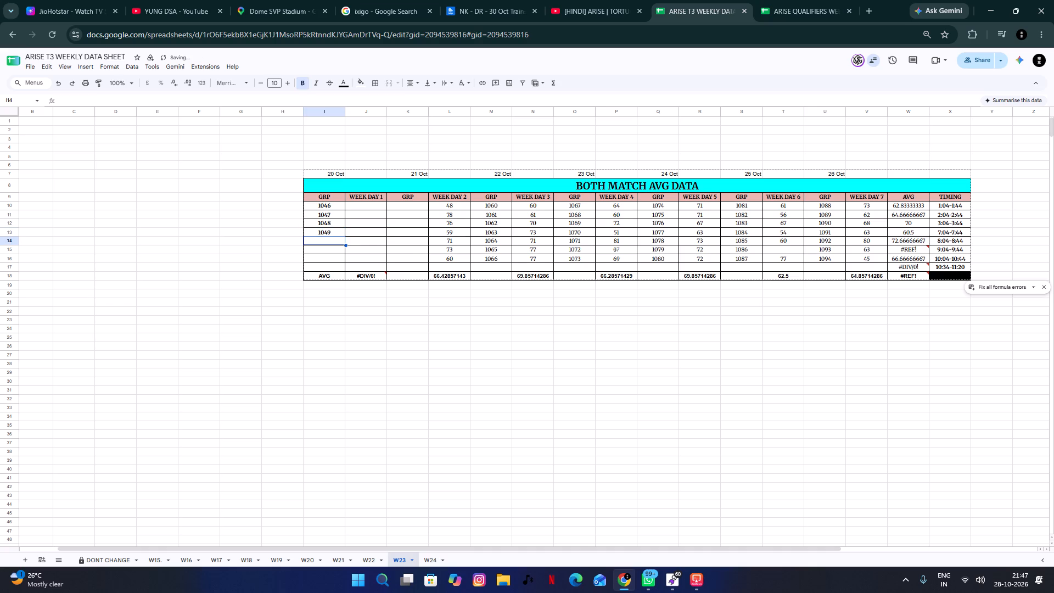
key(0)
key(BackSpace)
text(1050)
key(Tab)
key(Down)
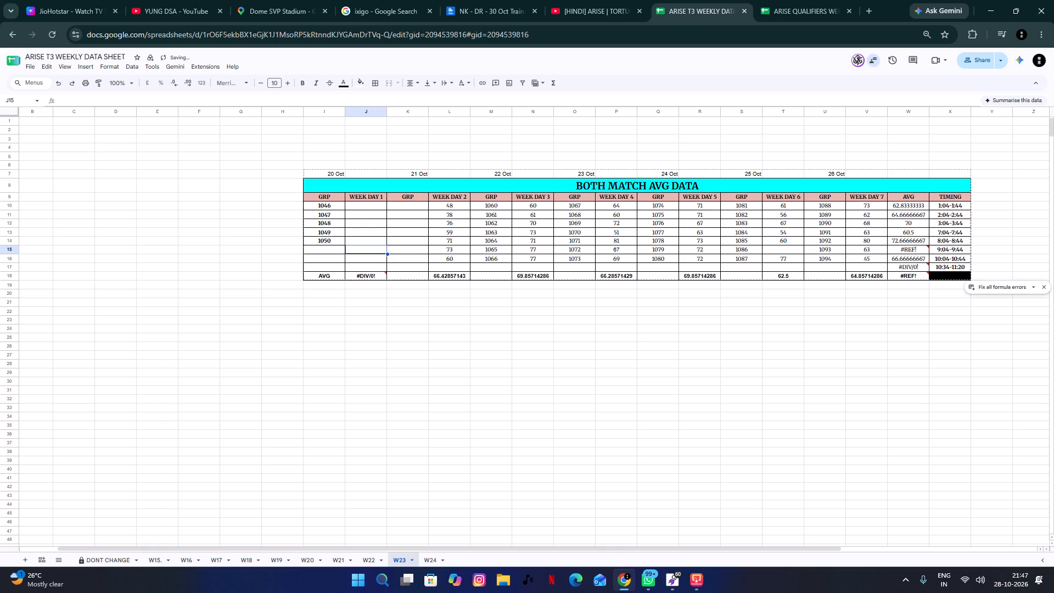
key(shift+Tab)
text(1051)
key(Tab)
key(Down)
key(shift+Tab)
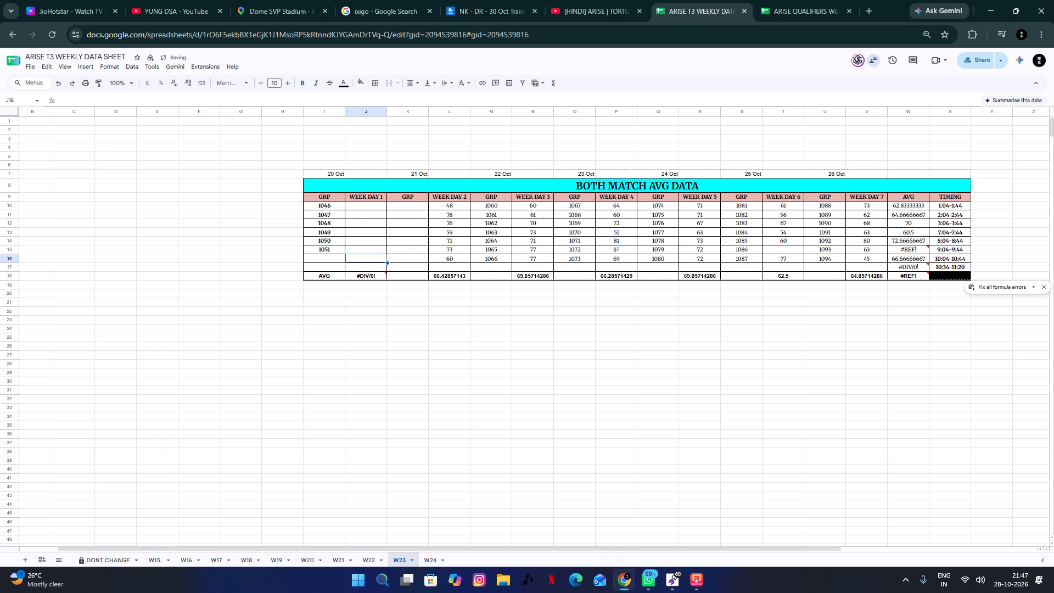
text(1052)
key(Tab)
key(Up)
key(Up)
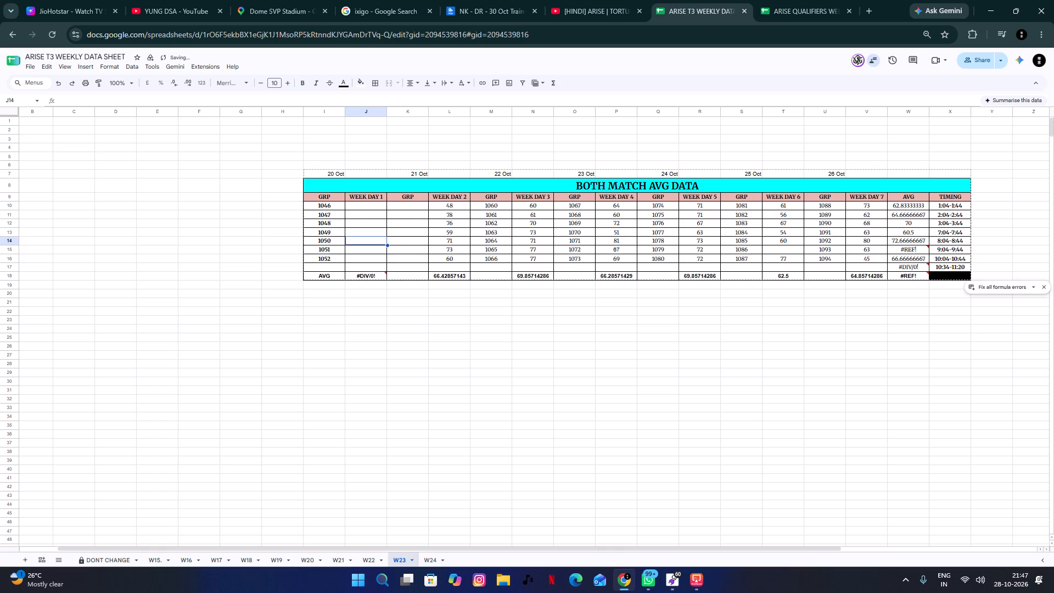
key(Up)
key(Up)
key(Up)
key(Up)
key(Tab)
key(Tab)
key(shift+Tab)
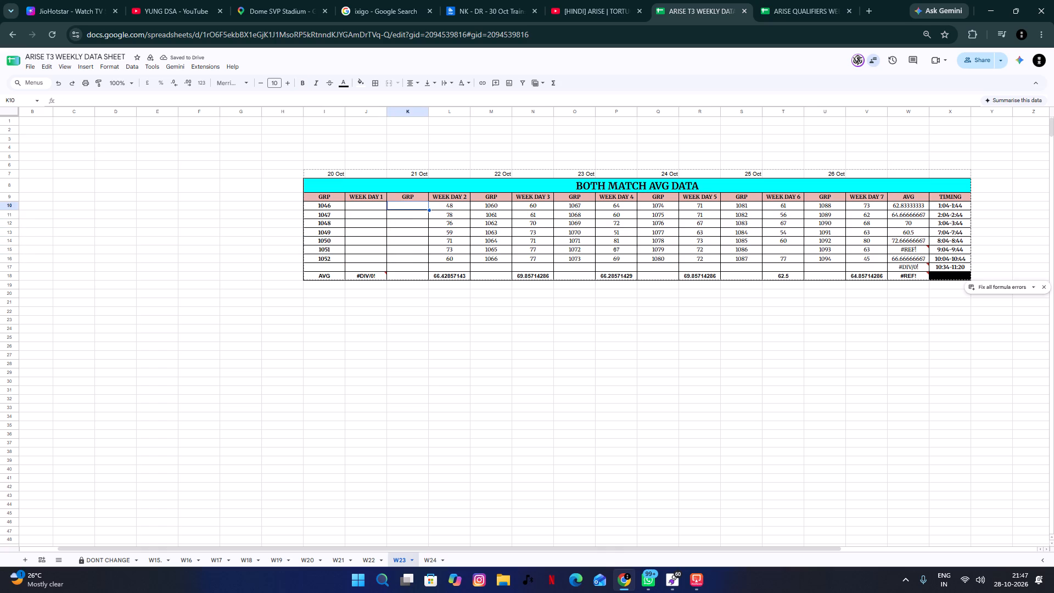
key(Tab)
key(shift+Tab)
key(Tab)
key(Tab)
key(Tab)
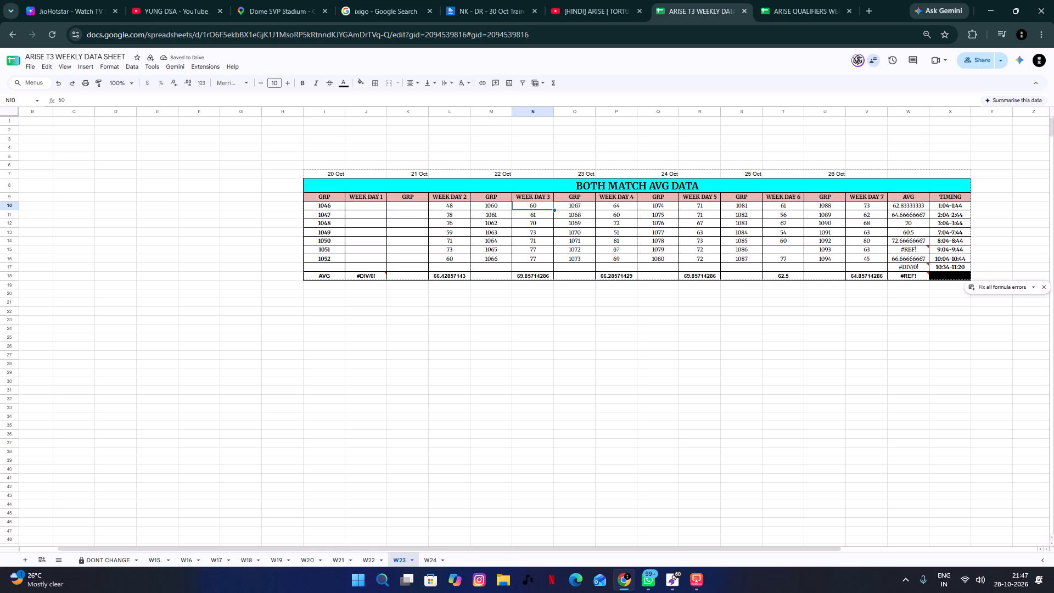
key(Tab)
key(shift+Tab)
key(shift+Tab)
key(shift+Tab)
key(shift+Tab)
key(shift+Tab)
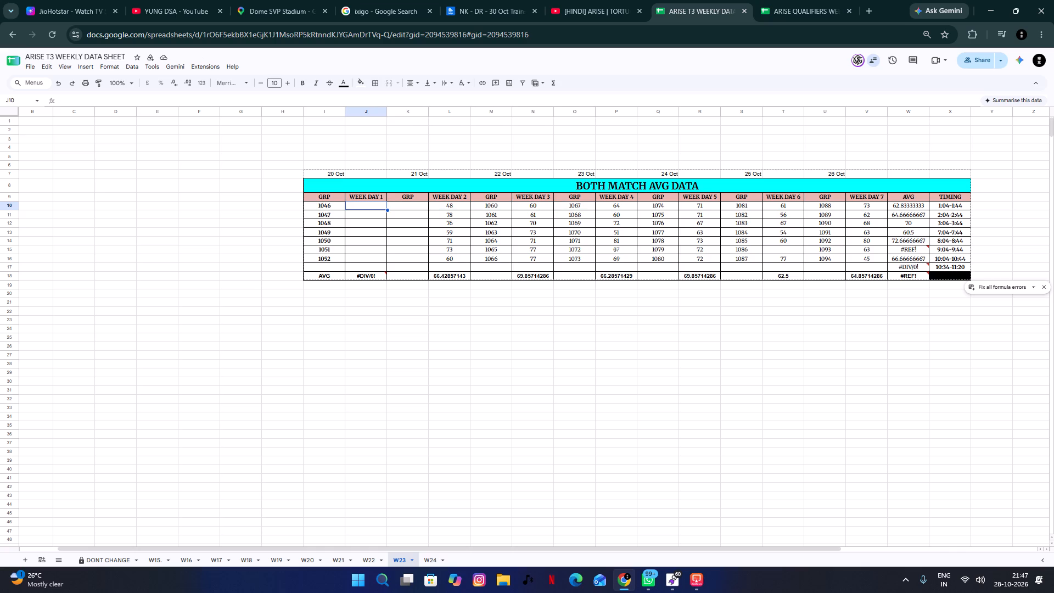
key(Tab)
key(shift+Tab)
Switch to Legcord and look through the ARISE GAMING channel list, from the slotlist and results channels to Help Vc.
click(677, 574)
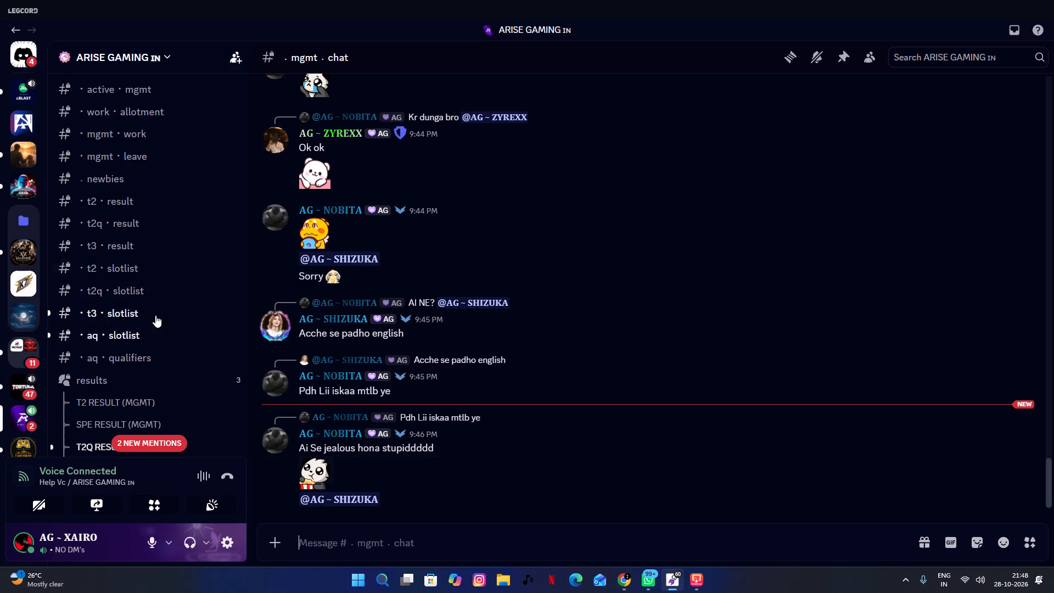
scroll(122, 274, down, 5)
scroll(122, 274, up, 1)
scroll(122, 274, down, 3)
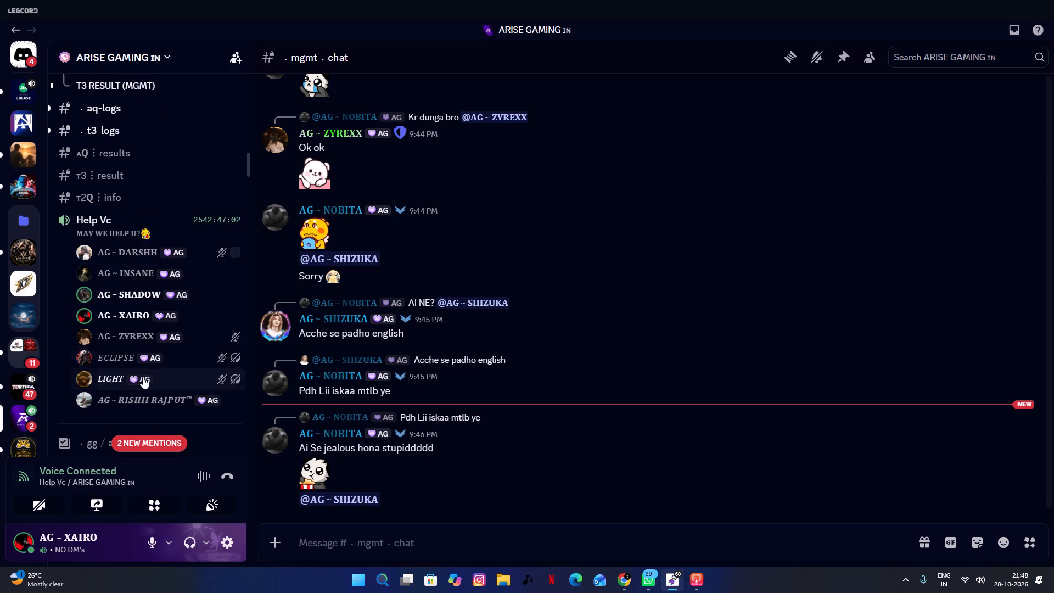
scroll(201, 252, up, 1)
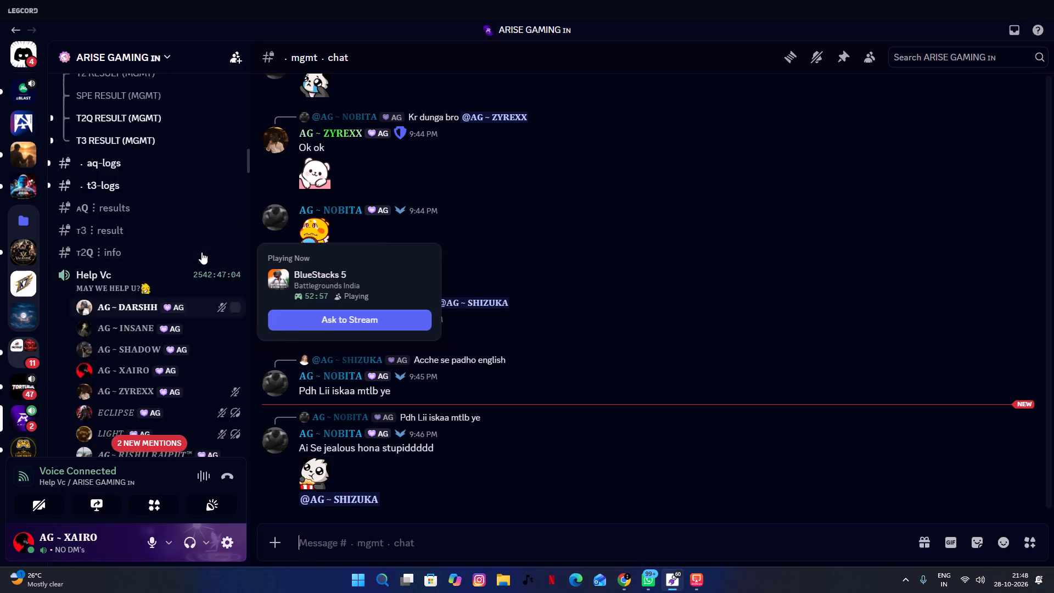
scroll(201, 252, up, 1)
scroll(201, 252, down, 3)
scroll(201, 252, up, 5)
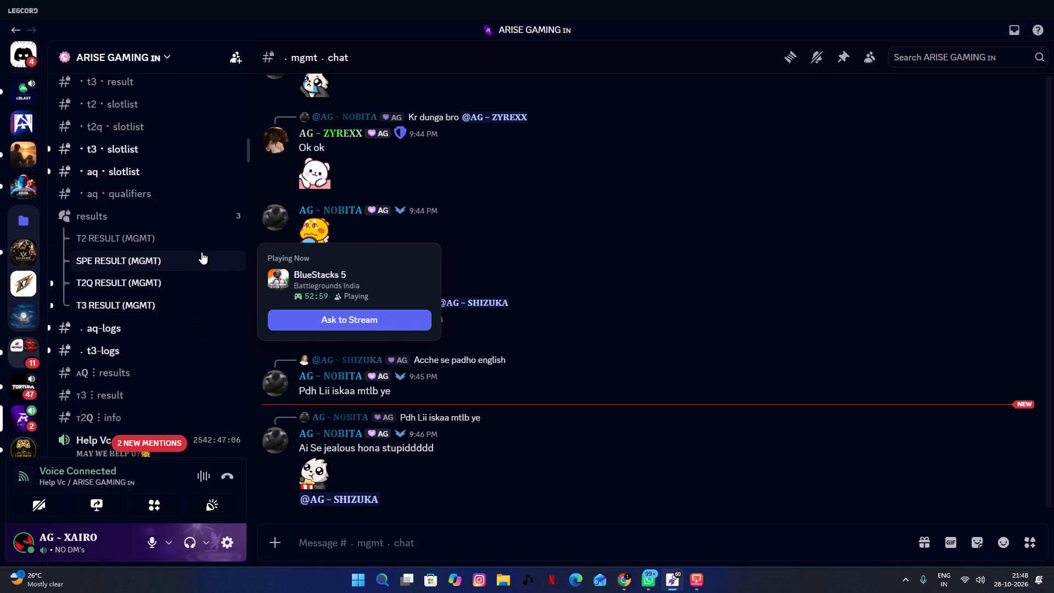
scroll(201, 252, up, 9)
scroll(182, 381, down, 8)
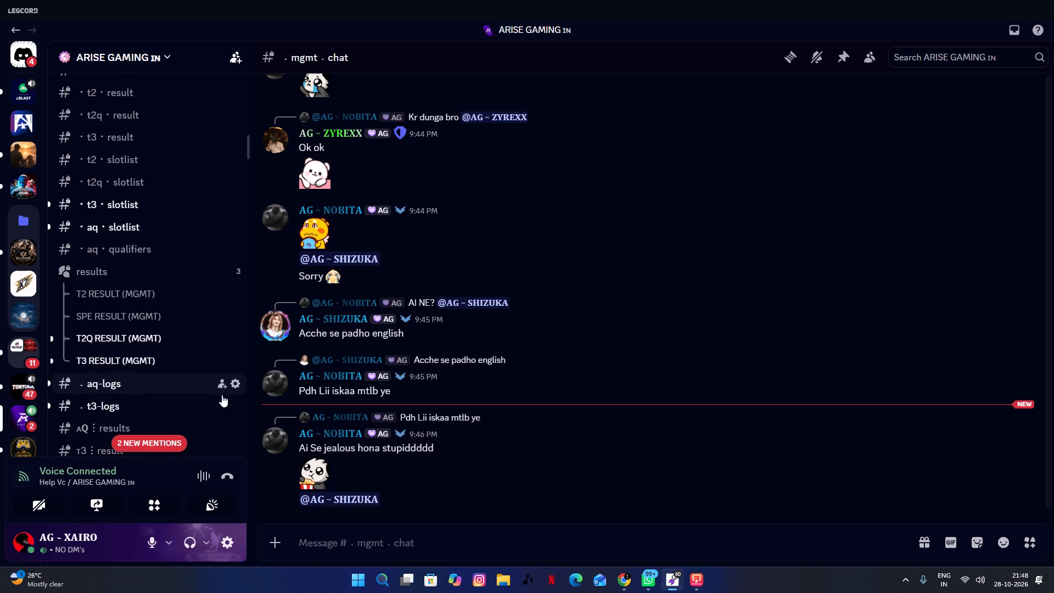
Switch back to the T3 sheet in Chrome and enter WEEK DAY 1 values 75, 75, 57 and 66 for groups 1046 to 1049.
click(623, 581)
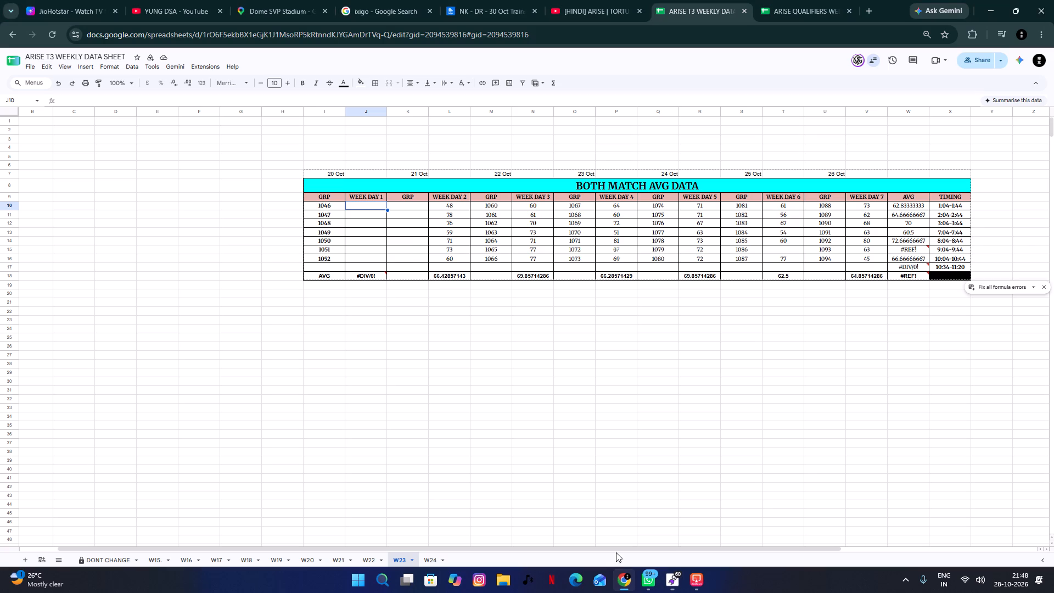
click(486, 328)
click(355, 202)
click(365, 205)
text(75)
key(Return)
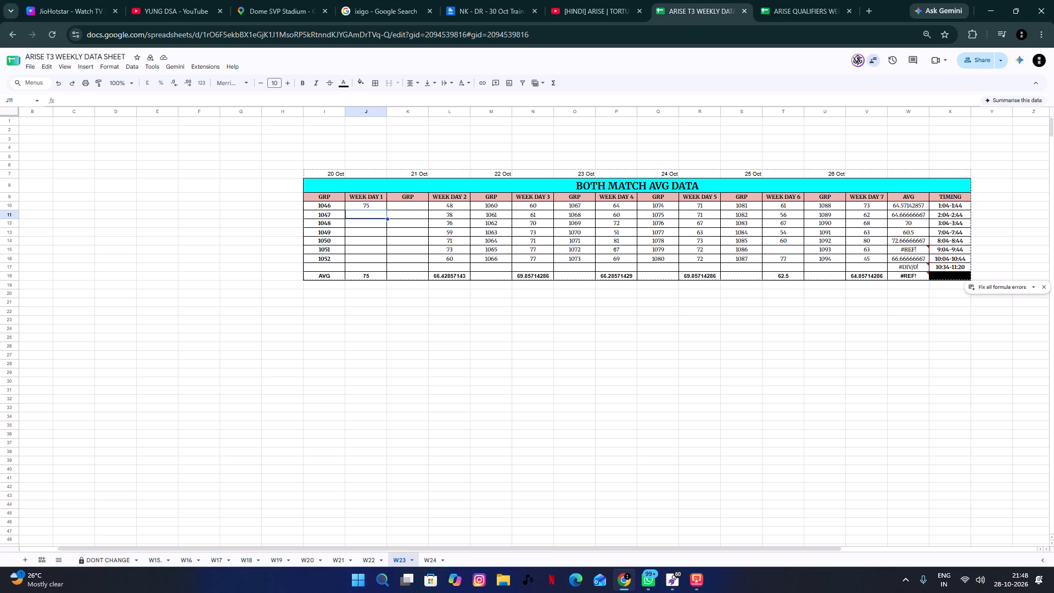
text(75)
key(Return)
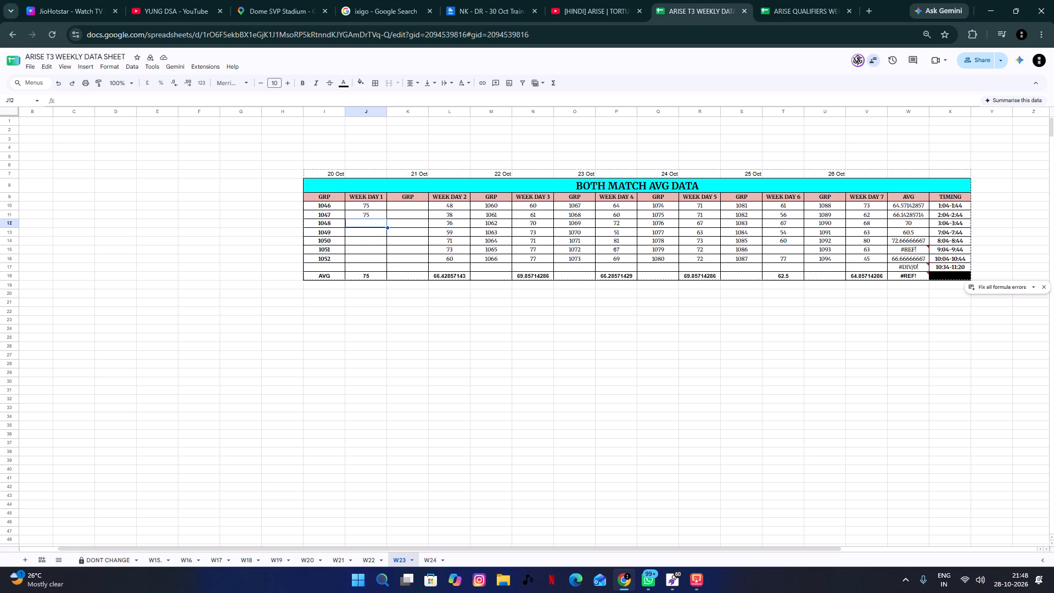
text(57)
key(Return)
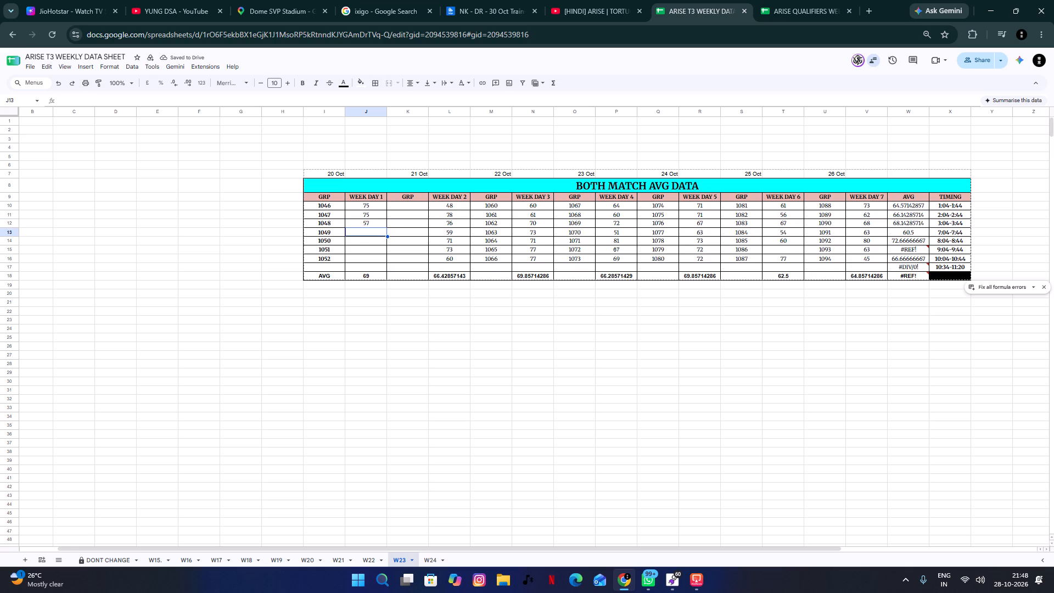
text(66)
key(Return)
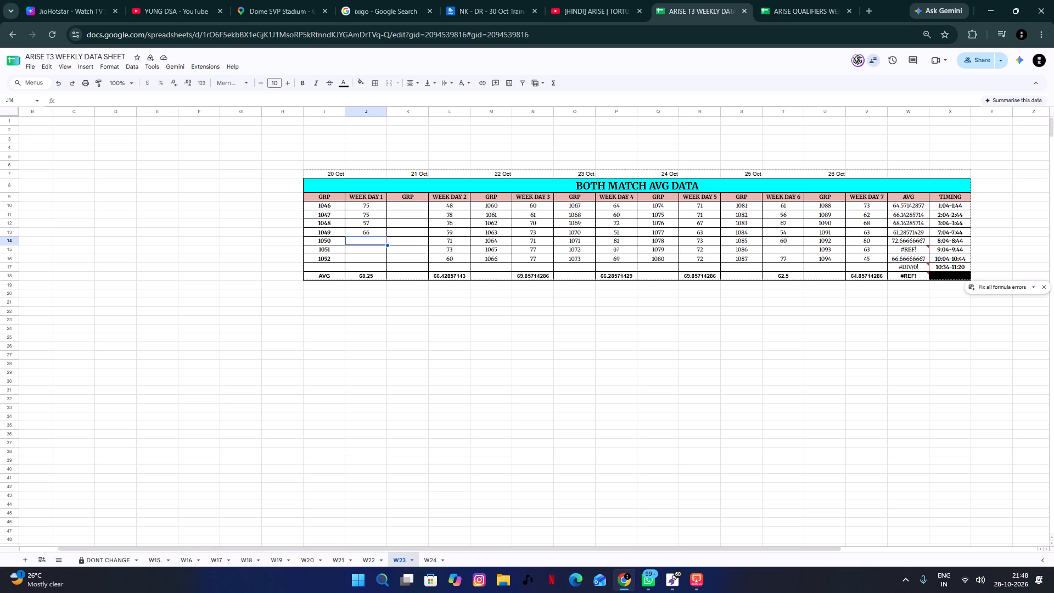
Enter WEEK DAY 1 values 64, 53 and 64 for groups 1050, 1051 and 1052.
key(6)
key(4)
key(Return)
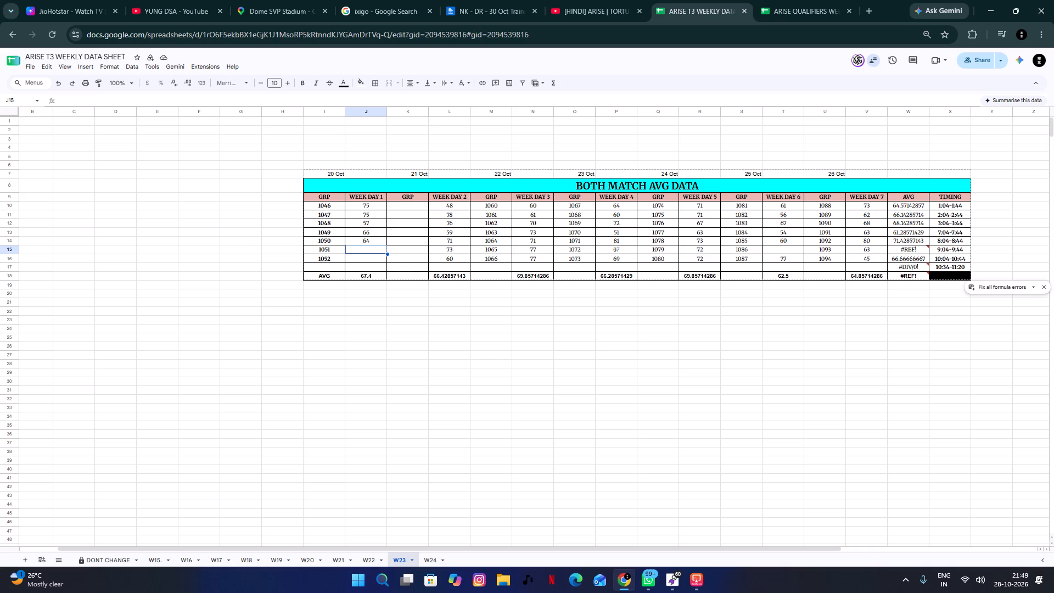
text(53)
key(Return)
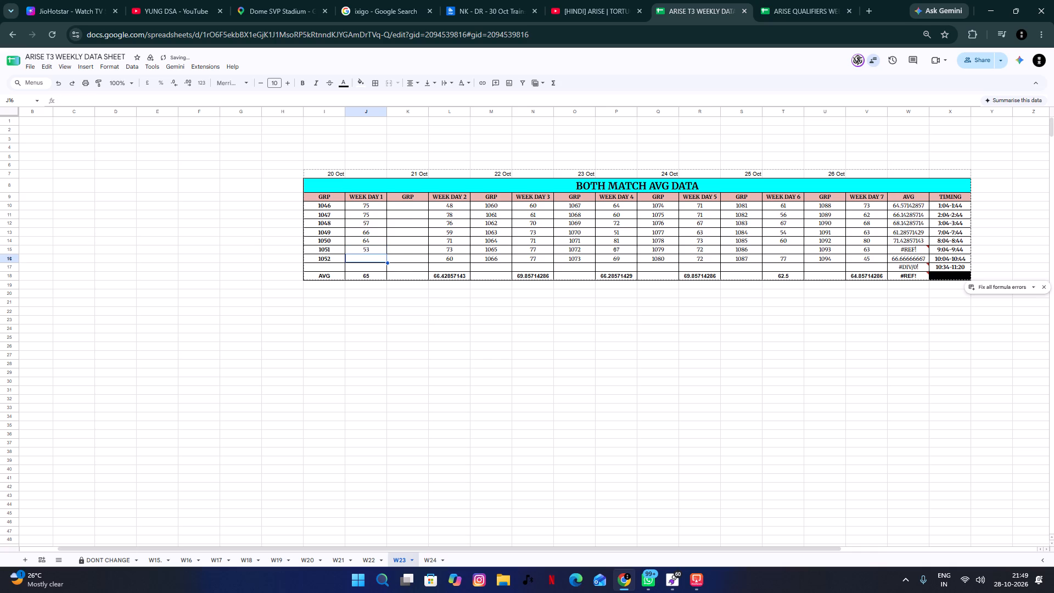
text(64)
key(Return)
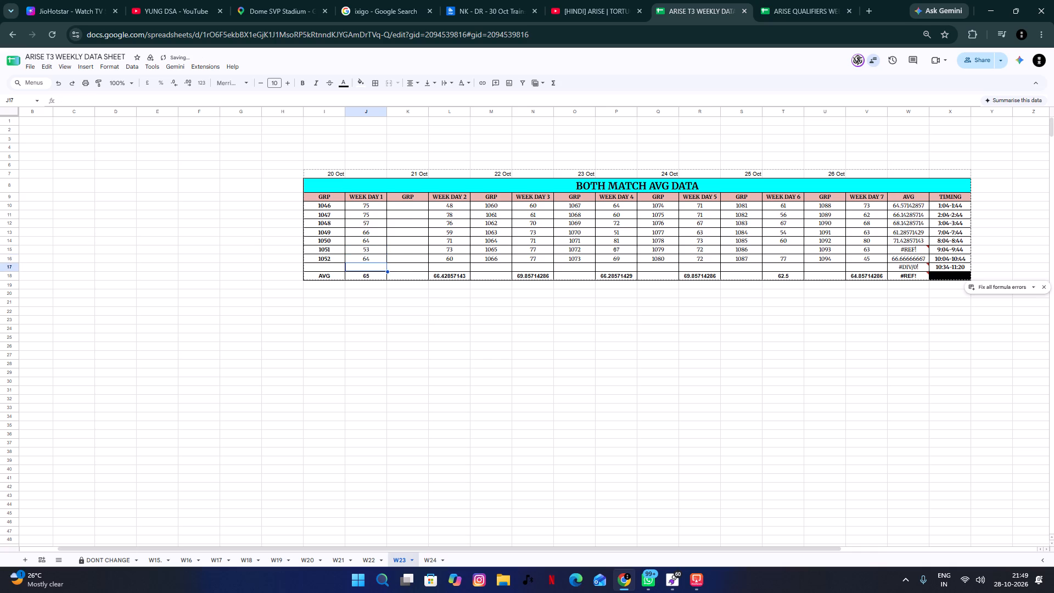
Enter group numbers 1053, 1054 and 1055 in the first three rows of the 21 Oct GRP column.
key(Up)
key(Up)
key(Up)
key(Up)
key(Up)
key(Up)
key(Up)
key(Up)
key(Right)
key(Down)
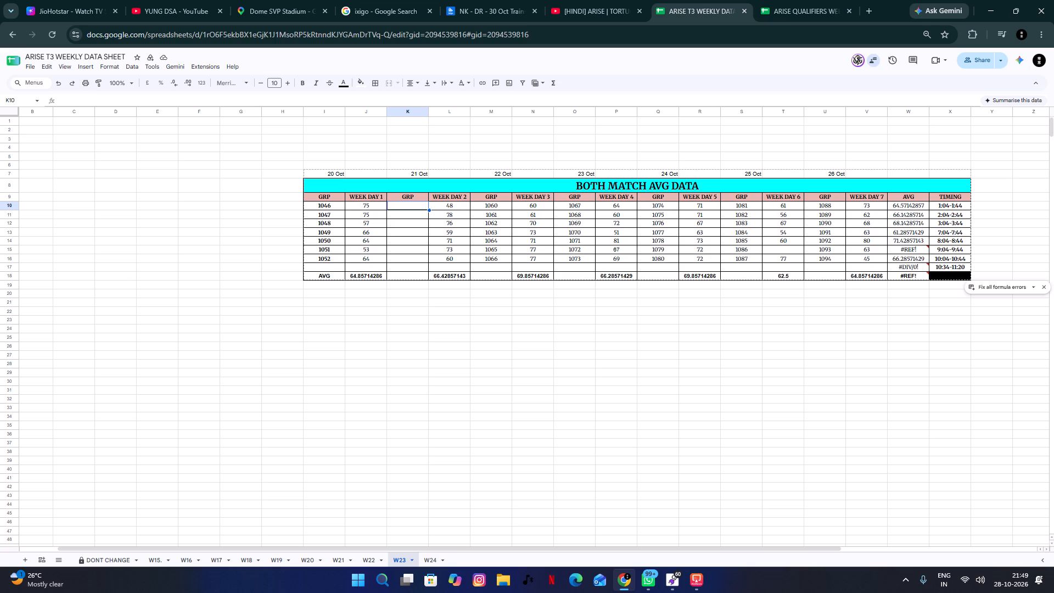
text(10)
key(5)
key(3)
key(Return)
text(1054)
key(Return)
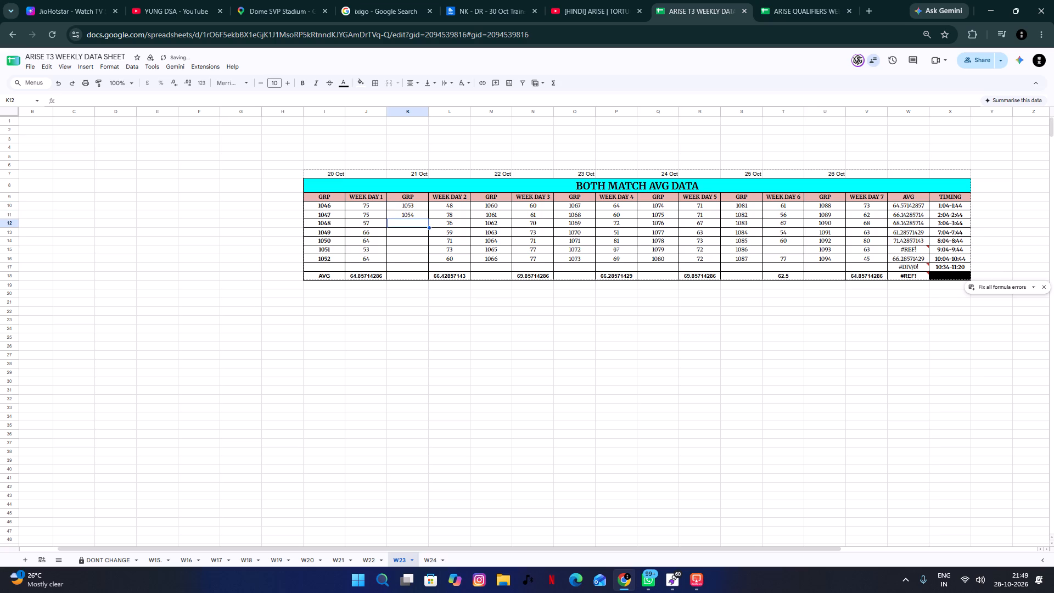
text(1055)
key(Return)
Enter group numbers 1056, 1057, 1058 and 1059 in the remaining rows of the 21 Oct GRP column.
text(010)
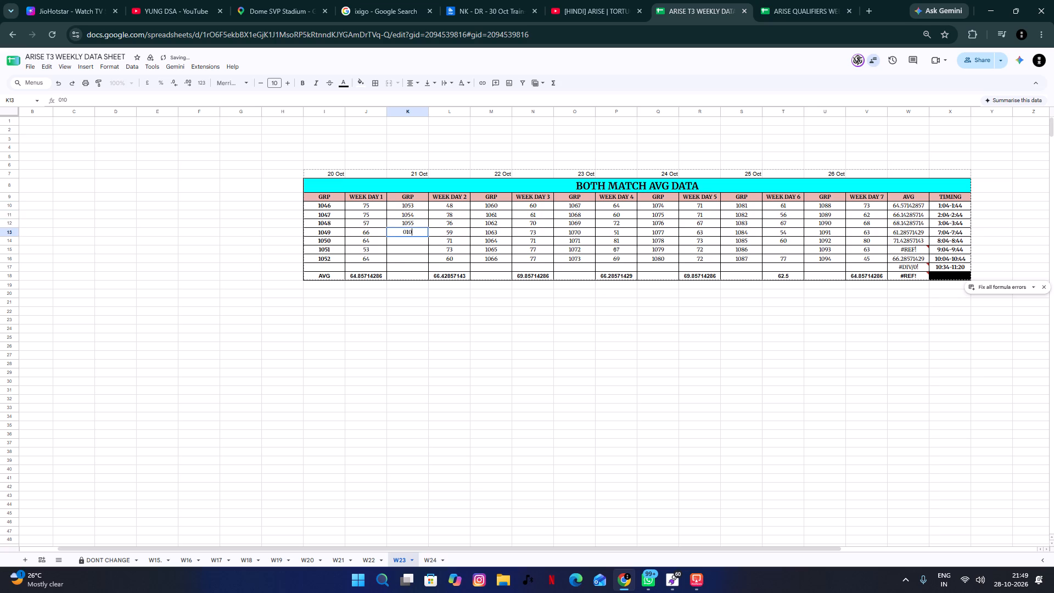
key(BackSpace)
key(BackSpace)
key(BackSpace)
text(1056)
key(Return)
text(1057)
key(Return)
text(1058)
key(Return)
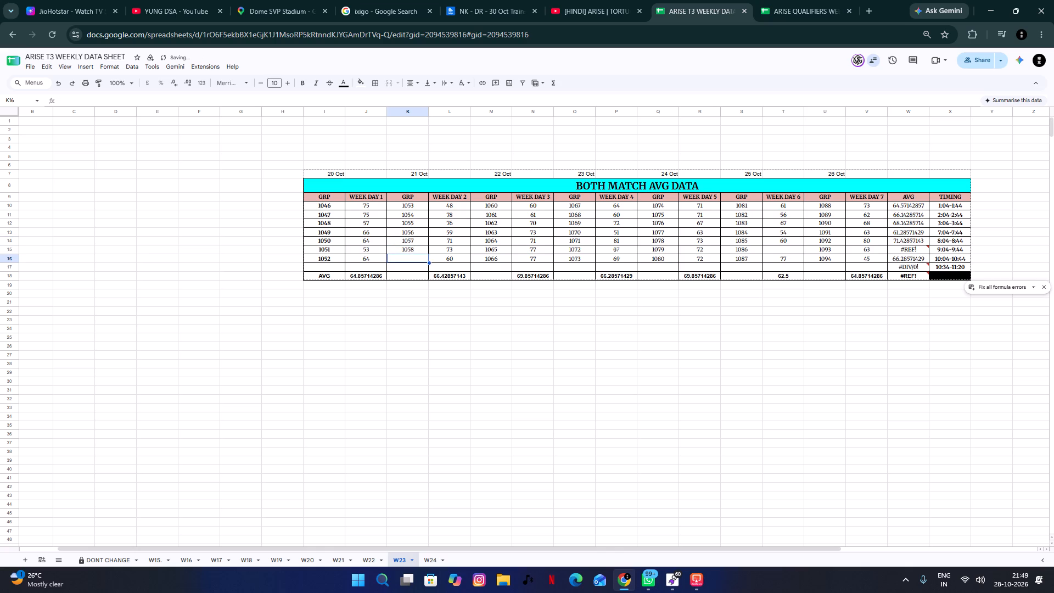
text(1059)
key(Return)
Go through the filled W23 table from the 21 Oct columns to the AVG column and examine the AVG formula for group 1051.
key(Up)
key(Up)
key(Up)
key(Up)
key(Up)
key(Up)
key(Up)
key(Up)
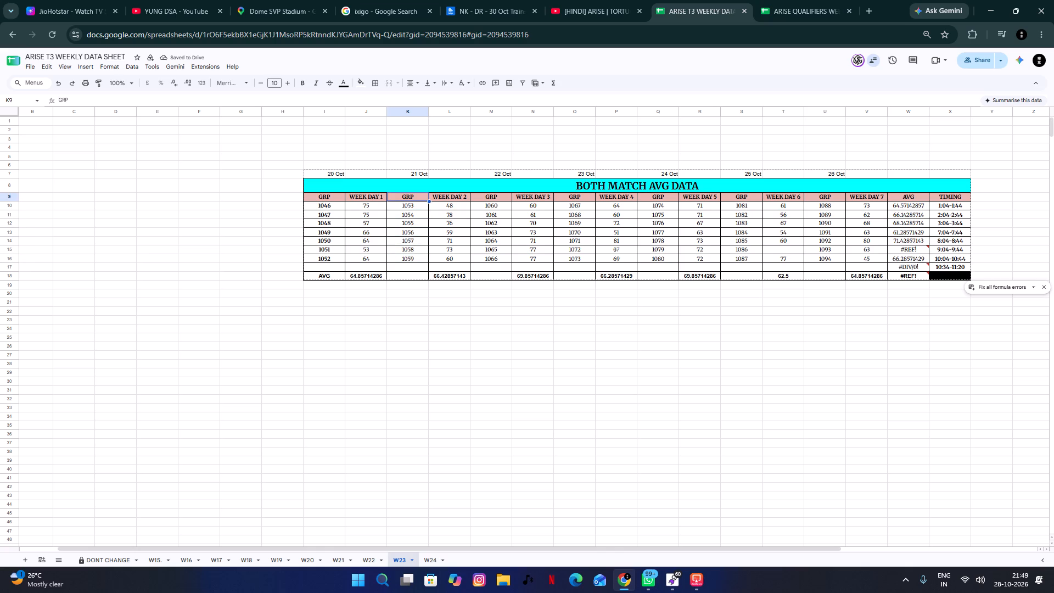
key(Right)
key(Right)
key(Right)
key(Down)
key(Left)
key(Left)
key(Down)
key(Down)
key(Down)
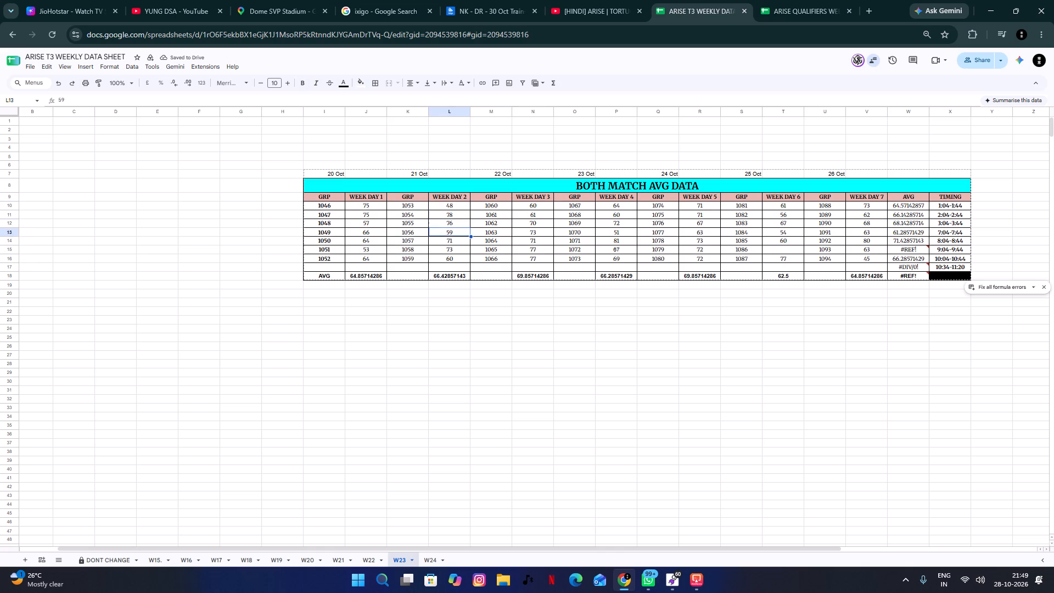
key(Down)
key(Down)
key(Down)
key(Right)
key(Right)
key(Right)
key(Right)
key(Right)
key(Right)
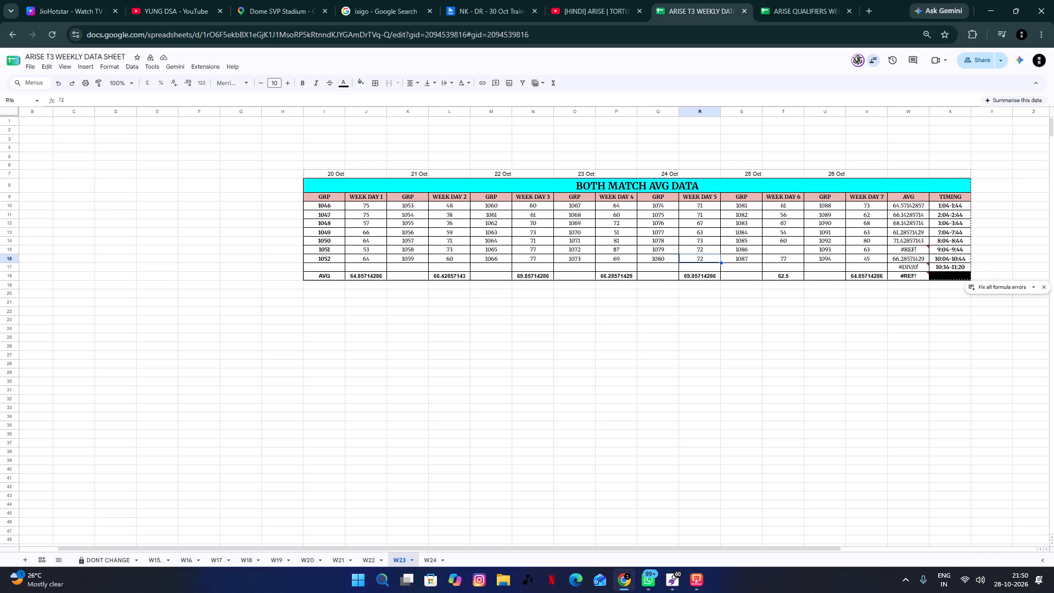
key(Right)
key(Right)
key(Right)
key(Right)
key(Right)
key(Up)
key(Up)
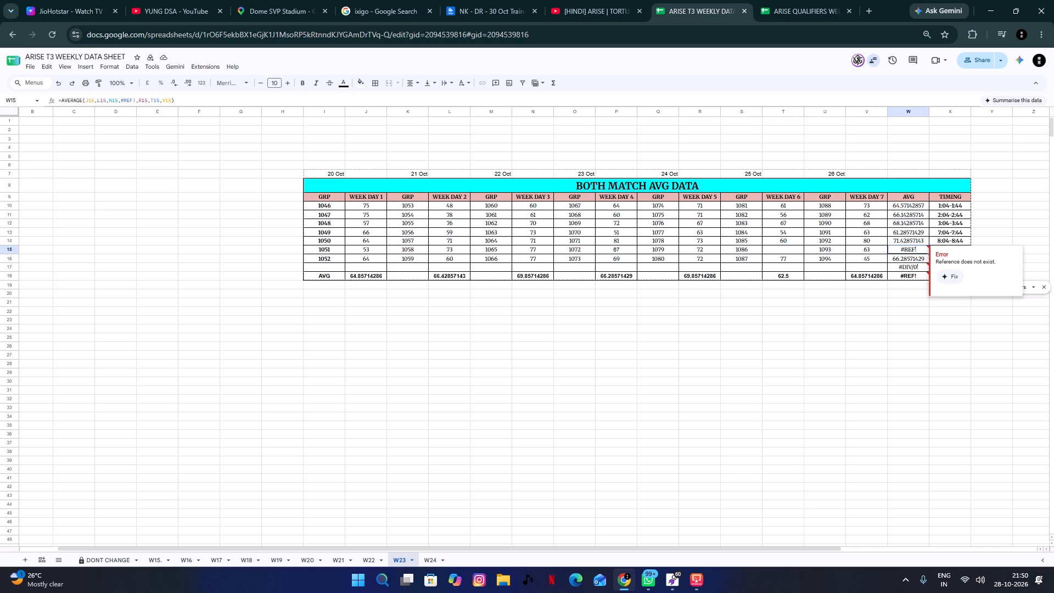
key(Right)
key(Left)
key(Right)
key(Left)
key(Right)
key(Left)
key(Down)
key(Left)
key(Right)
Fill the AVG formula from the group 1046 row down through the rows below to repair the broken reference.
click(784, 539)
click(911, 262)
click(917, 245)
click(918, 250)
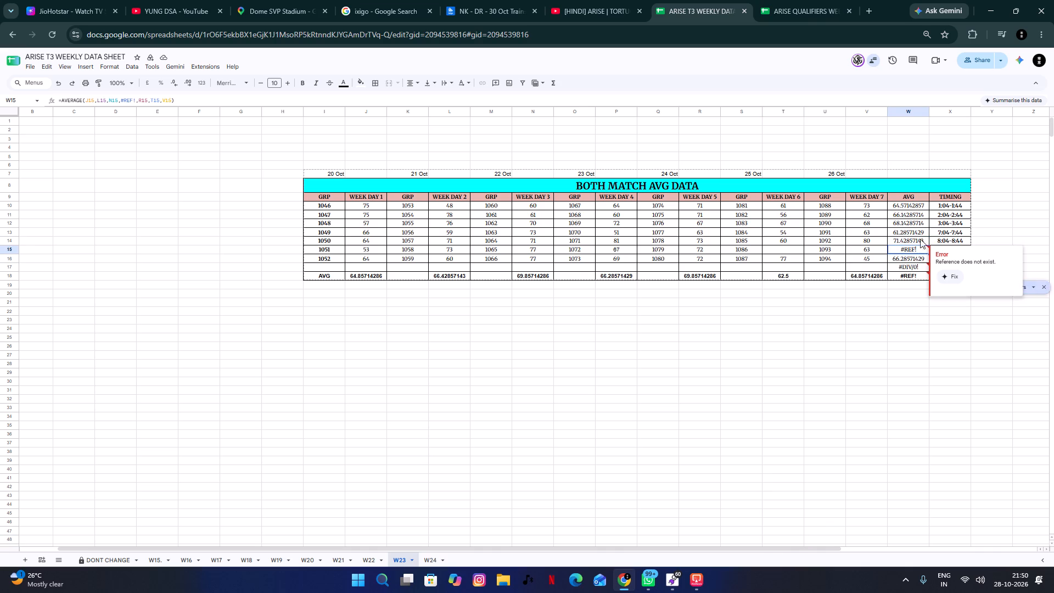
click(922, 208)
drag(929, 210, 934, 256)
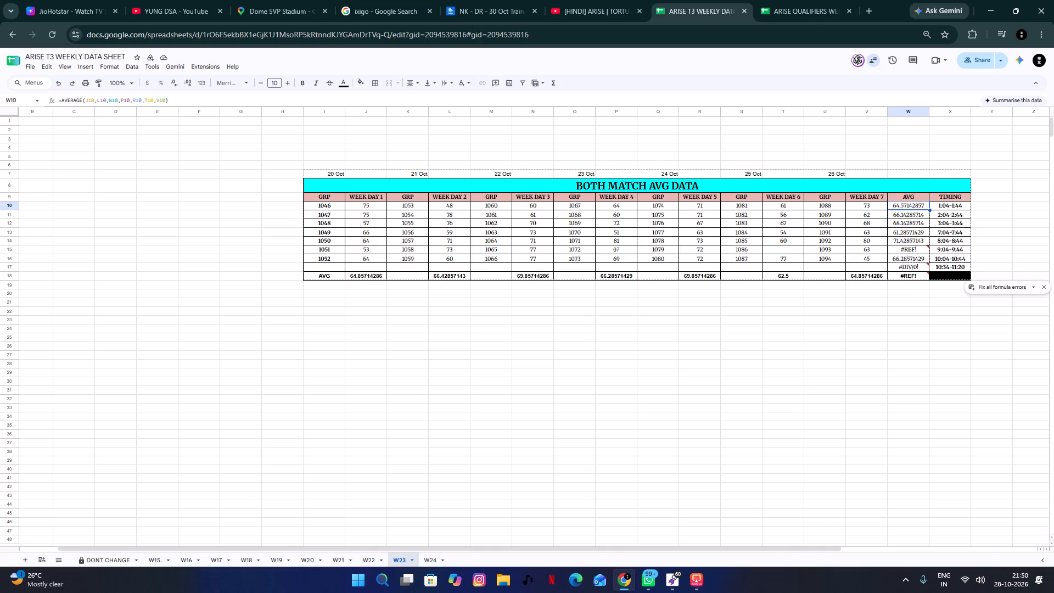
drag(934, 256, 936, 266)
click(928, 350)
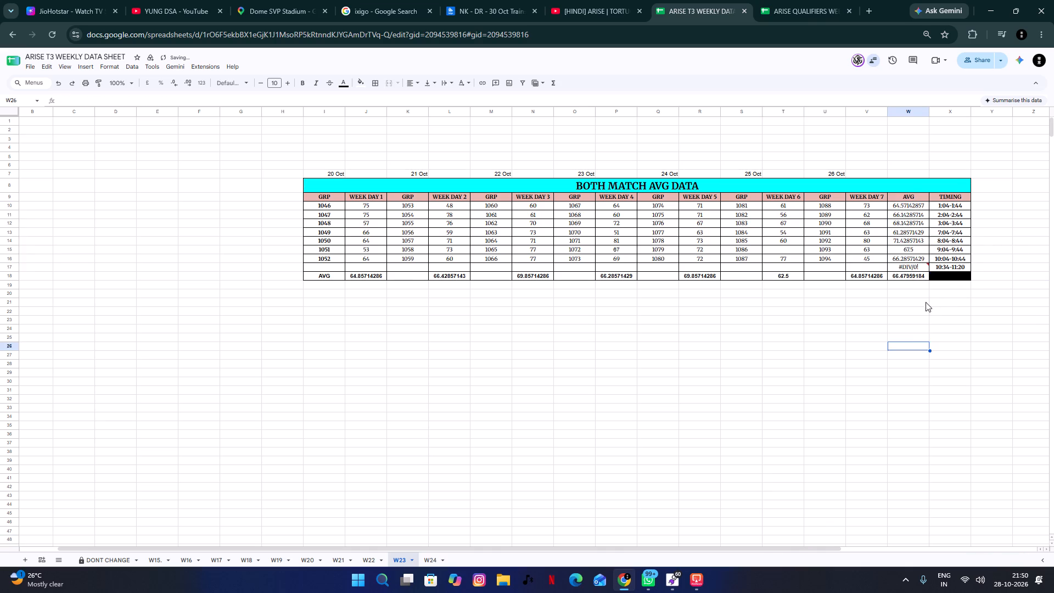
Check the lower AVG cells and the date labels from 23 Oct to 26 Oct above the W23 table.
click(922, 254)
click(914, 259)
click(902, 274)
click(883, 342)
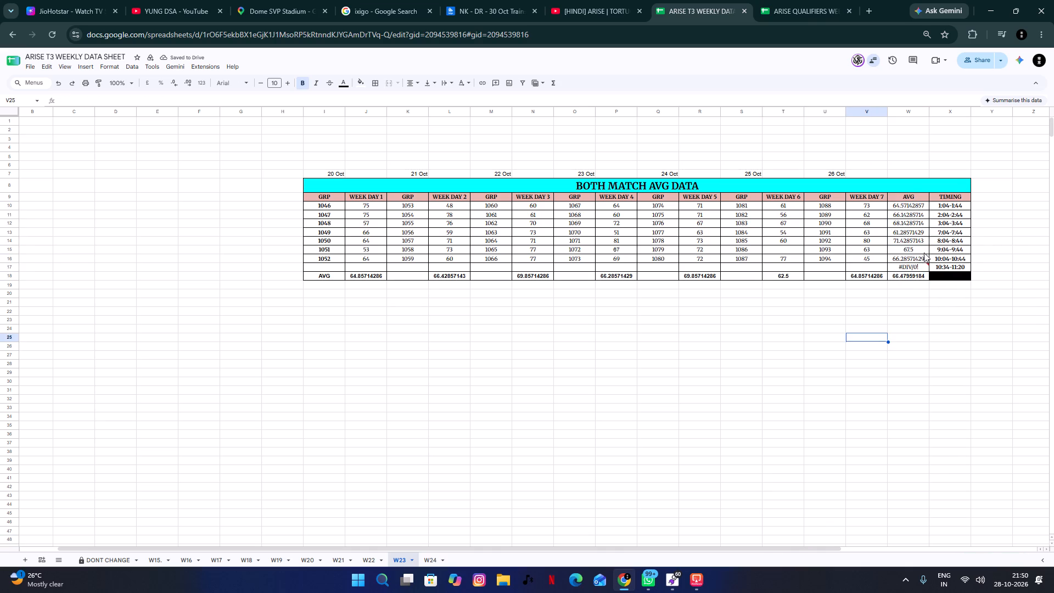
click(580, 175)
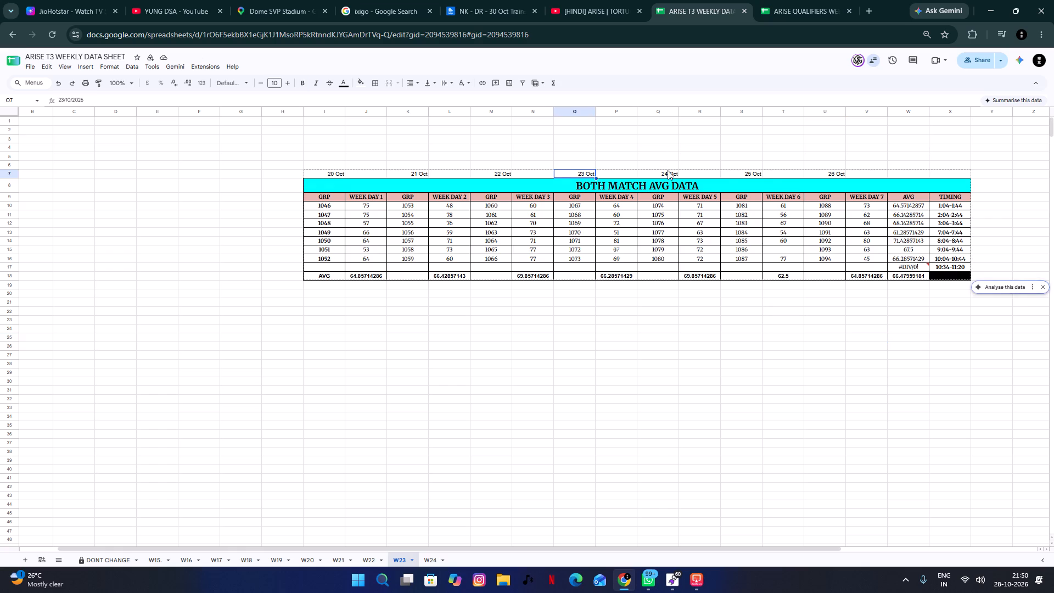
click(668, 170)
click(755, 170)
click(827, 180)
click(743, 451)
scroll(712, 422, down, 3)
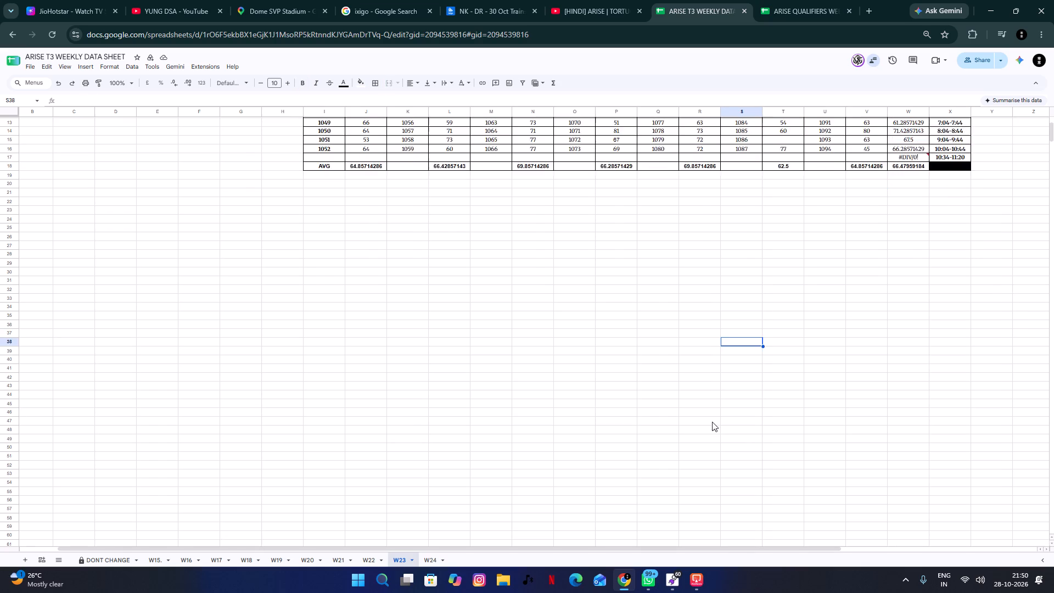
scroll(712, 422, up, 4)
On the W24 sheet, enter 27 OCT above the first GRP column and clear the stray text beside it.
click(434, 552)
click(467, 475)
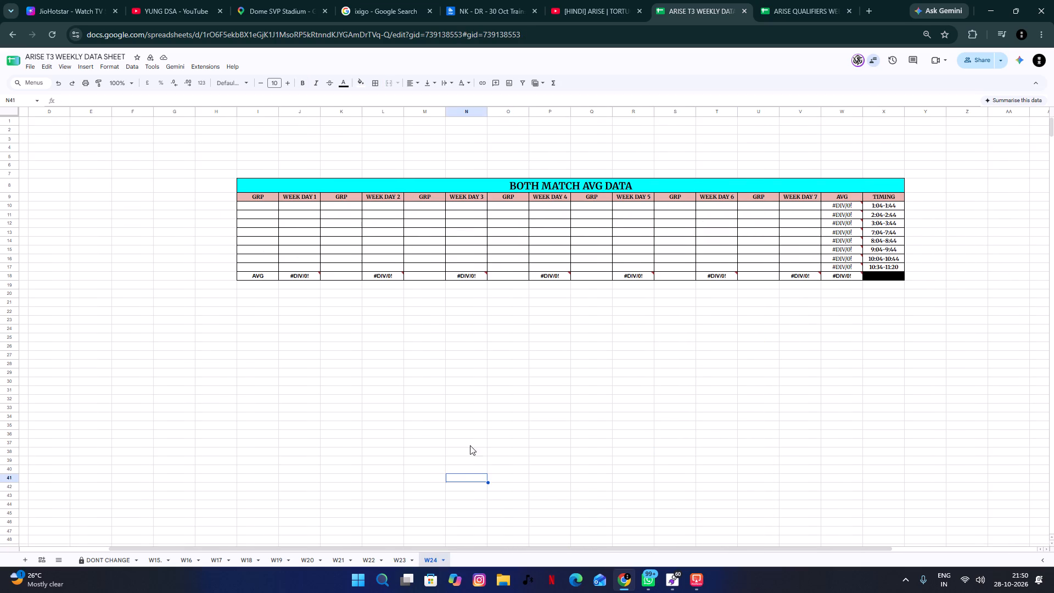
click(261, 183)
click(264, 177)
text(277=)
key(BackSpace)
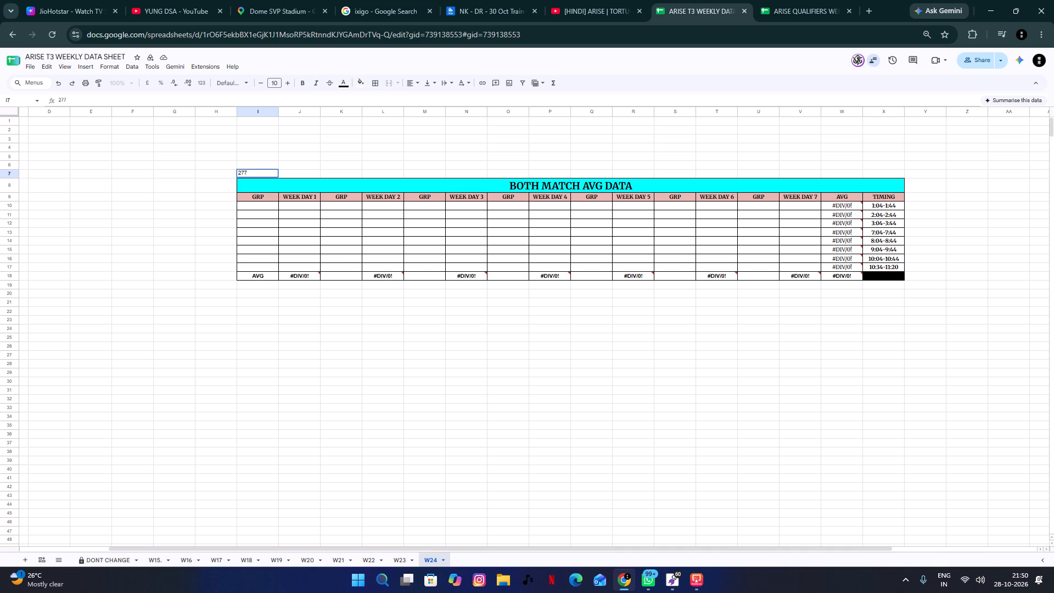
key(BackSpace)
key(space)
text(OC)
key(shift+Tab)
key(BackSpace)
text(27 OY)
key(BackSpace)
key(t)
key(BackSpace)
text(CT)
key(Tab)
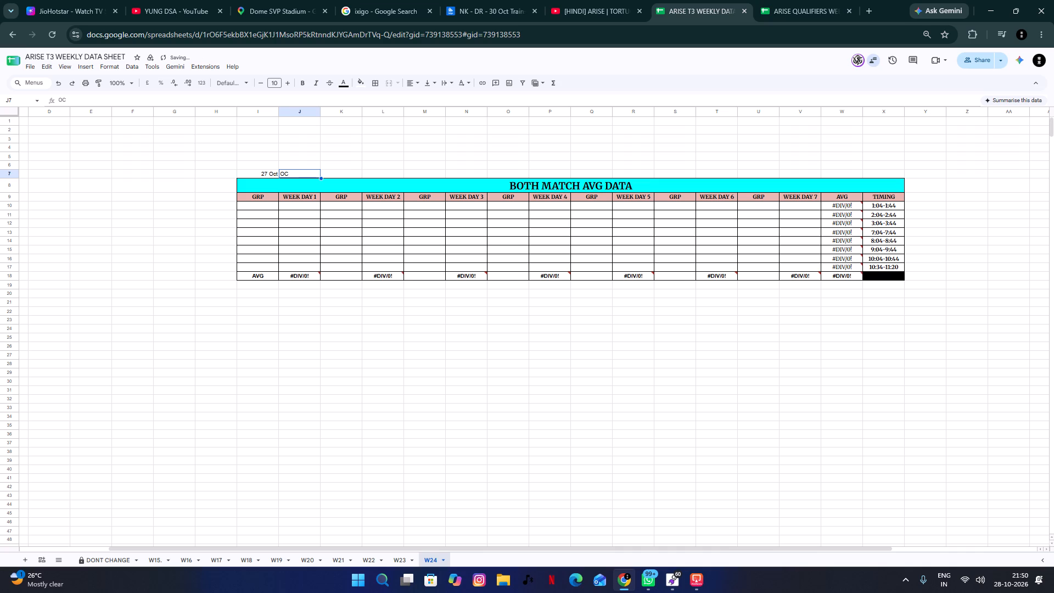
key(BackSpace)
Enter 28 Oct above the second GRP column on the W24 sheet.
key(Tab)
text(28 OCYT)
key(BackSpace)
key(BackSpace)
key(t)
key(Return)
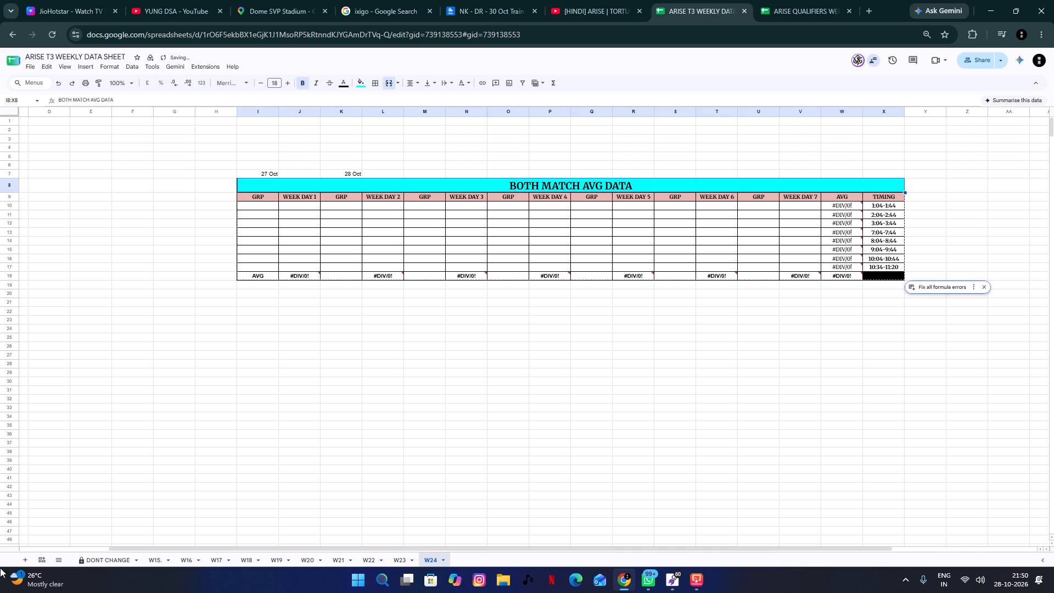
Return to the W23 sheet and centre the 25 Oct date in its cell.
click(405, 557)
click(624, 328)
click(674, 203)
click(698, 177)
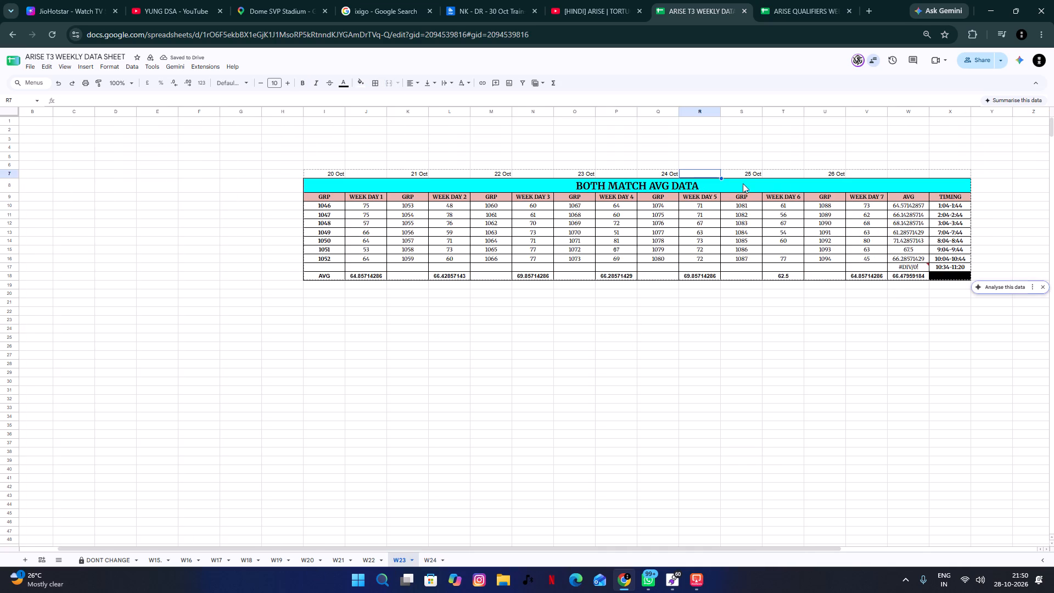
click(784, 181)
click(735, 203)
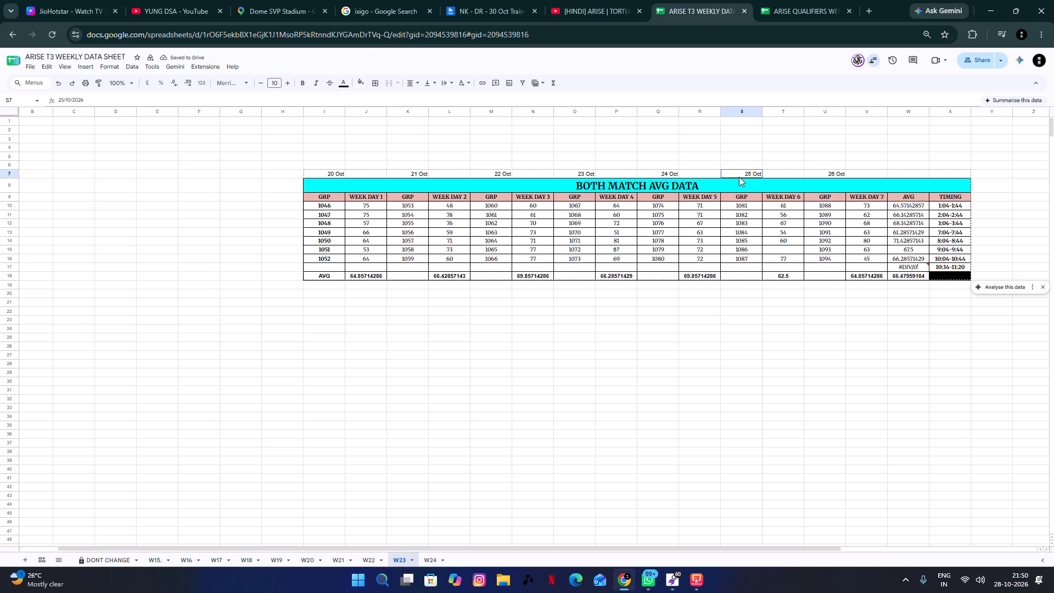
click(739, 177)
click(412, 82)
click(425, 102)
click(716, 357)
Centre all the dates in the row above the W23 table, from 20 Oct to 26 Oct.
click(324, 172)
shift+click(850, 182)
shift+click(850, 178)
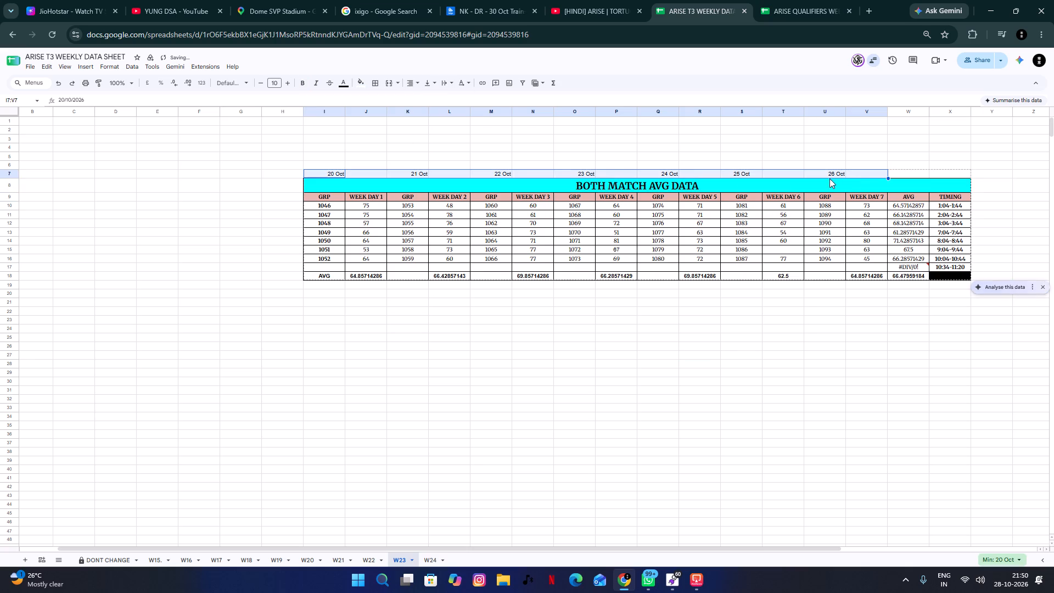
click(413, 84)
click(423, 98)
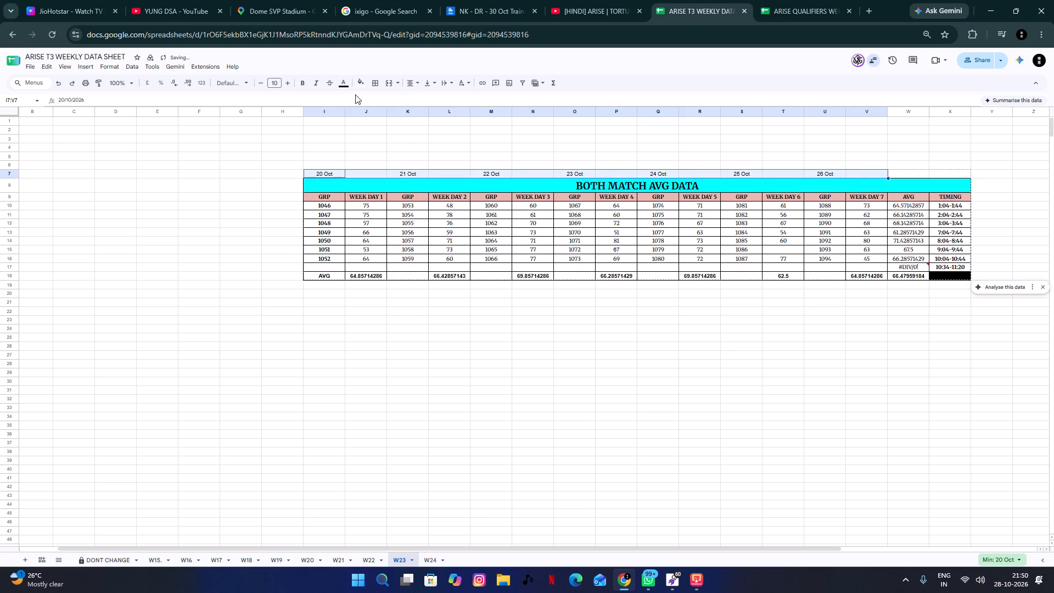
Make the W23 date row bold and increase its font size to 14.
click(302, 84)
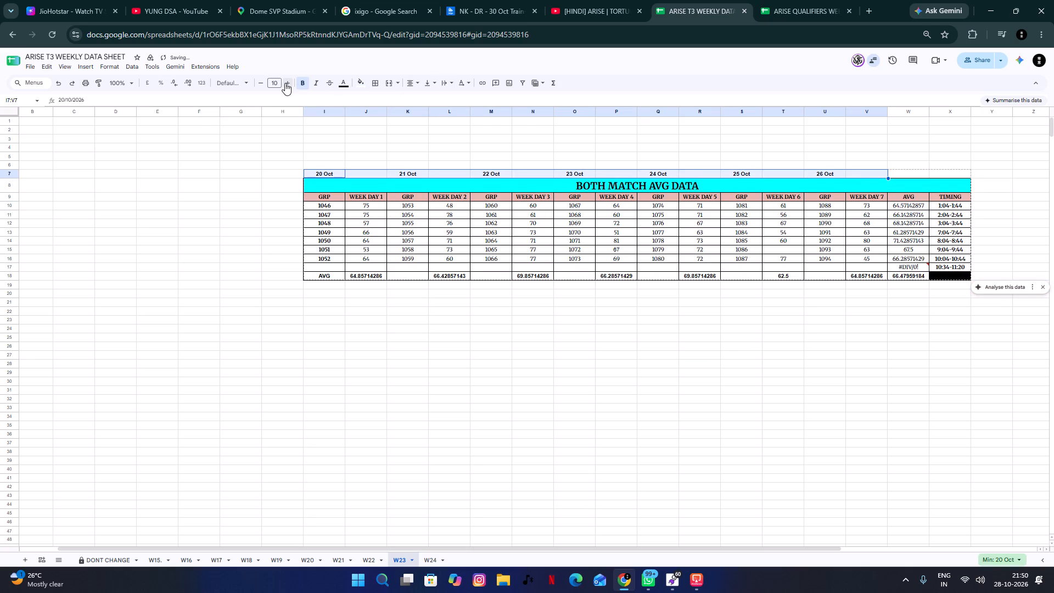
triple_click(285, 83)
click(285, 83)
click(325, 327)
click(358, 401)
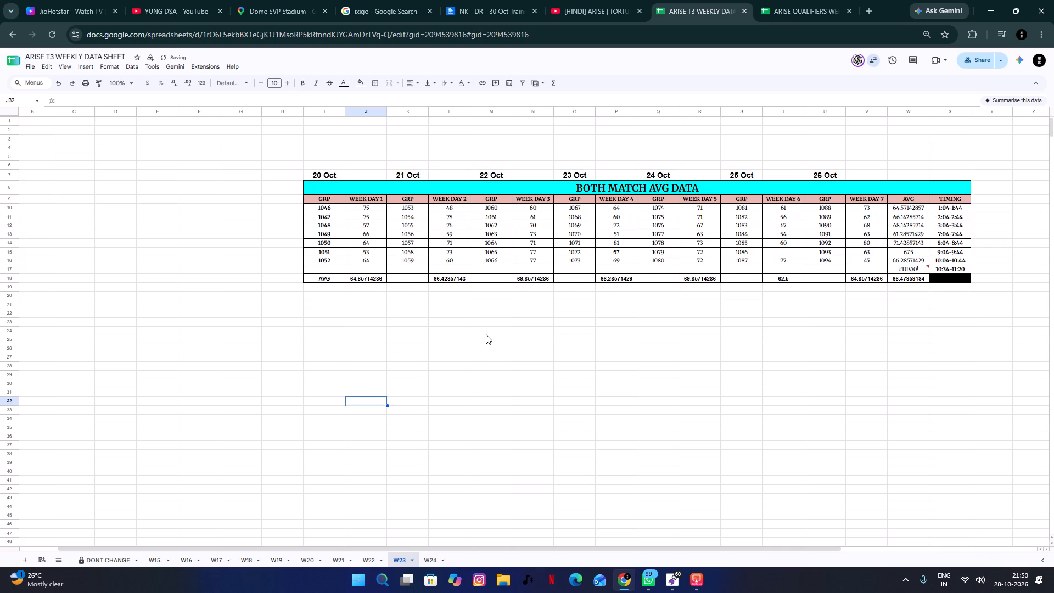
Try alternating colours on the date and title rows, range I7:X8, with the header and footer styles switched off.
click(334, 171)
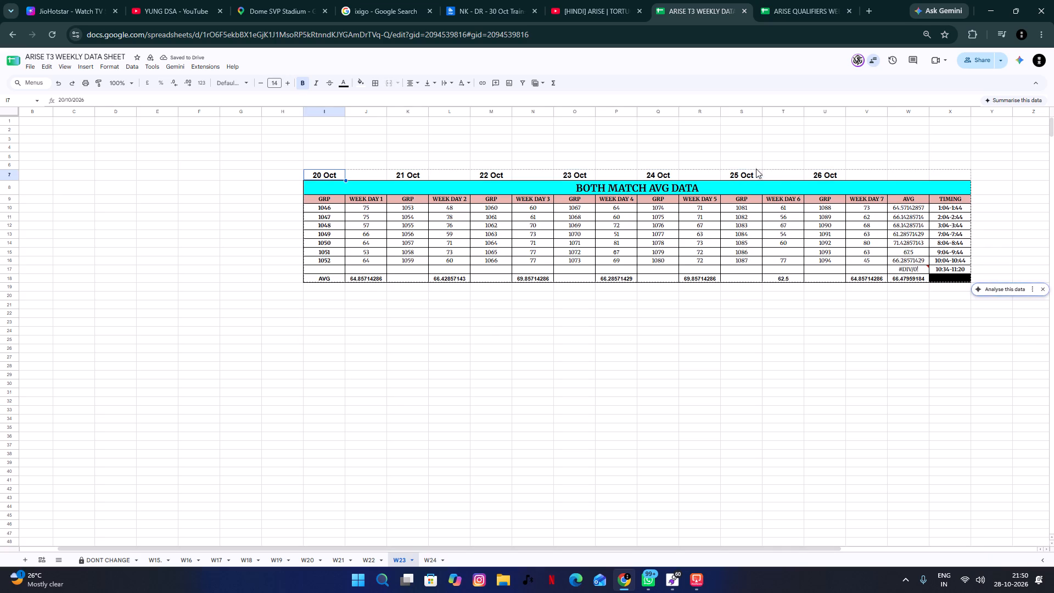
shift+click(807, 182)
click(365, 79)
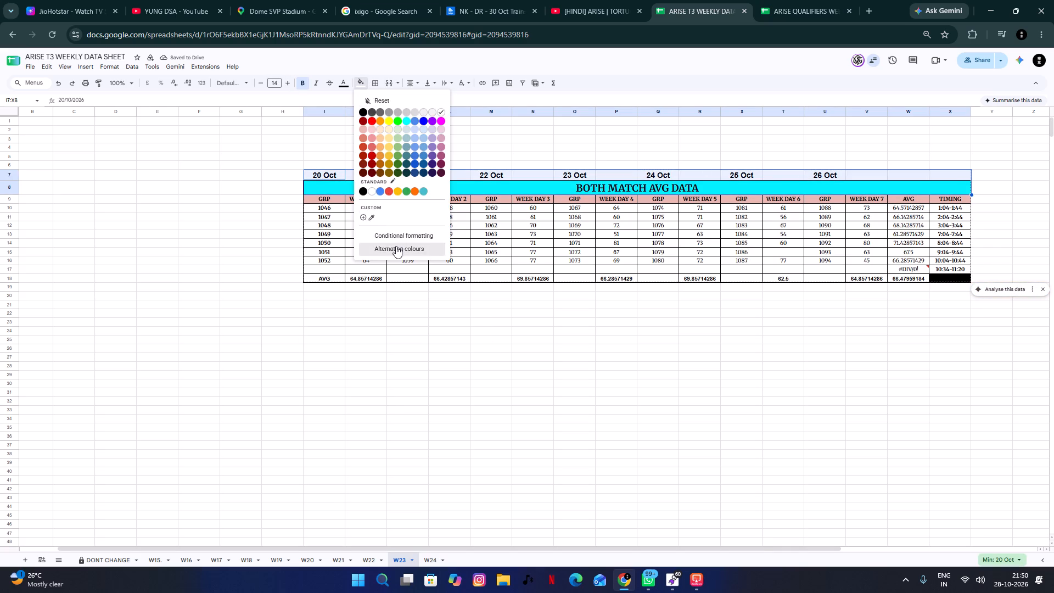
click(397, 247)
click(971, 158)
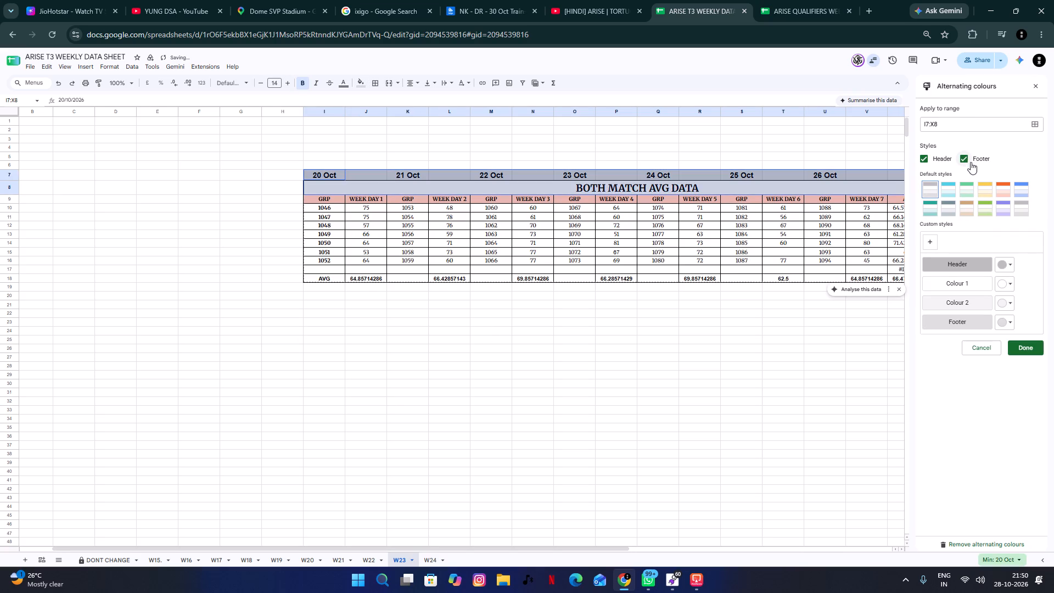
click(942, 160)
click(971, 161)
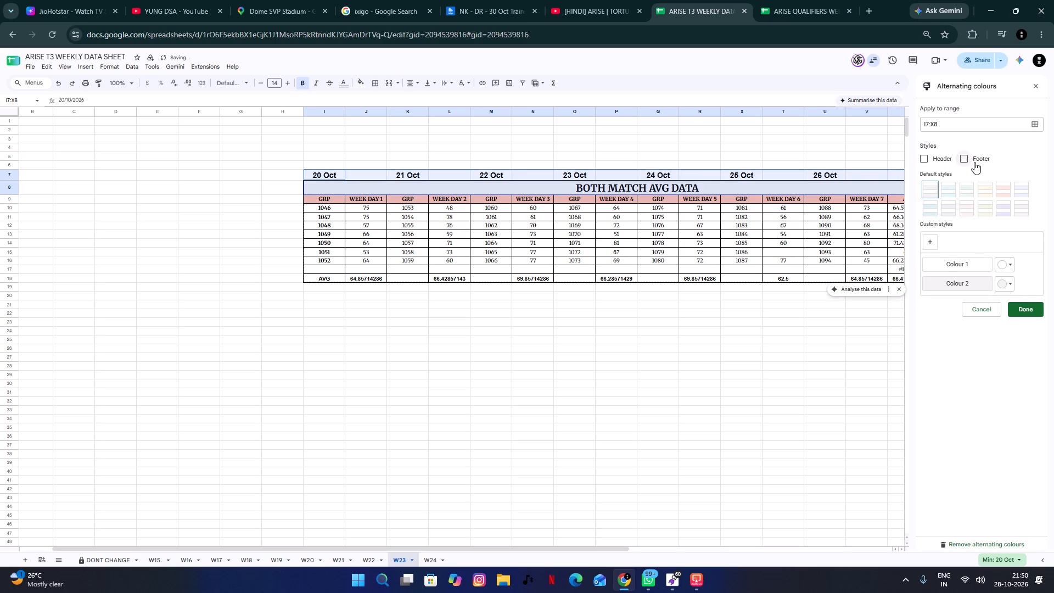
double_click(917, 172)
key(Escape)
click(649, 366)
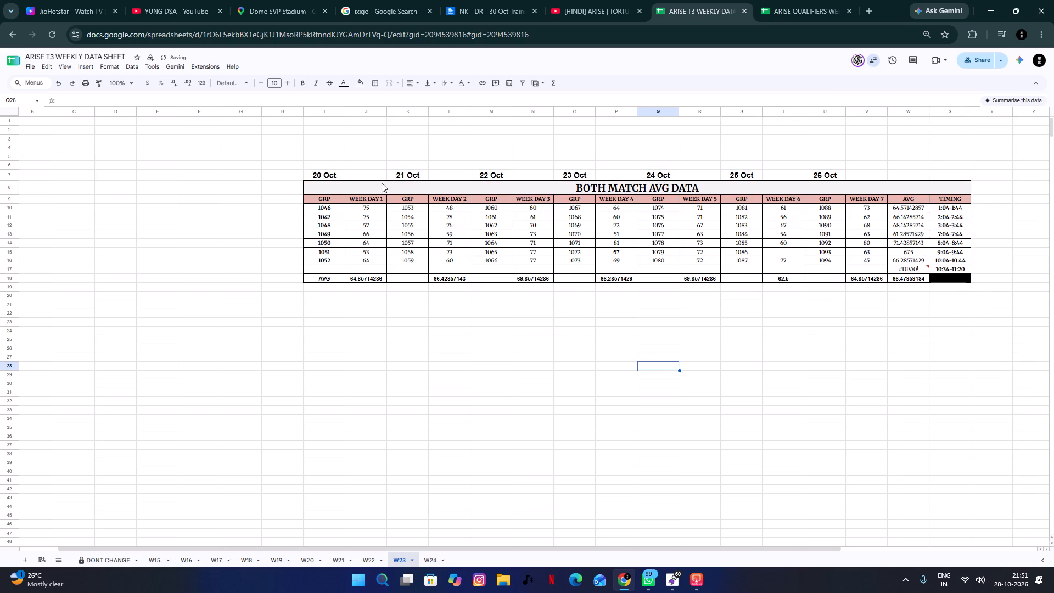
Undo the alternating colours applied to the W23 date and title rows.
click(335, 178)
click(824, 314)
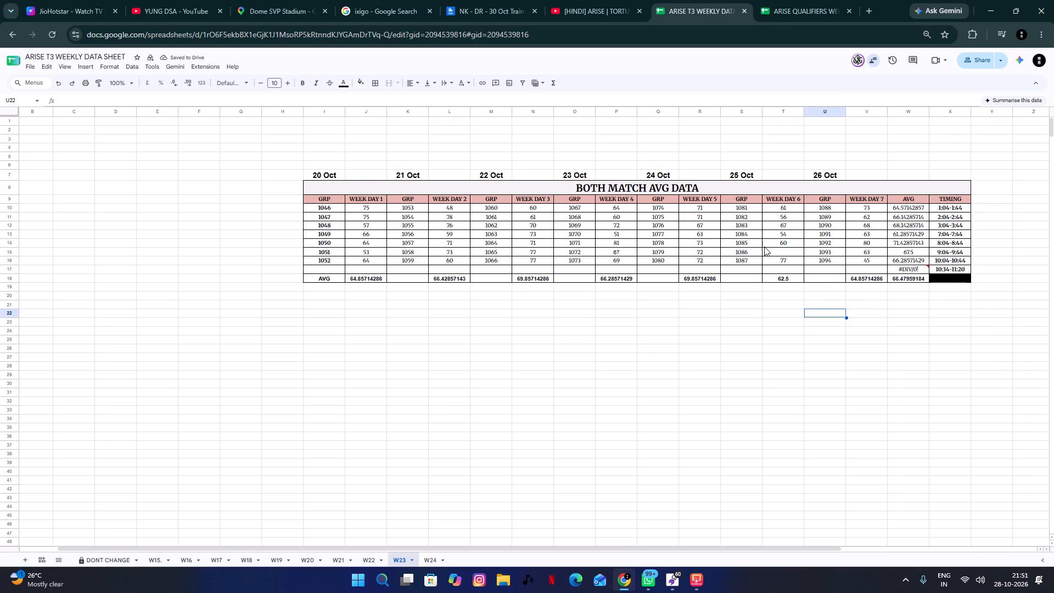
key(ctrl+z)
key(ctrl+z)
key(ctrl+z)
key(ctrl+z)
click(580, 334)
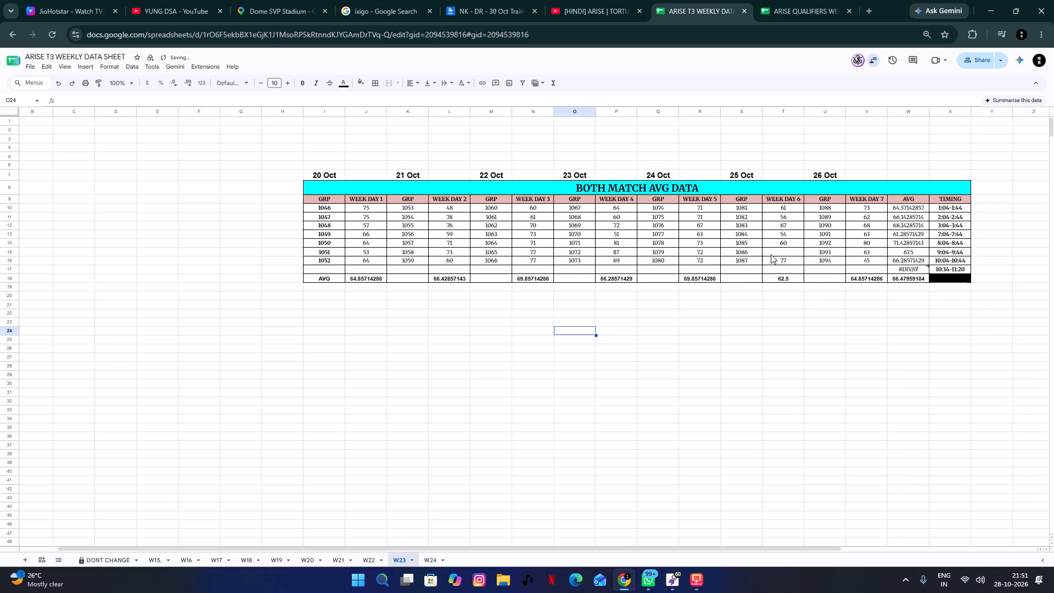
Examine the WEEK DAY 6 group numbers and scores in the W23 table, row by row against the timings.
click(781, 245)
click(780, 219)
click(630, 196)
click(596, 208)
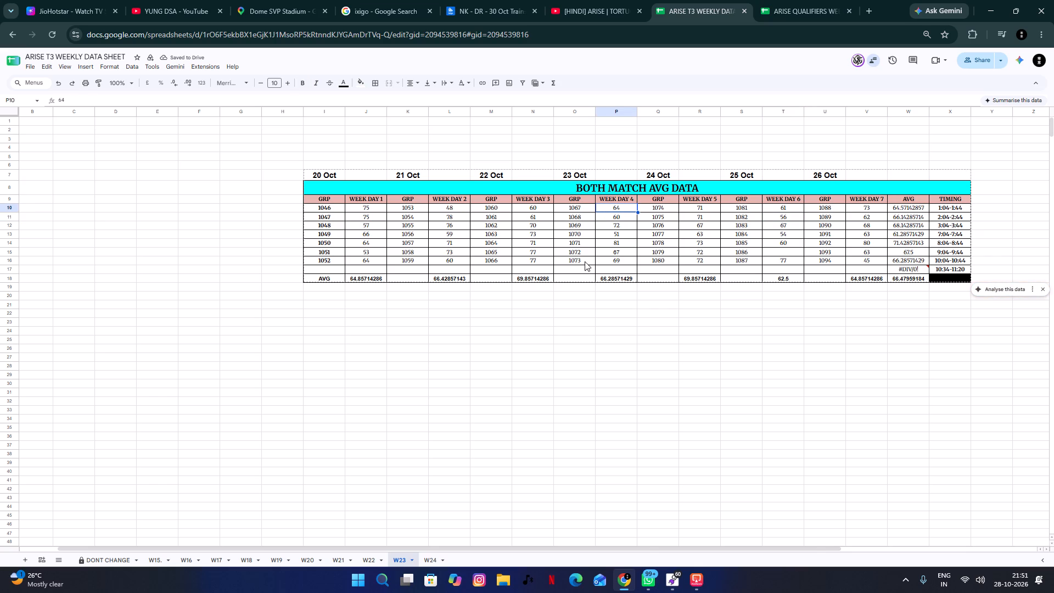
drag(585, 261, 590, 261)
click(629, 208)
click(659, 208)
click(722, 211)
click(735, 210)
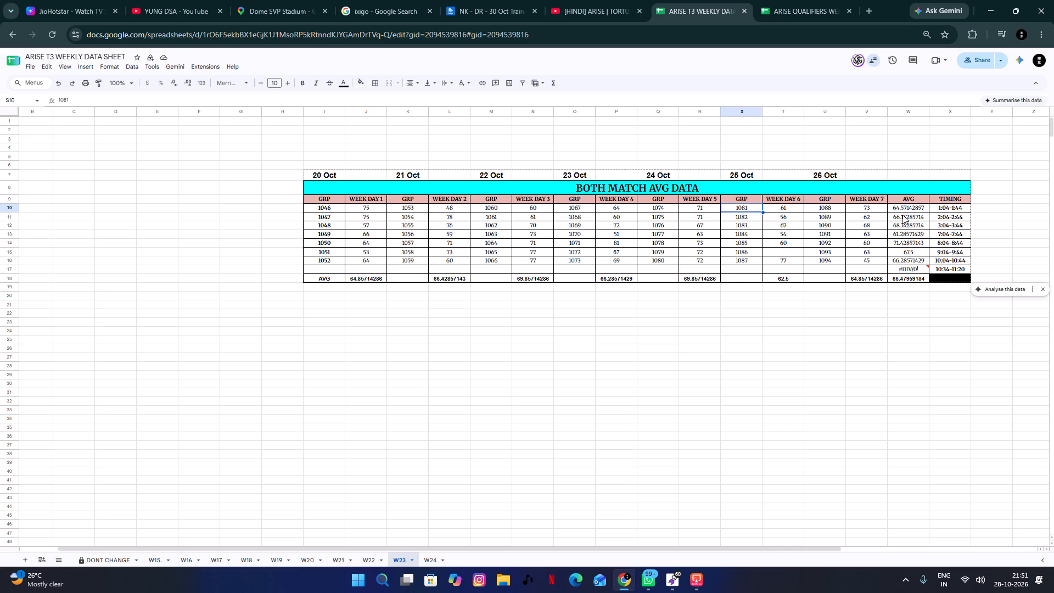
key(Down)
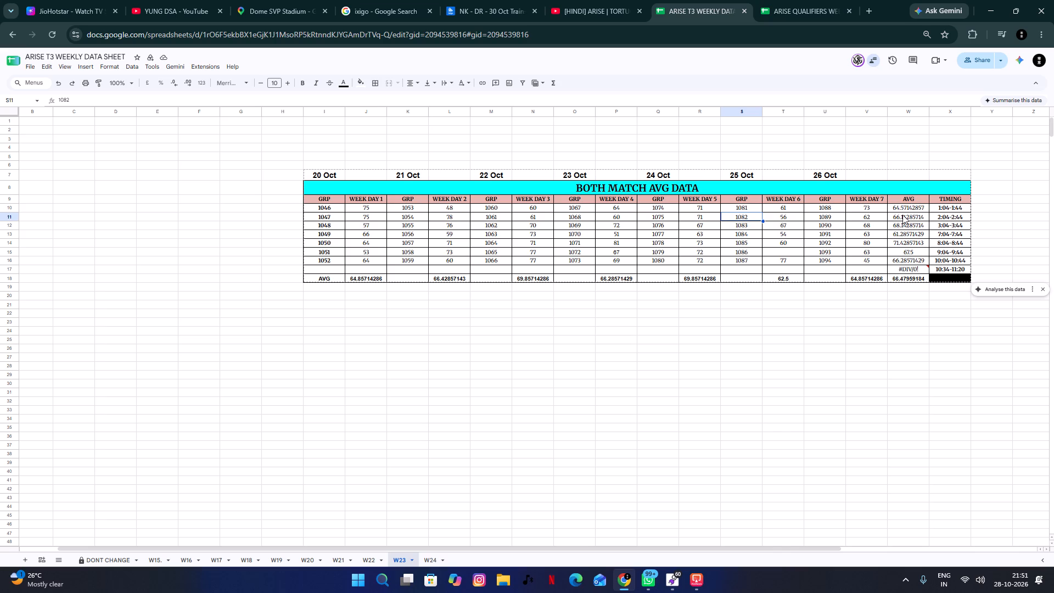
key(Down)
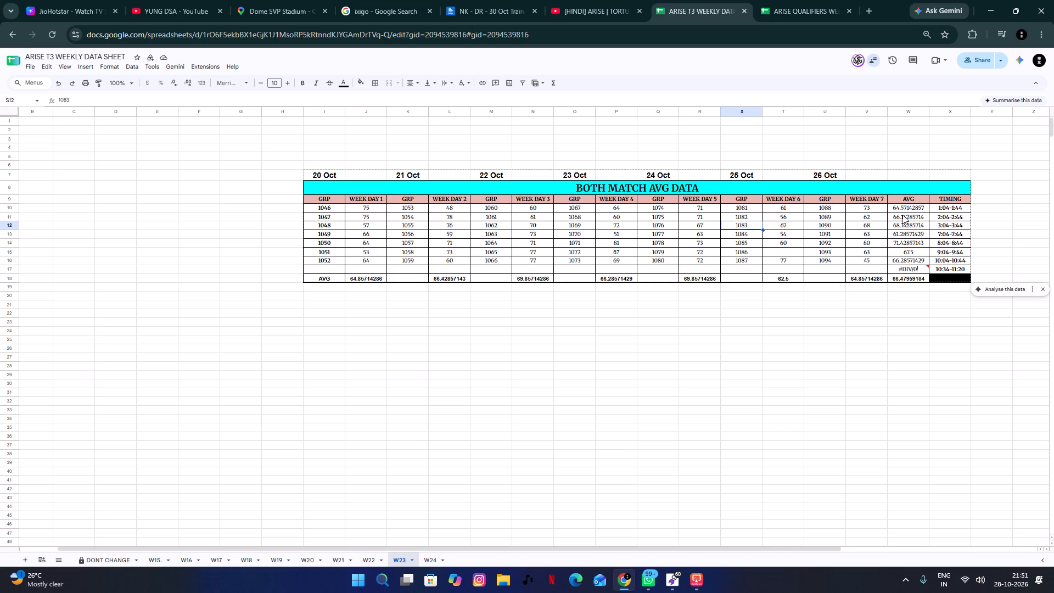
key(Down)
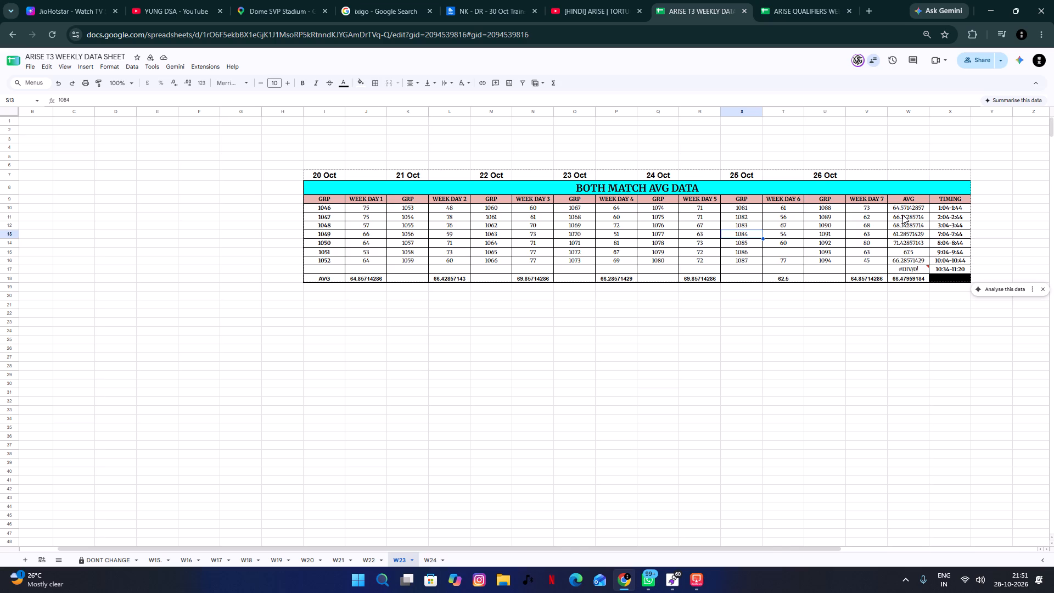
key(Down)
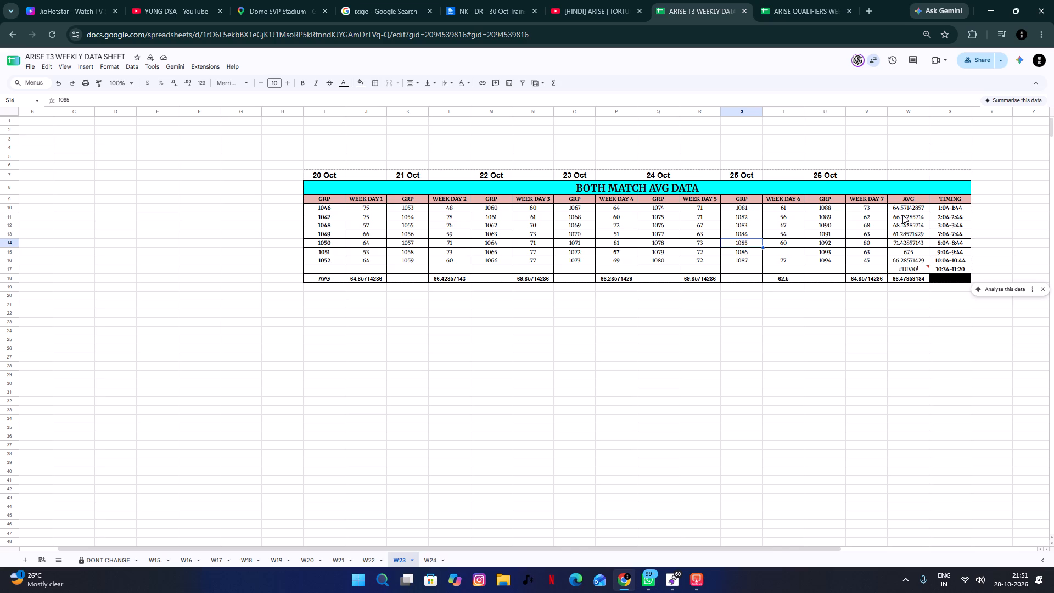
key(Up)
key(Down)
key(Up)
key(Down)
key(Up)
key(Down)
key(Up)
key(Down)
click(749, 249)
click(739, 243)
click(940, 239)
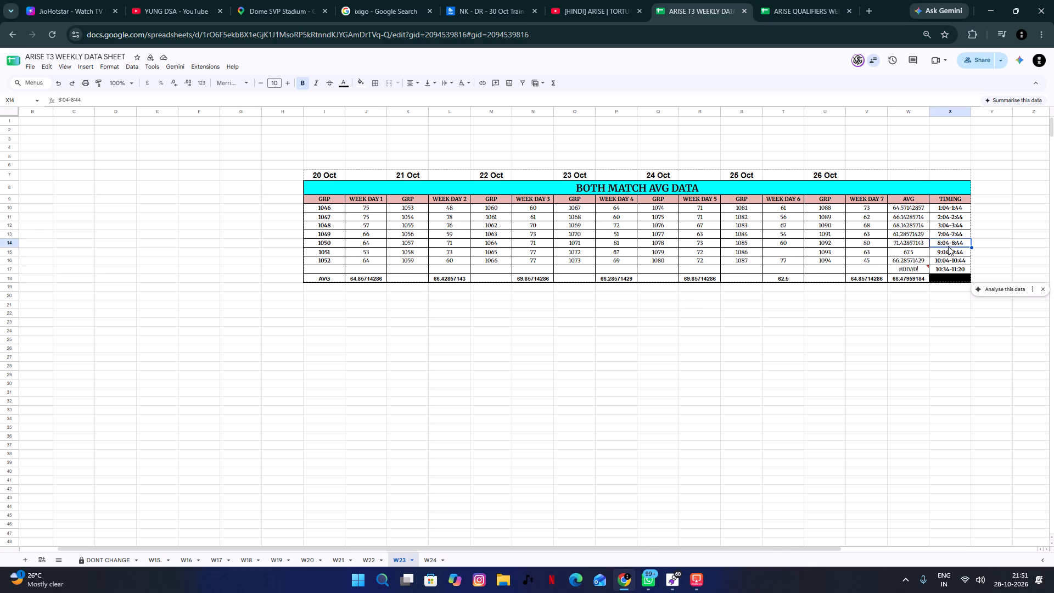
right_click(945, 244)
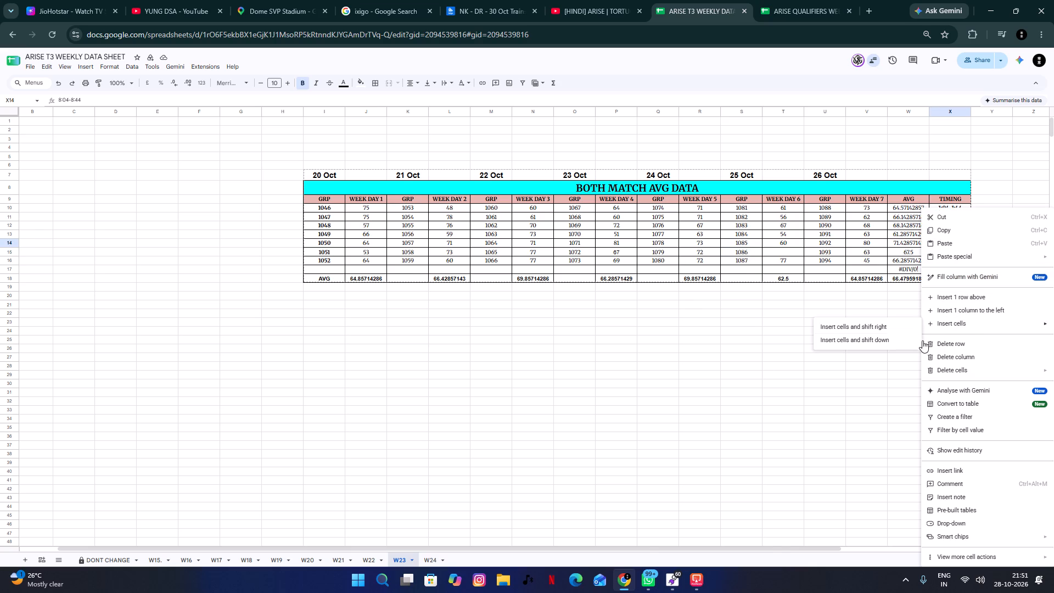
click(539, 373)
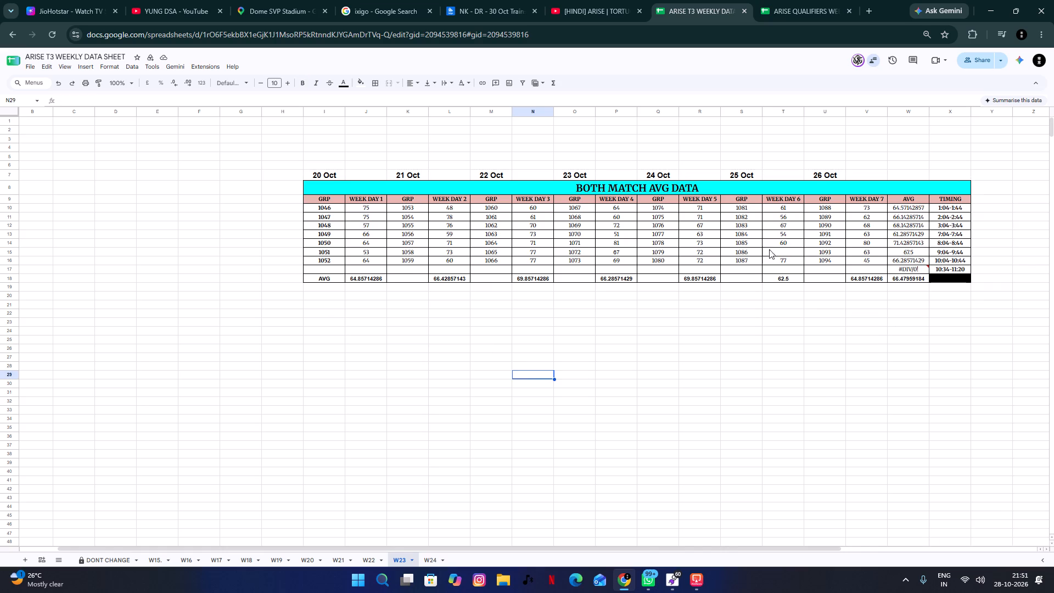
Insert one row above row 14, the 8:04-8:44 slot of the W23 table.
click(878, 247)
click(754, 247)
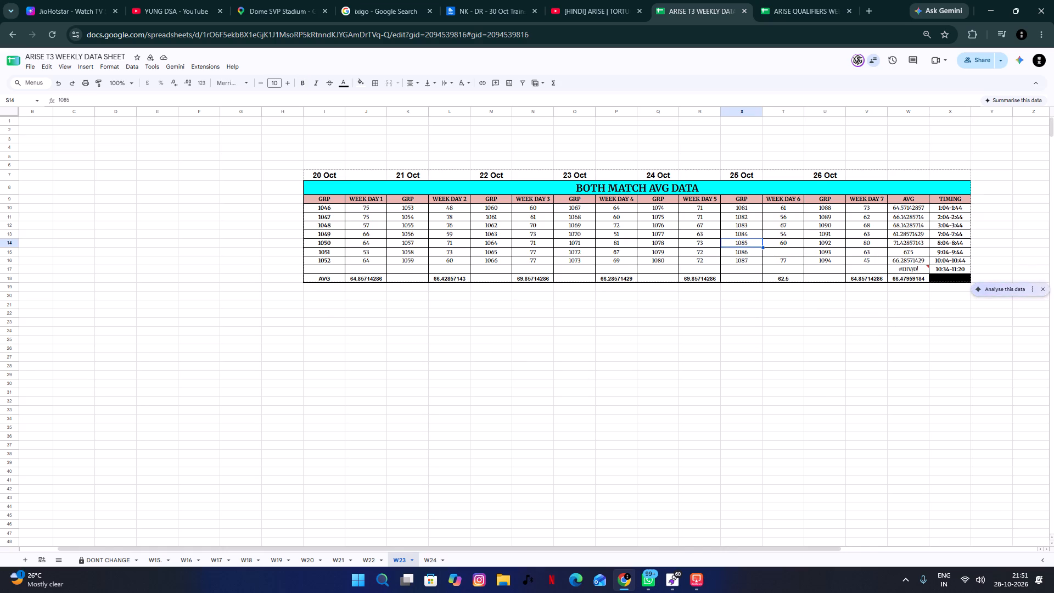
right_click(8, 241)
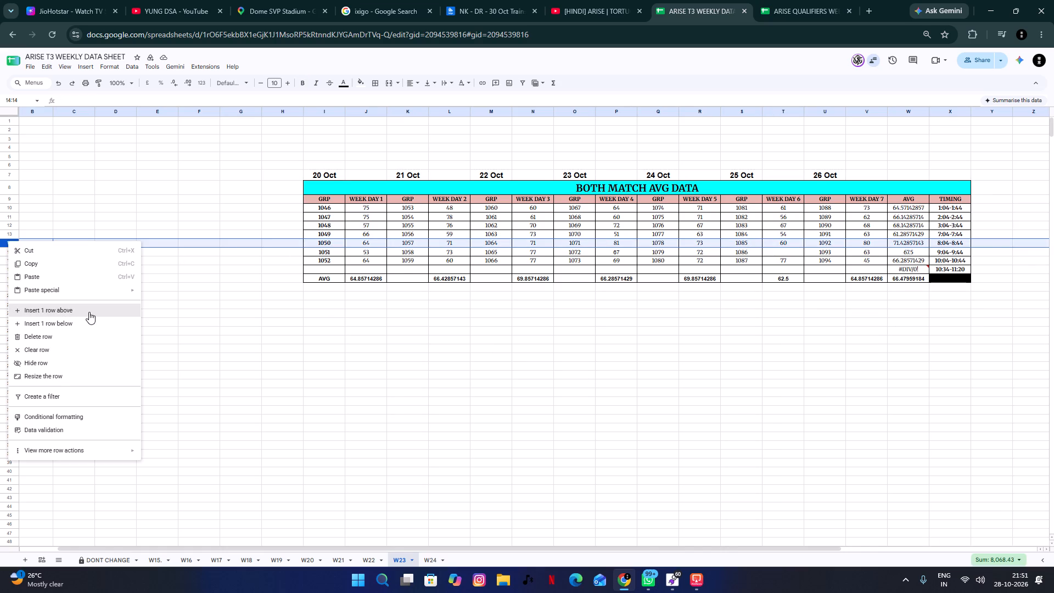
click(89, 312)
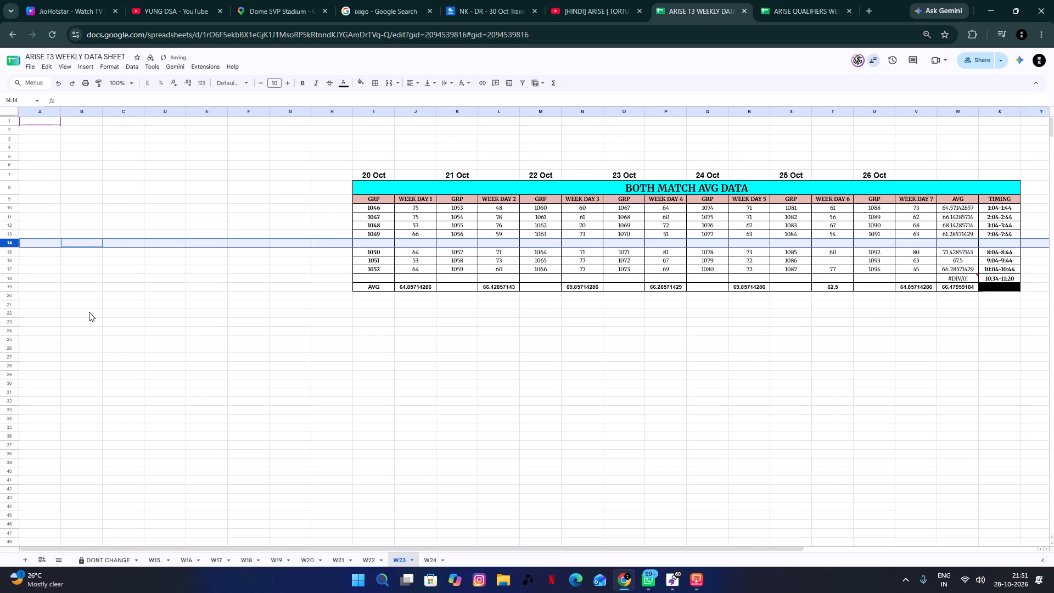
click(688, 315)
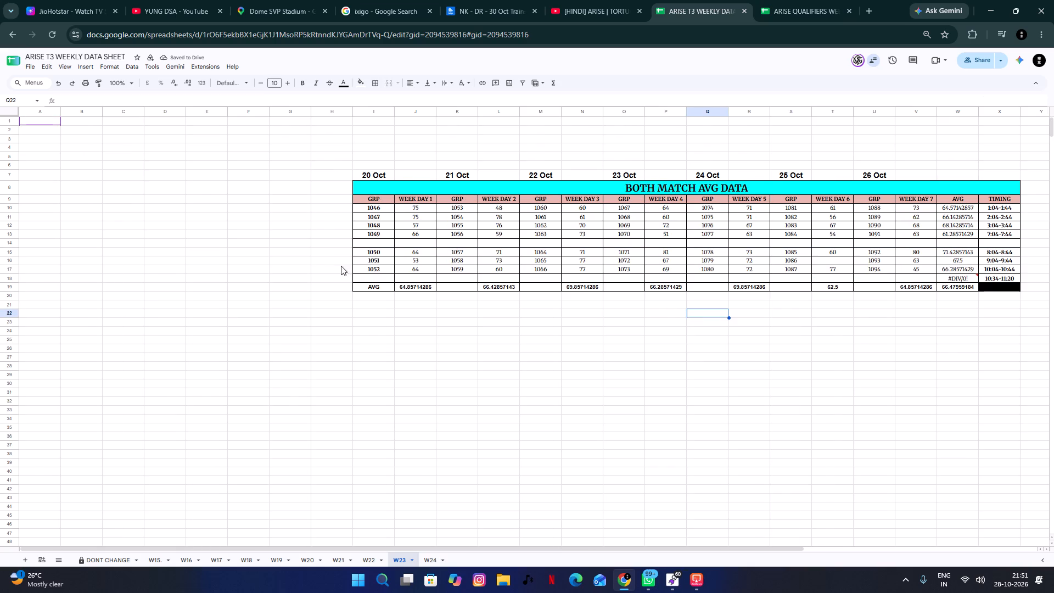
Enter the timing 7:34- 8:14 in the new row 14 of the TIMING column.
click(388, 240)
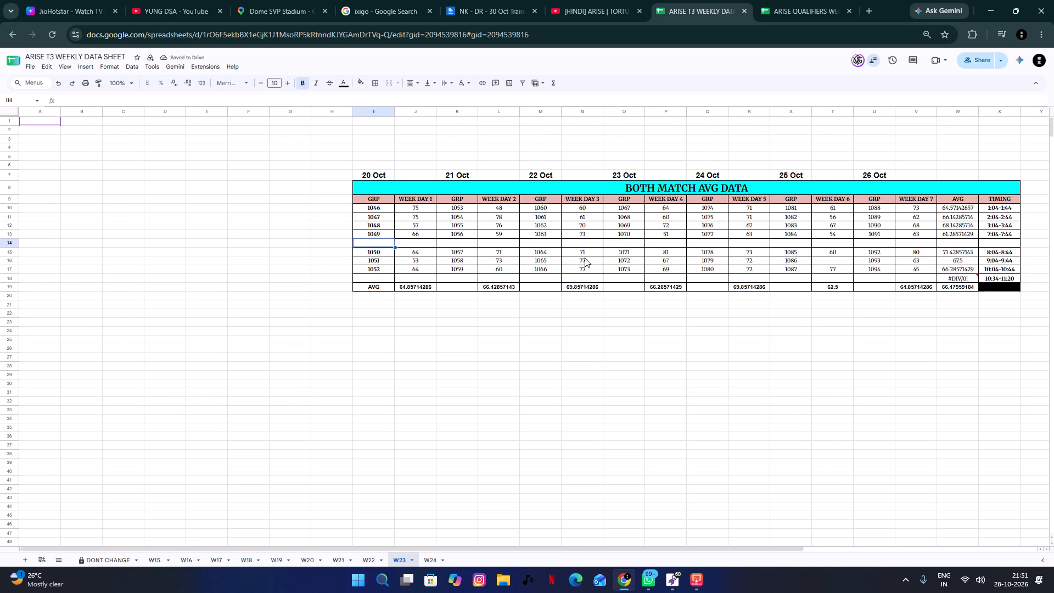
click(994, 247)
click(1002, 244)
key(7)
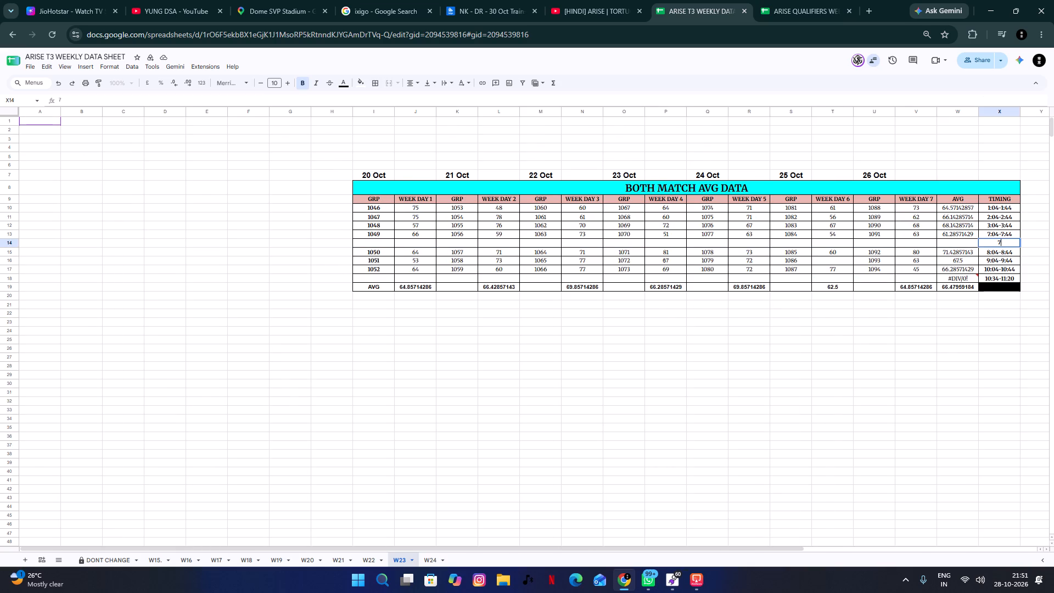
key(shift+colon)
text(34)
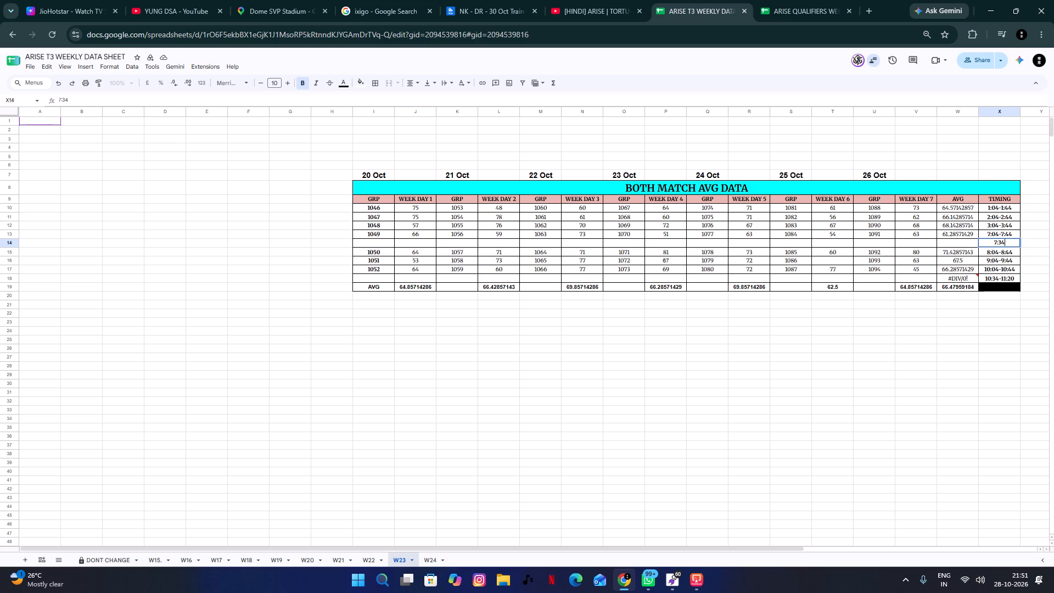
text(- 8:14)
key(Return)
Move group 1085 and its WEEK DAY 6 score of 60 from the 8:04-8:44 row up to the new row 14.
click(790, 251)
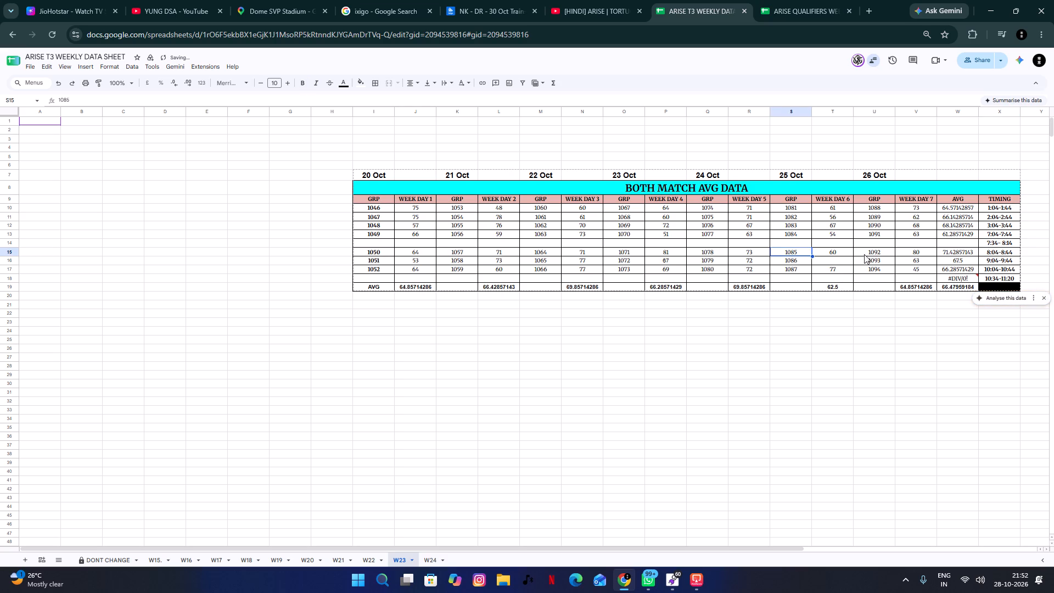
shift+click(838, 254)
key(ctrl+c)
click(792, 254)
click(792, 246)
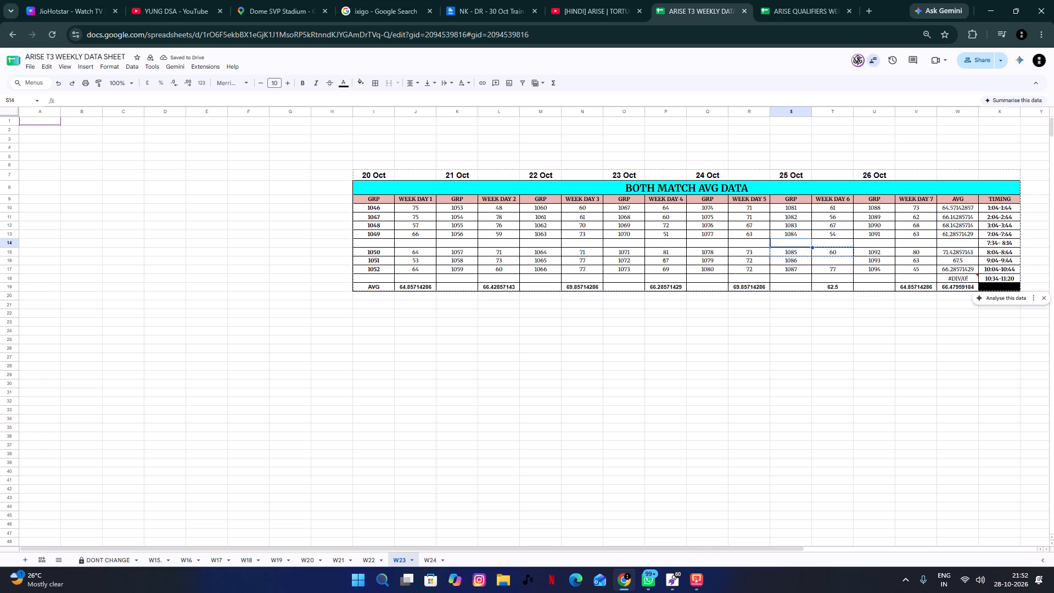
key(ctrl+v)
click(909, 337)
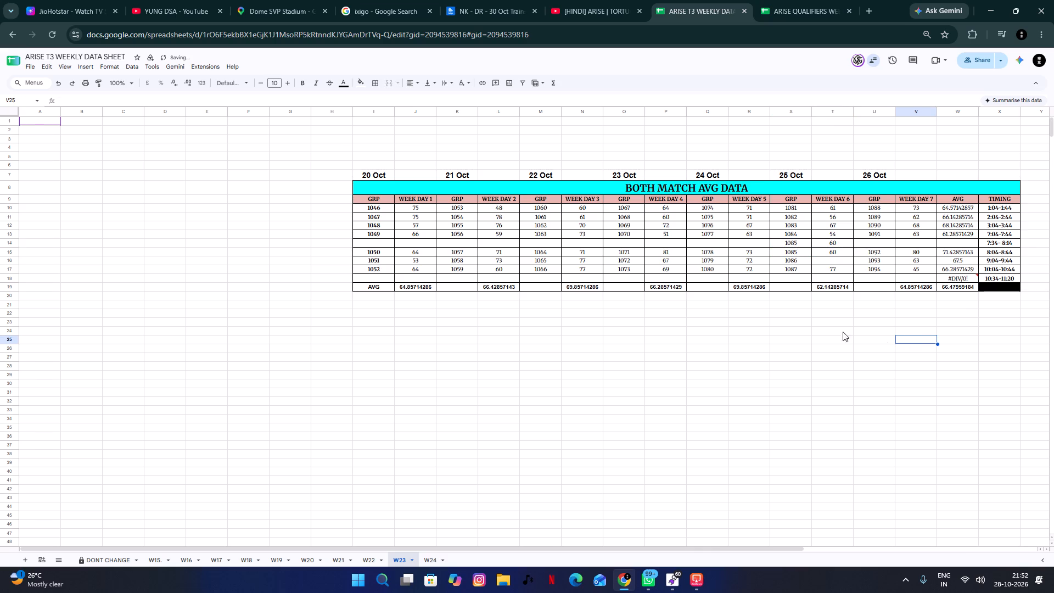
click(805, 254)
shift+click(835, 256)
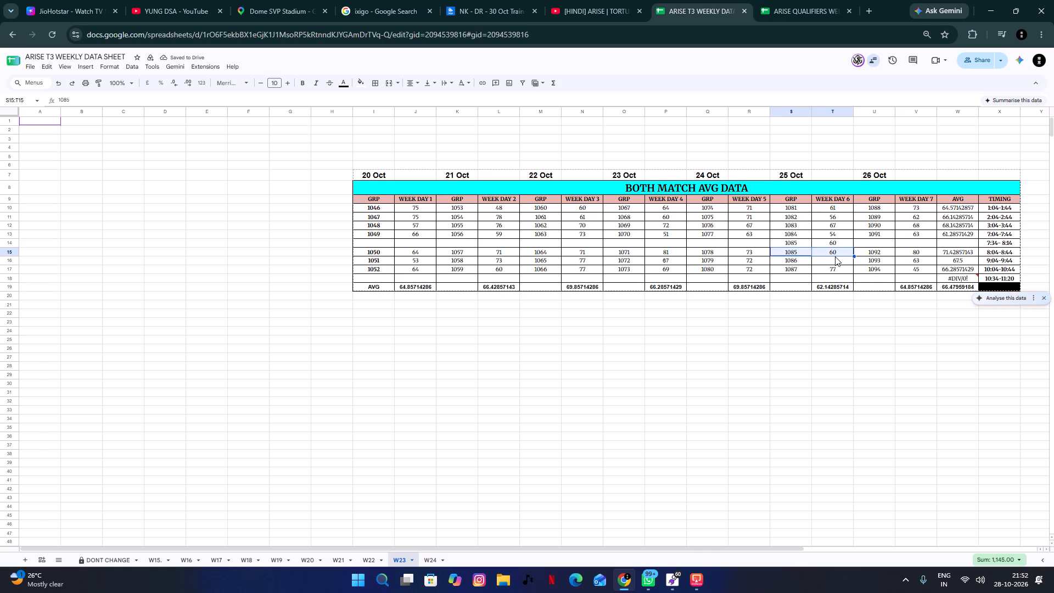
key(BackSpace)
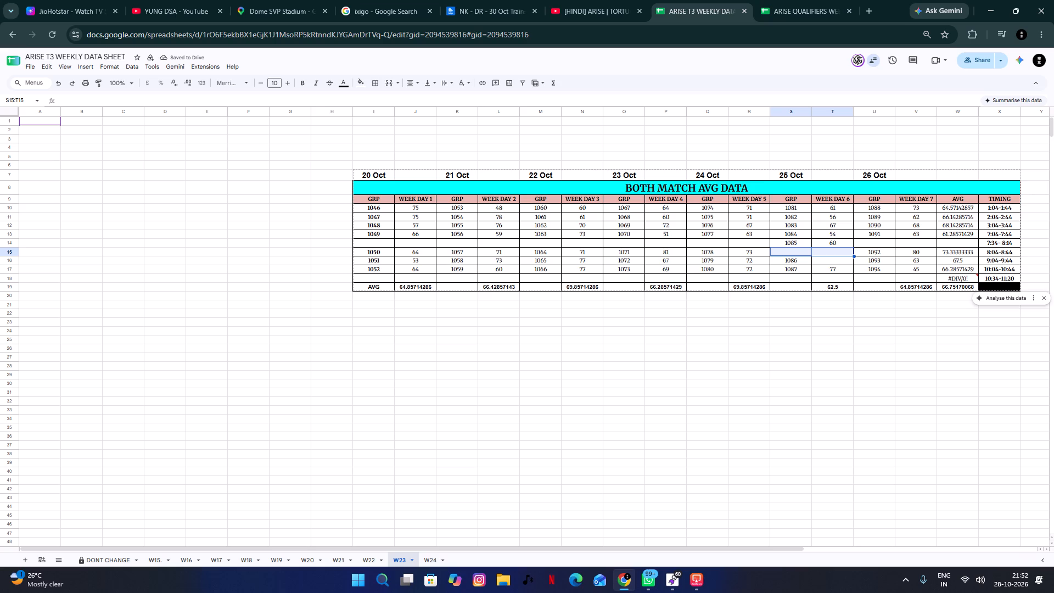
key(Up)
key(Down)
key(Up)
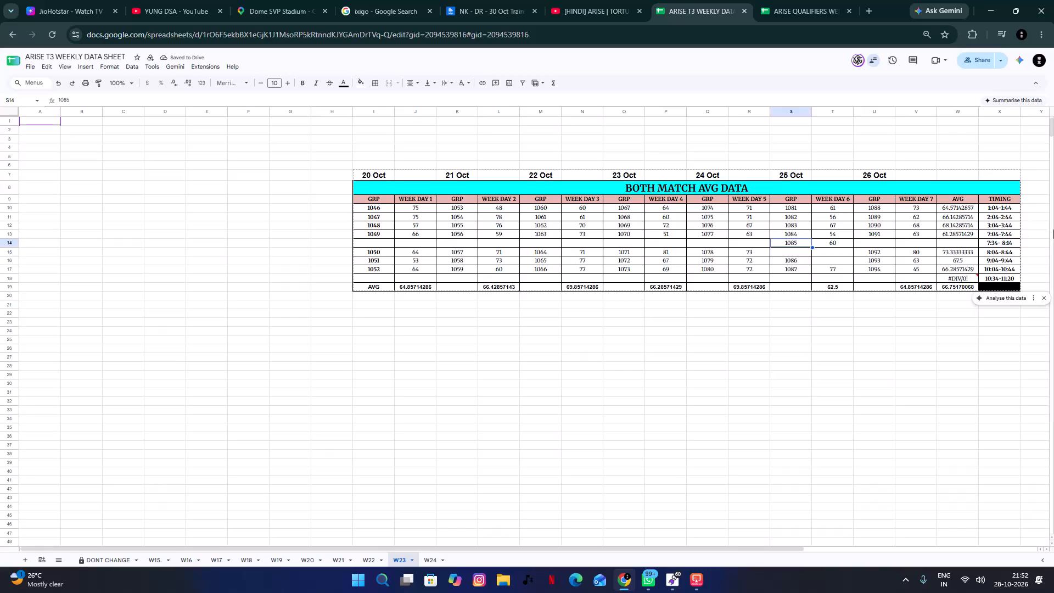
Fill the AVG formula from W10 down to W18 so the new row is included.
click(951, 212)
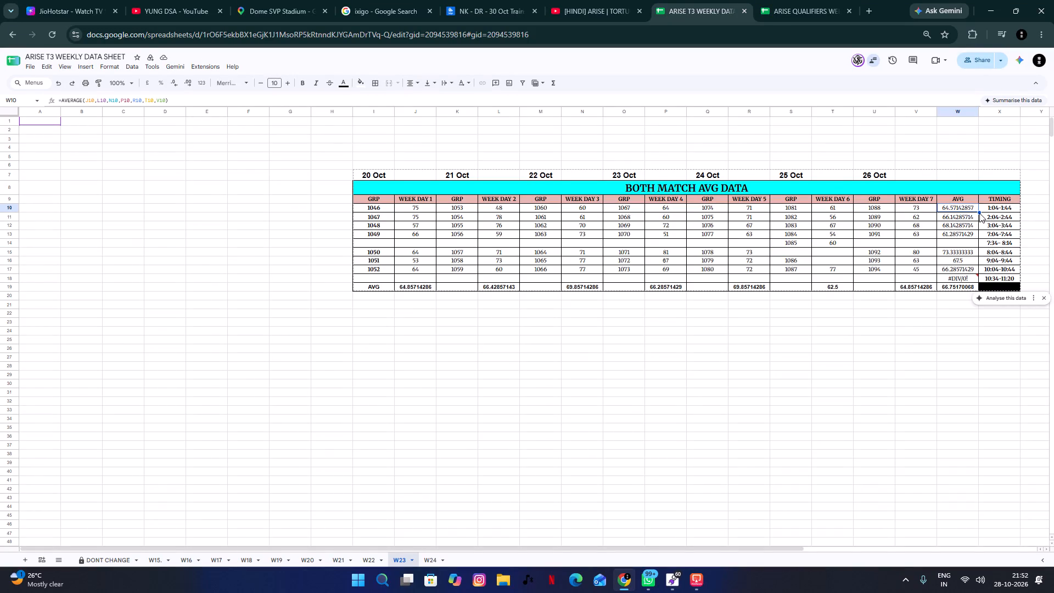
drag(979, 211, 988, 276)
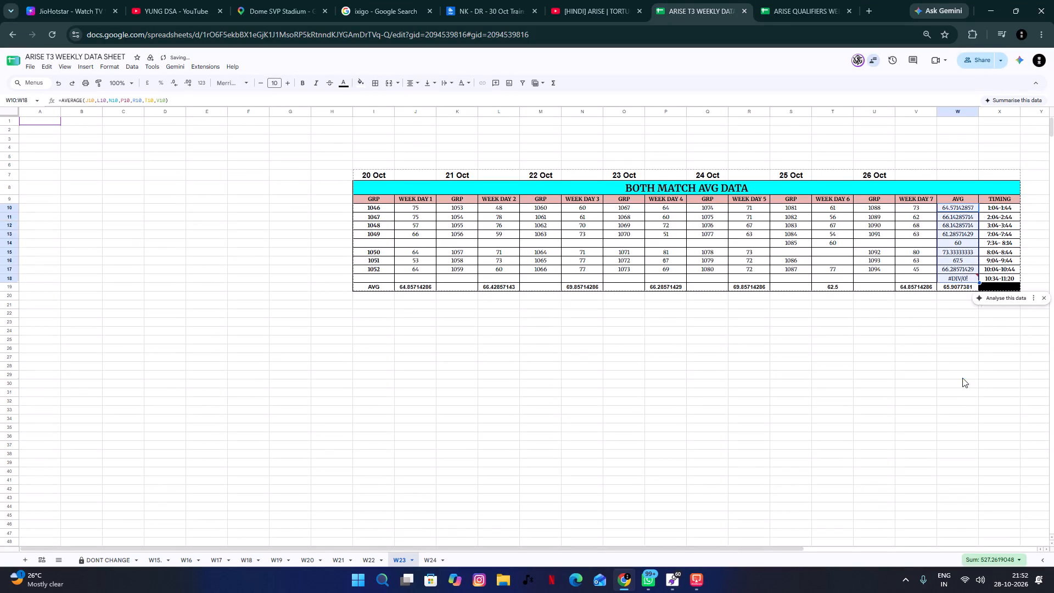
click(962, 378)
Renumber the 25 Oct groups in S15 to S18 as 1086, 1087, 1088 and 1089.
click(849, 294)
click(809, 247)
click(788, 251)
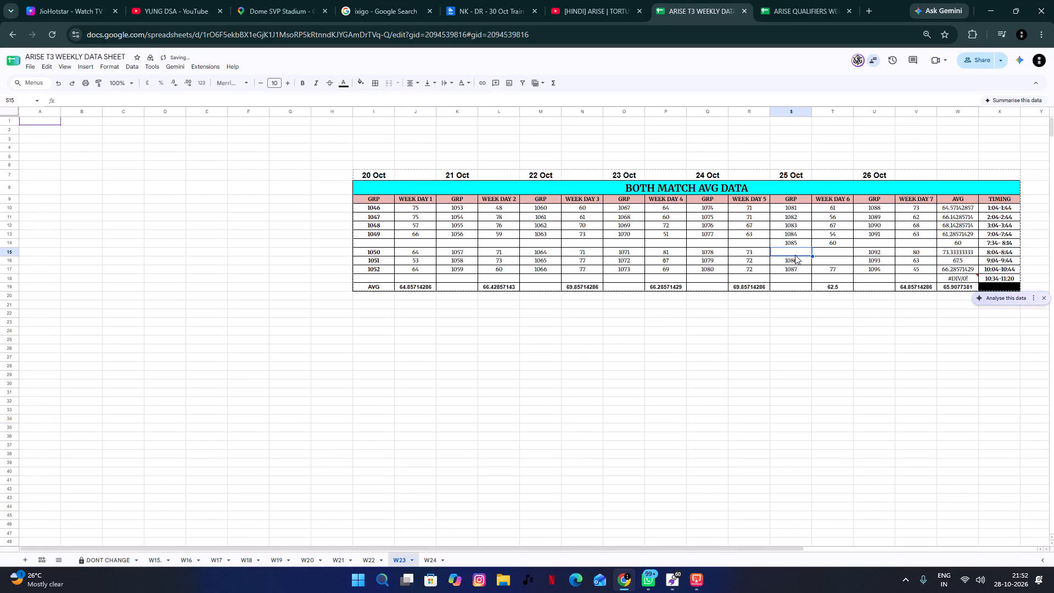
text(1086)
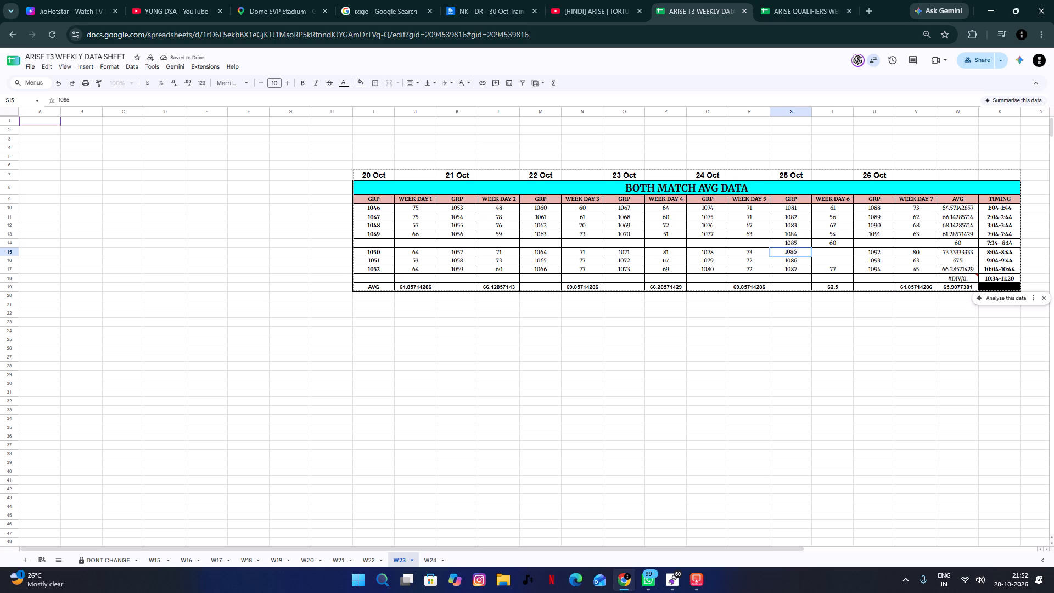
key(Return)
key(BackSpace)
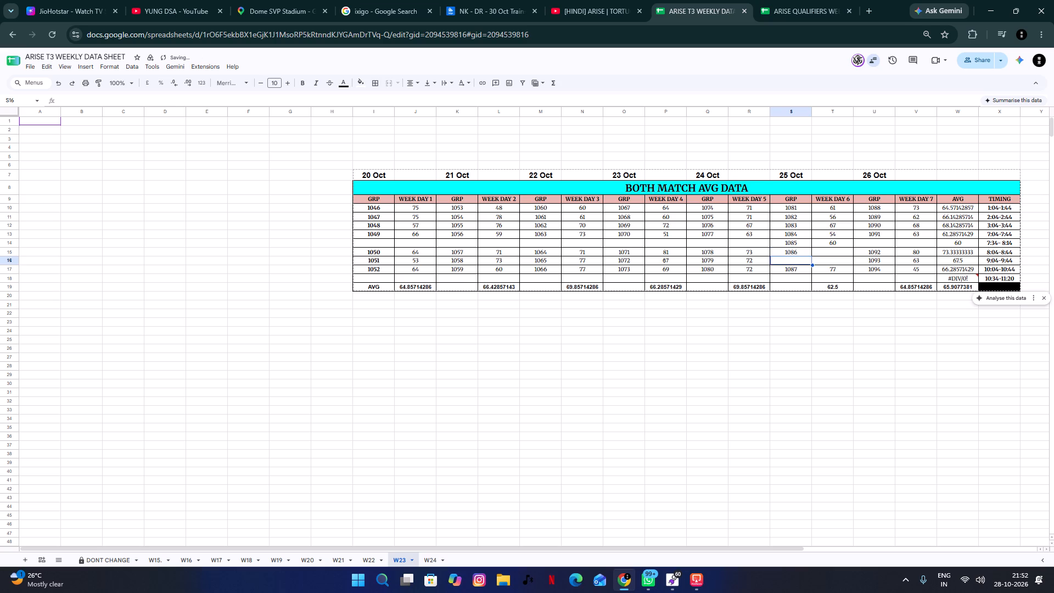
key(Down)
key(BackSpace)
key(Up)
key(1)
key(BackSpace)
text(1087)
key(Return)
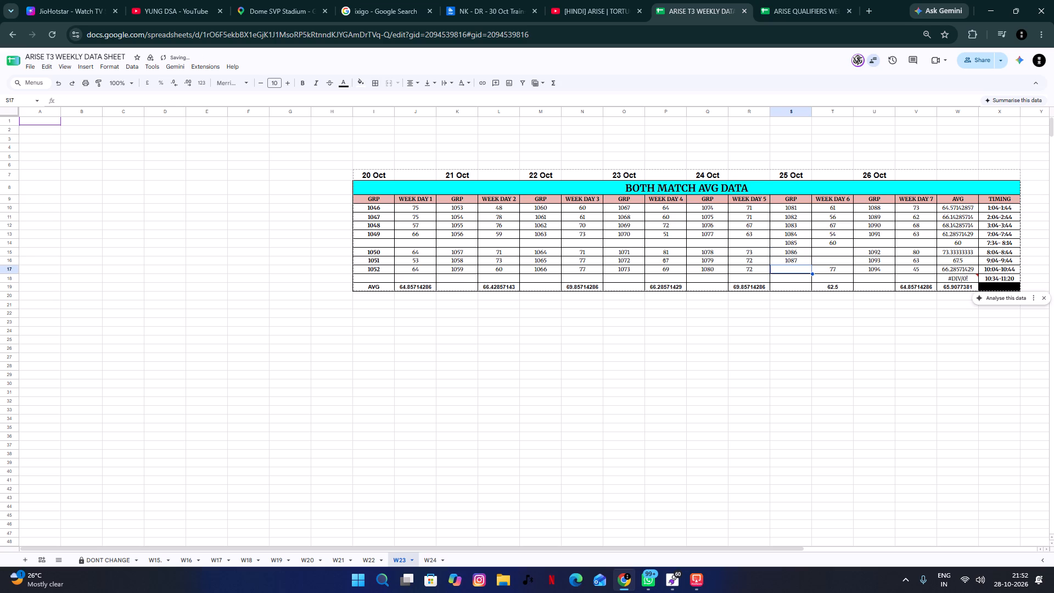
text(1088)
key(Return)
key(Up)
key(Down)
text(1089)
key(Return)
key(Tab)
key(Up)
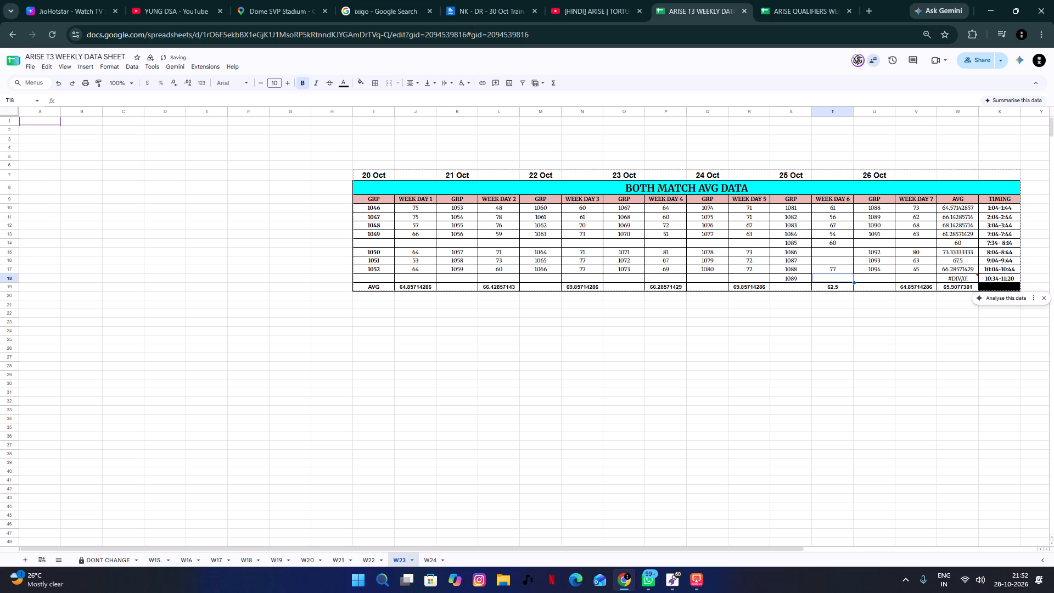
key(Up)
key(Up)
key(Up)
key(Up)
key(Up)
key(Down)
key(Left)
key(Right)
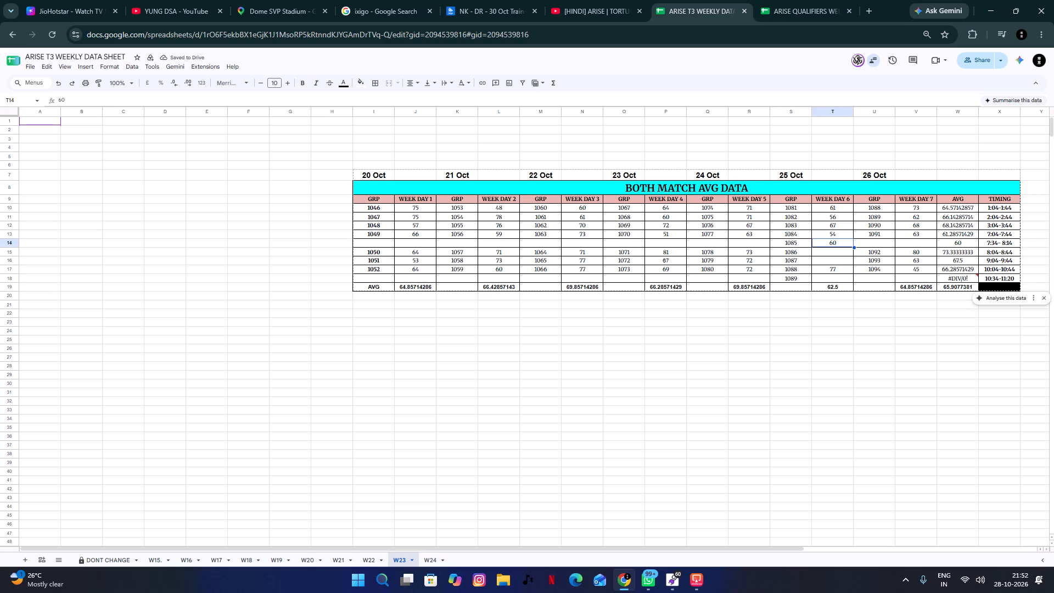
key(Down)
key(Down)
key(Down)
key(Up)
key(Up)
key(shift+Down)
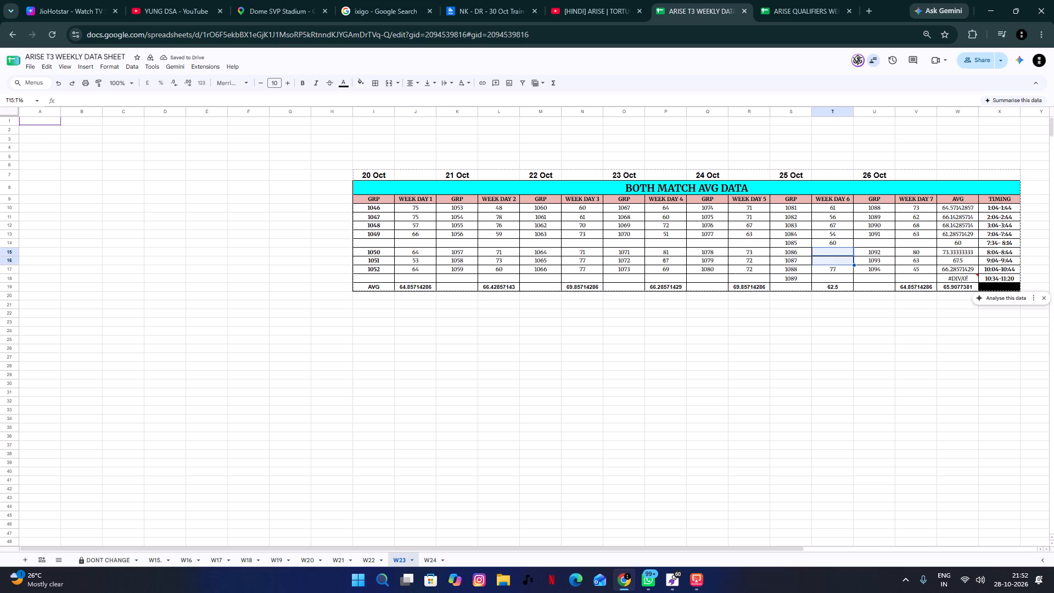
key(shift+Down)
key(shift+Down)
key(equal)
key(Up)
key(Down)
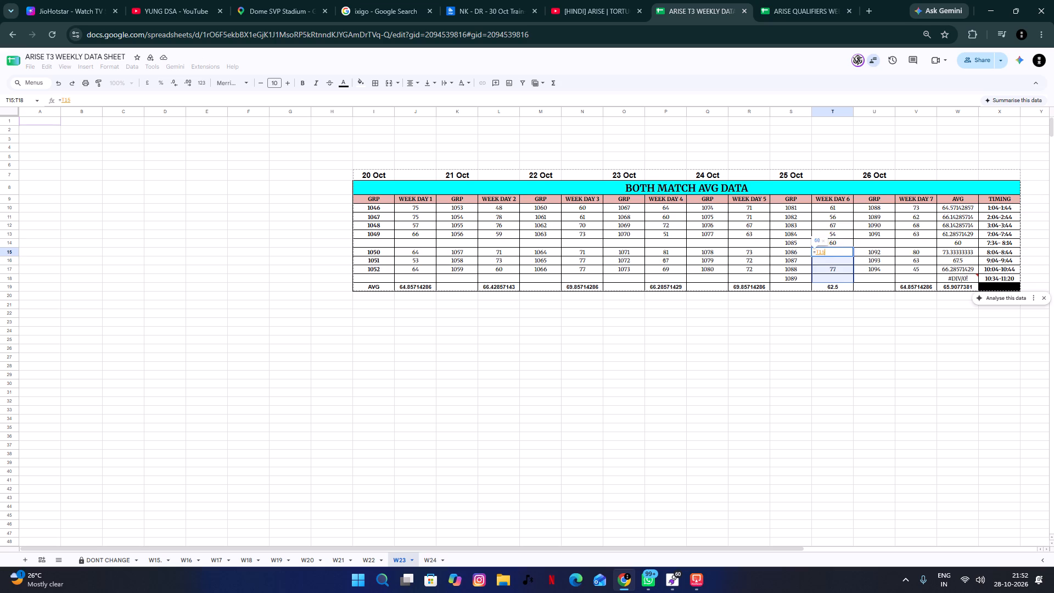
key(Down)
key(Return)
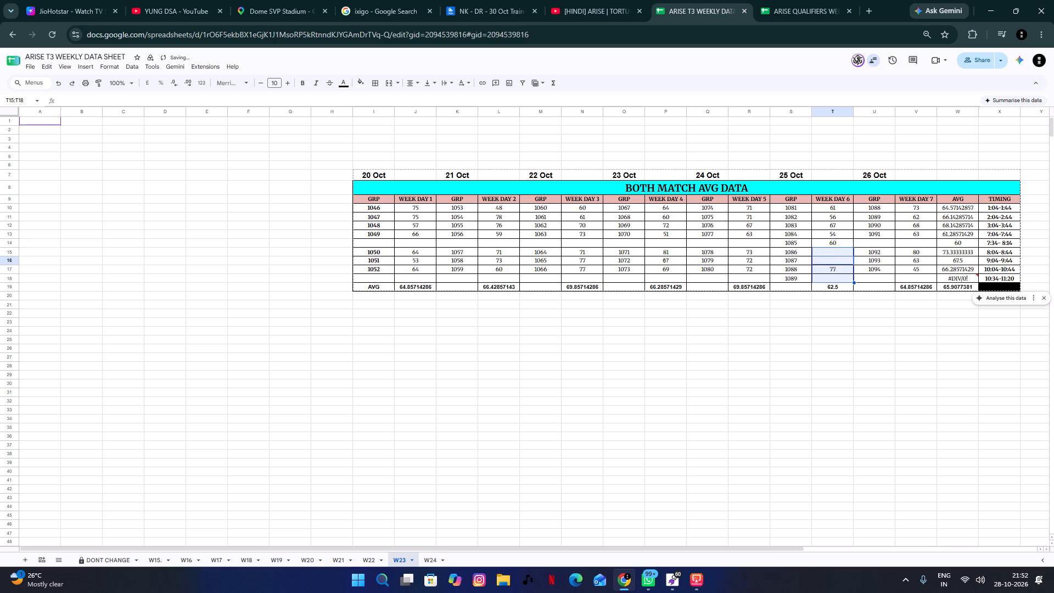
Clear the WEEK DAY 6 scores in T15 to T18 of the W23 sheet.
key(Up)
key(Up)
key(Down)
key(Down)
key(Up)
key(shift+Down)
key(shift+Down)
key(shift+Down)
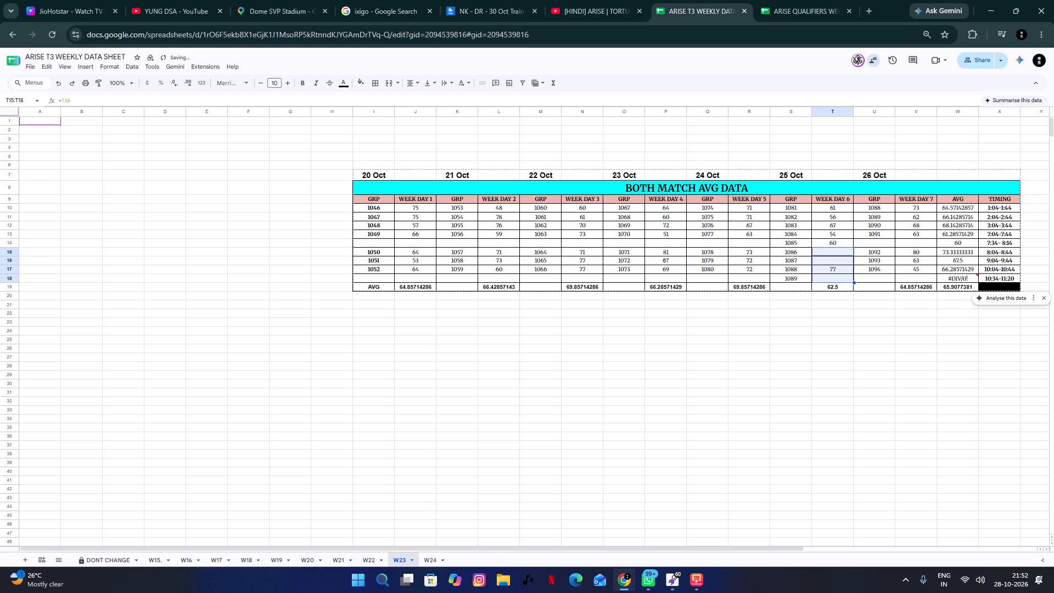
key(BackSpace)
Enter the WEEK DAY 6 scores 77, 69, 73 and 62 for groups 1086 to 1089 in T15 to T18.
key(Up)
key(Up)
key(Down)
key(Down)
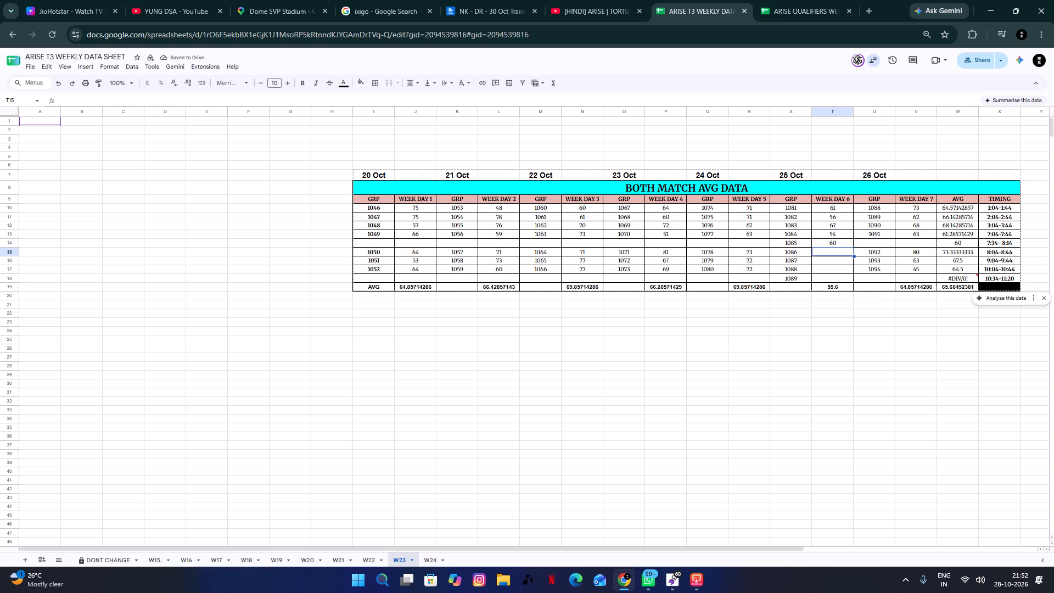
text(77)
key(Return)
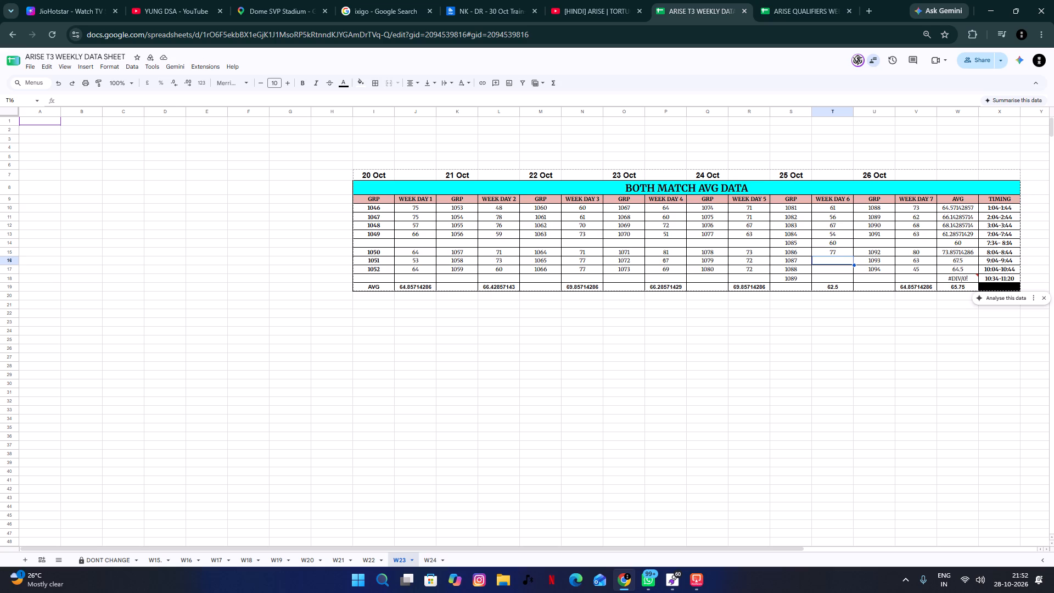
text(69)
key(Return)
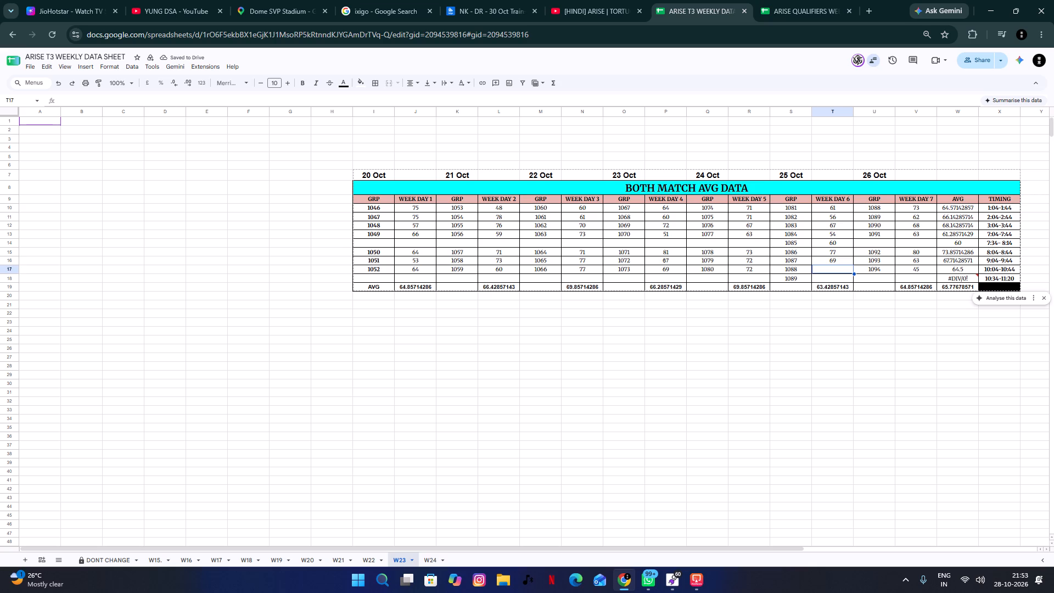
text(73)
key(Return)
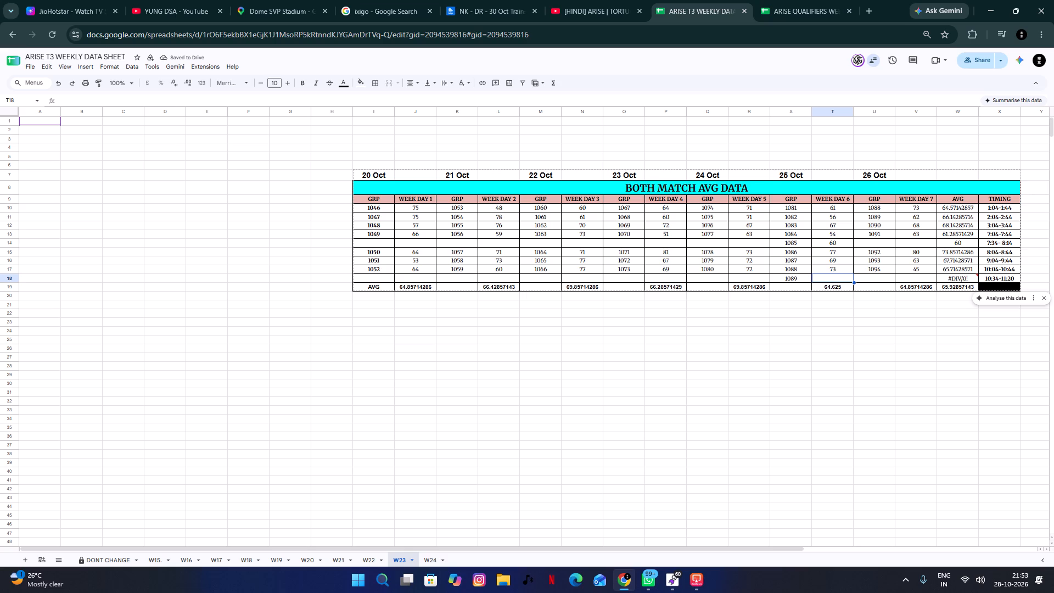
text(62)
key(Return)
Delete the 26 Oct group numbers and WEEK DAY 7 scores in U10 to V18.
key(Up)
key(Tab)
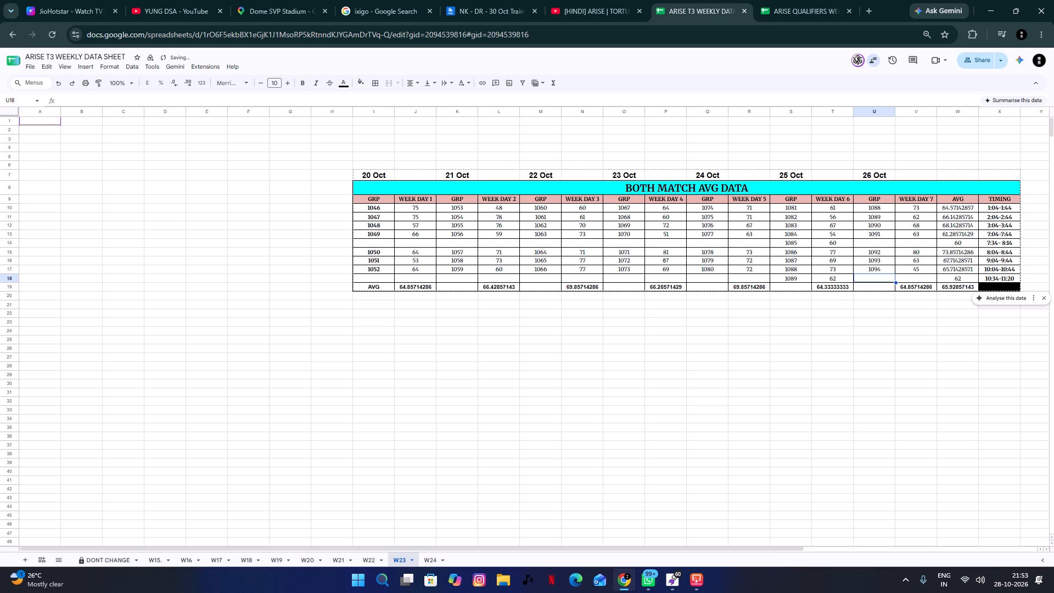
key(Up)
key(Down)
key(Up)
key(Up)
key(Up)
key(Up)
key(Up)
key(Up)
key(Up)
key(Up)
key(Up)
key(Up)
key(Up)
key(Up)
key(Down)
key(Down)
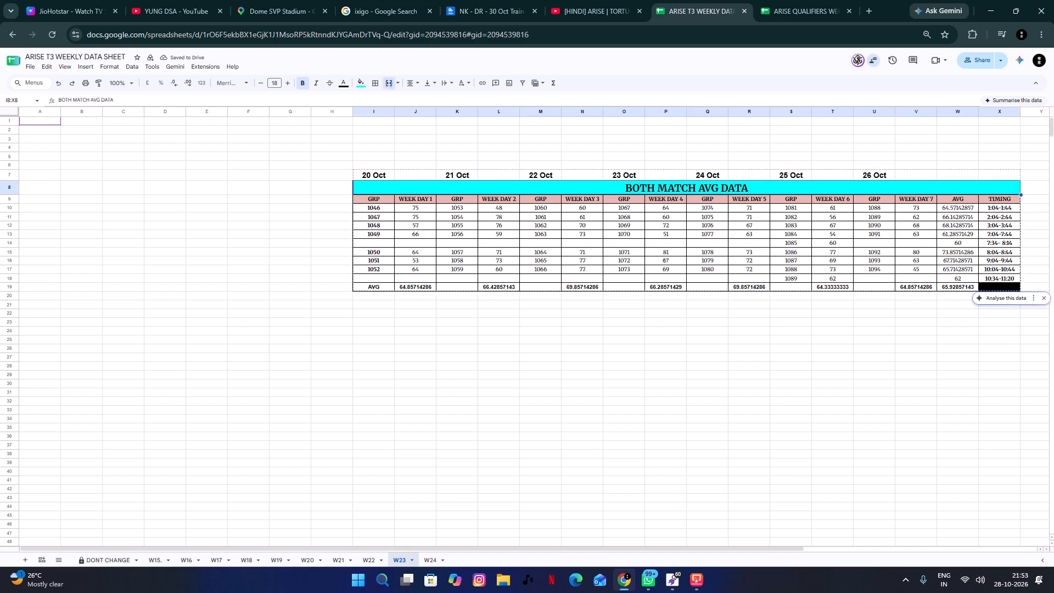
key(Down)
key(Down)
key(Up)
key(Down)
key(shift+Down)
key(shift+Down)
key(shift+Down)
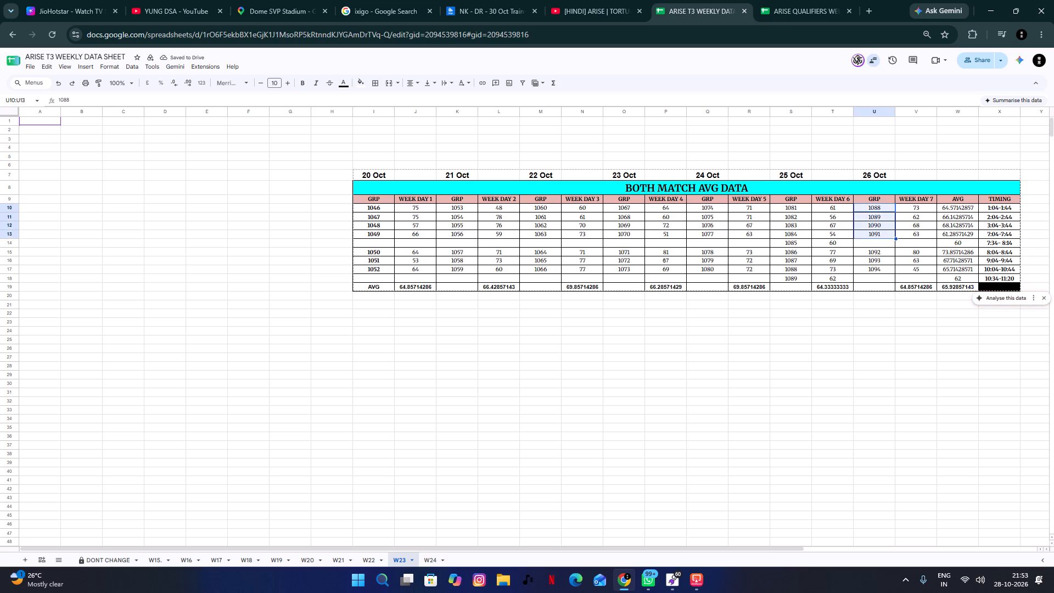
key(shift+Down)
key(shift+Down)
key(shift+Down)
key(shift+Down)
key(shift+Down)
key(shift+Right)
key(BackSpace)
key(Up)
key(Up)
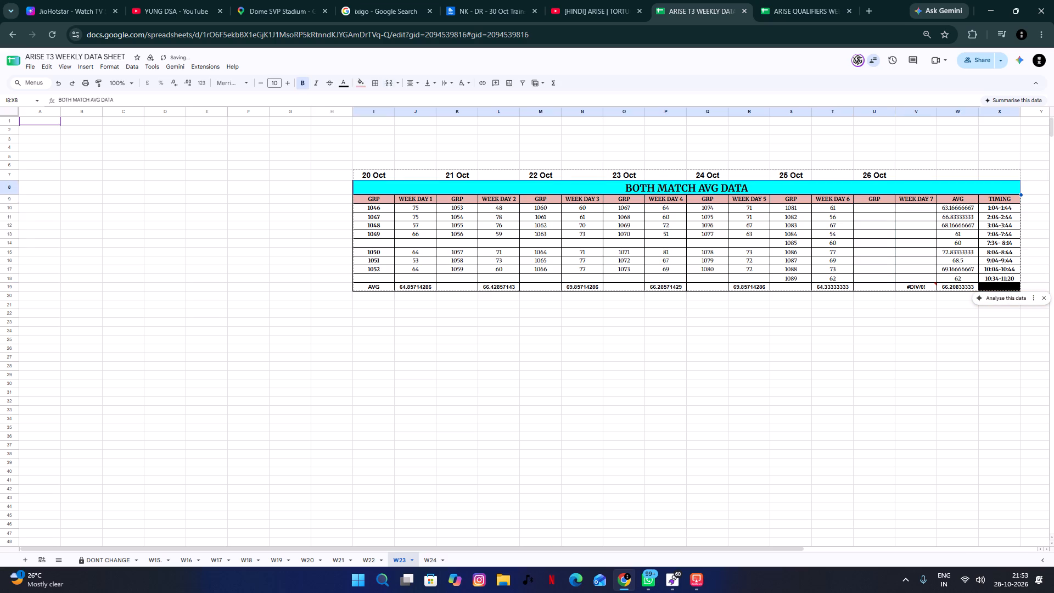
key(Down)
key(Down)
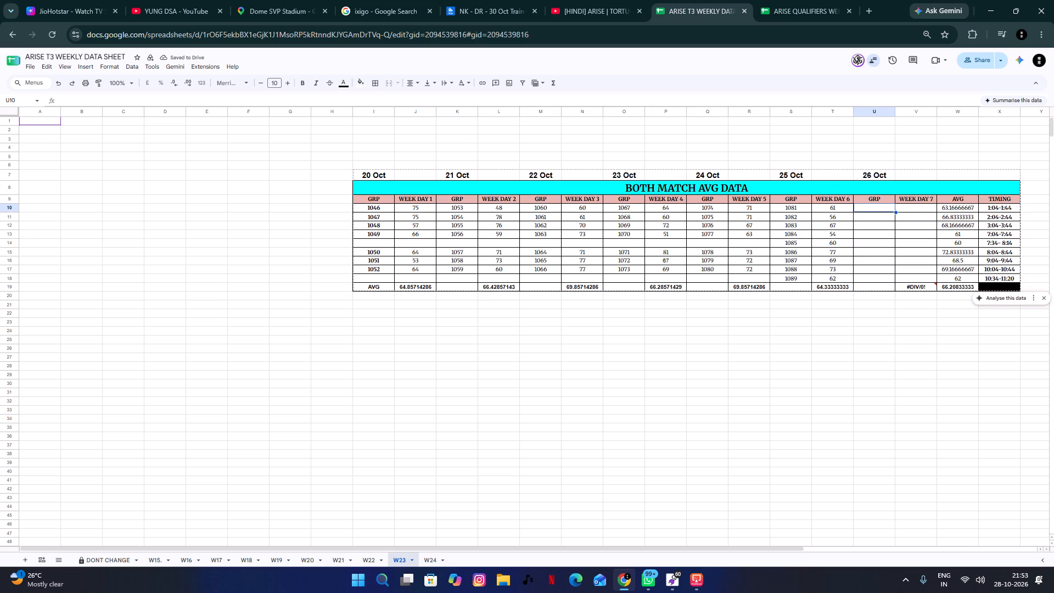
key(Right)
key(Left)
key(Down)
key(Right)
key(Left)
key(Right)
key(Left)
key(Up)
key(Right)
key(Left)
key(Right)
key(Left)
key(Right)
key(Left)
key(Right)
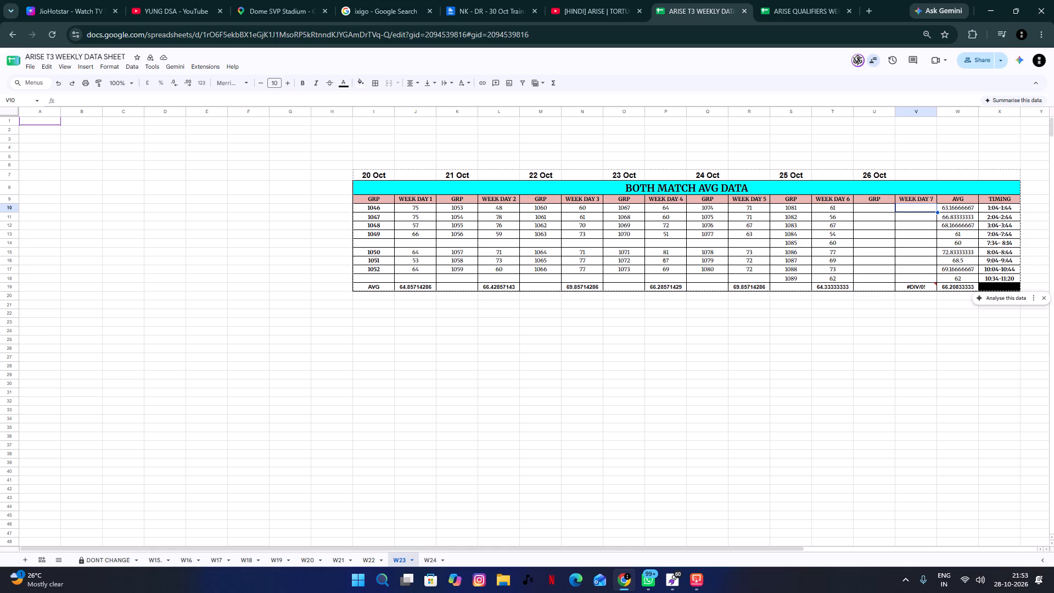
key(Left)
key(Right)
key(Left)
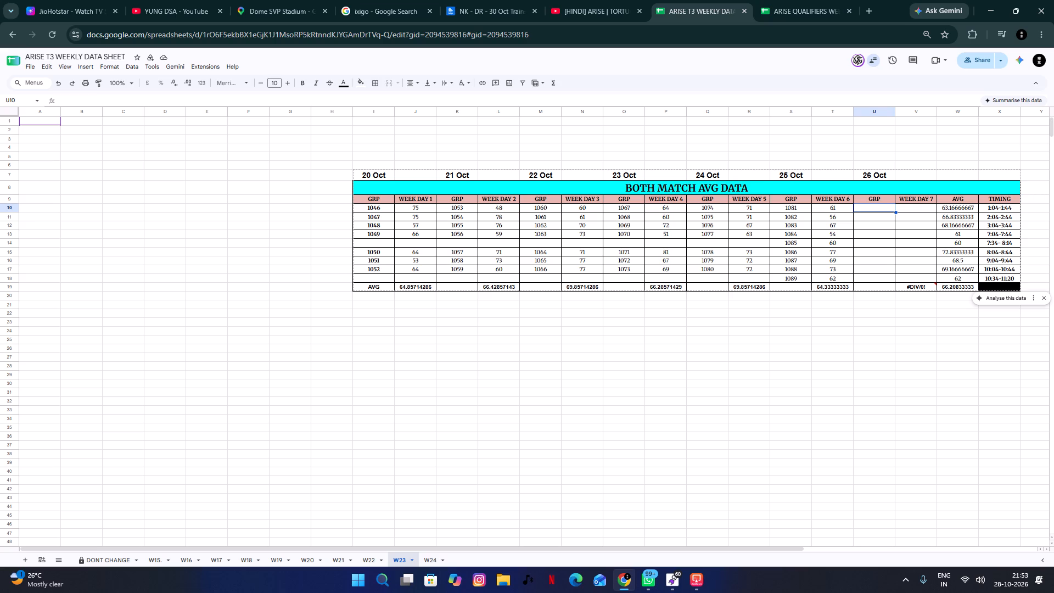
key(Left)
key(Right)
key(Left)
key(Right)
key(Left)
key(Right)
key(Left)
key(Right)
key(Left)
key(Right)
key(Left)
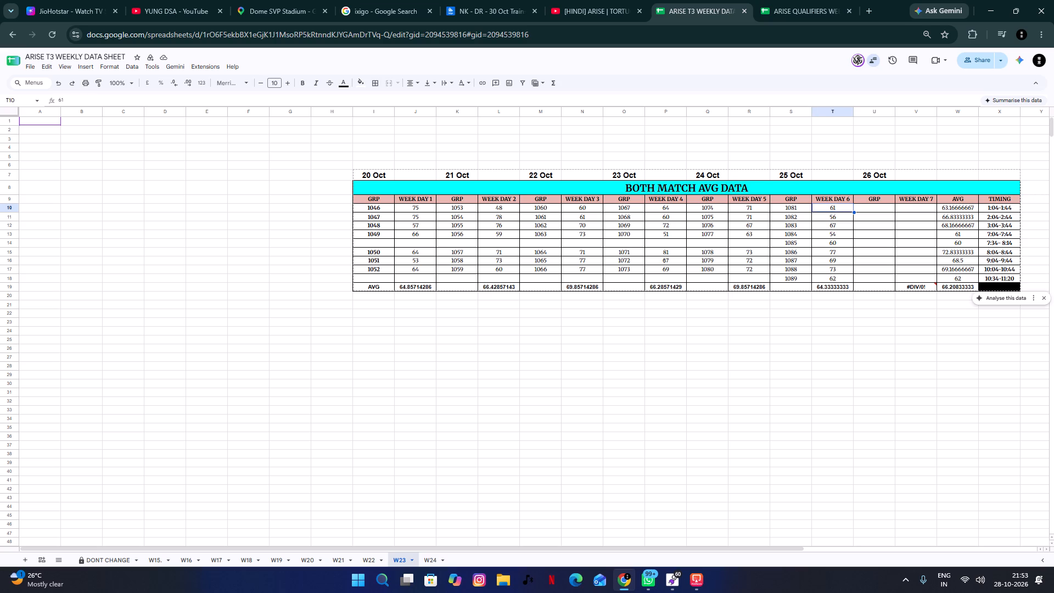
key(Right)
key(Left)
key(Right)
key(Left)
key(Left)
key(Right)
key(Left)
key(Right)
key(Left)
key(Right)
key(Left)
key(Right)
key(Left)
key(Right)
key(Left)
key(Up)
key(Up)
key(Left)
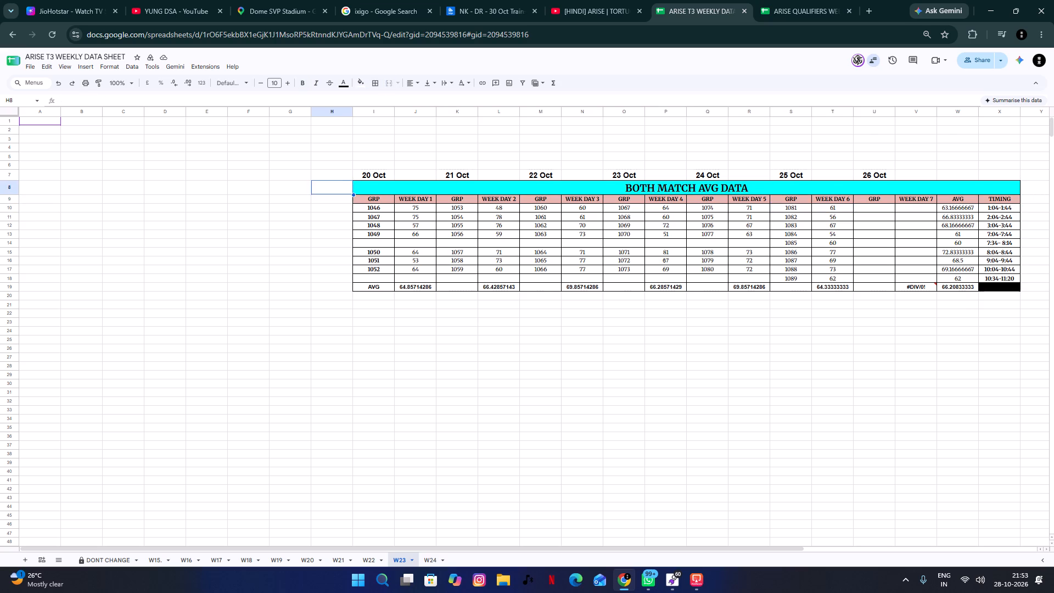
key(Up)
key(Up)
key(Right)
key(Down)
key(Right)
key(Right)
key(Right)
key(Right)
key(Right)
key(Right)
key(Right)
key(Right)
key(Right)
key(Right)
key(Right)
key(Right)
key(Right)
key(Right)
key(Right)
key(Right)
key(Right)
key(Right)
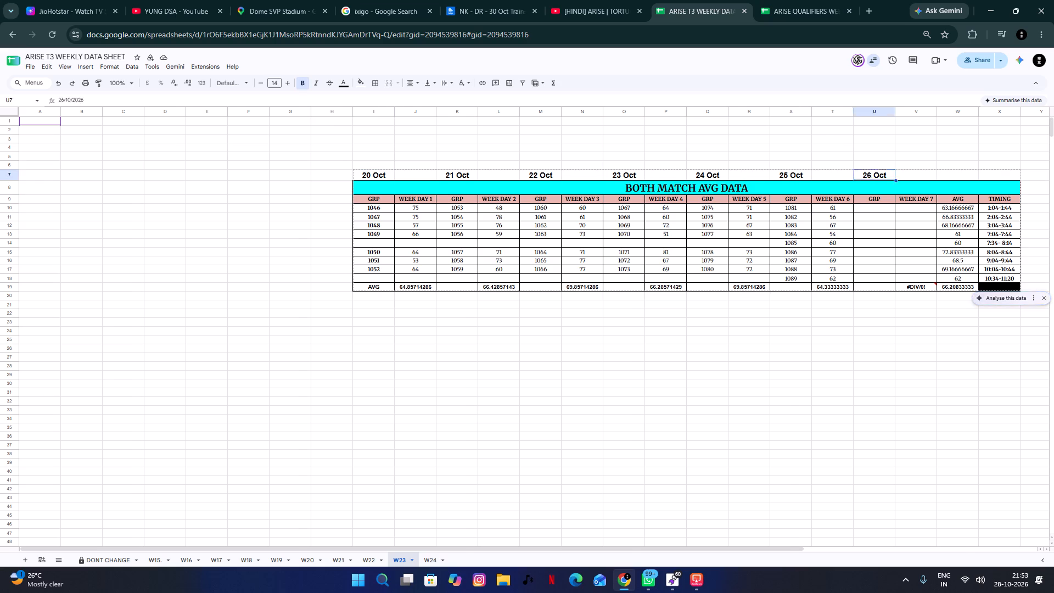
Enter the 26 Oct group numbers 1090, 1091, 1092 and 1093 in U10 to U13 of the W23 sheet.
key(Down)
key(Left)
key(Left)
key(Left)
key(Left)
key(Left)
key(Down)
key(Right)
key(Right)
key(Right)
key(Right)
key(Right)
key(Right)
key(Right)
key(Right)
key(Right)
key(Right)
key(Right)
key(Right)
key(Right)
key(Right)
key(Right)
key(Right)
key(Right)
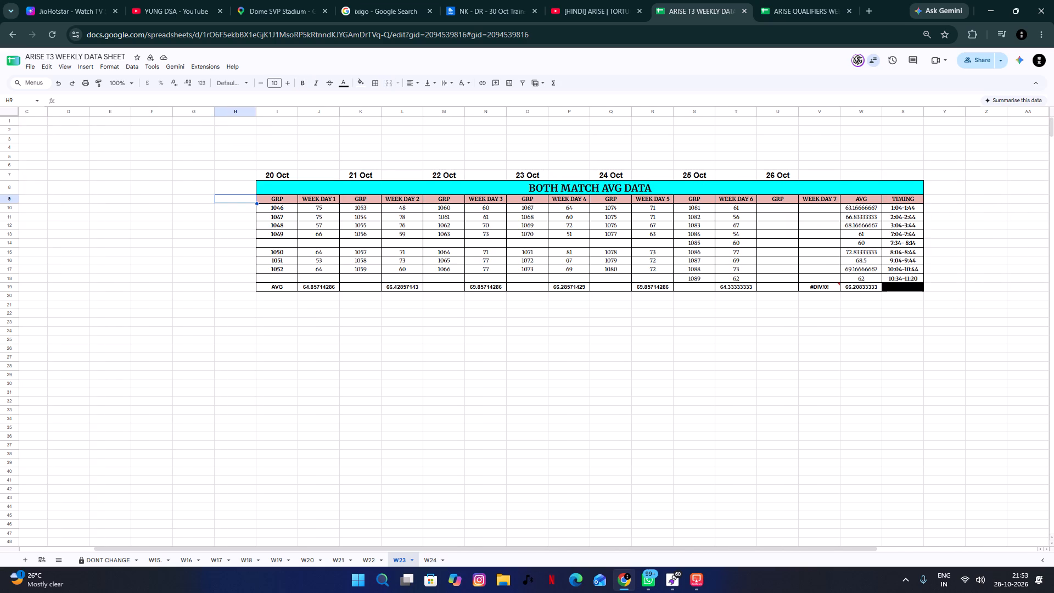
key(Down)
key(Left)
key(Left)
key(Left)
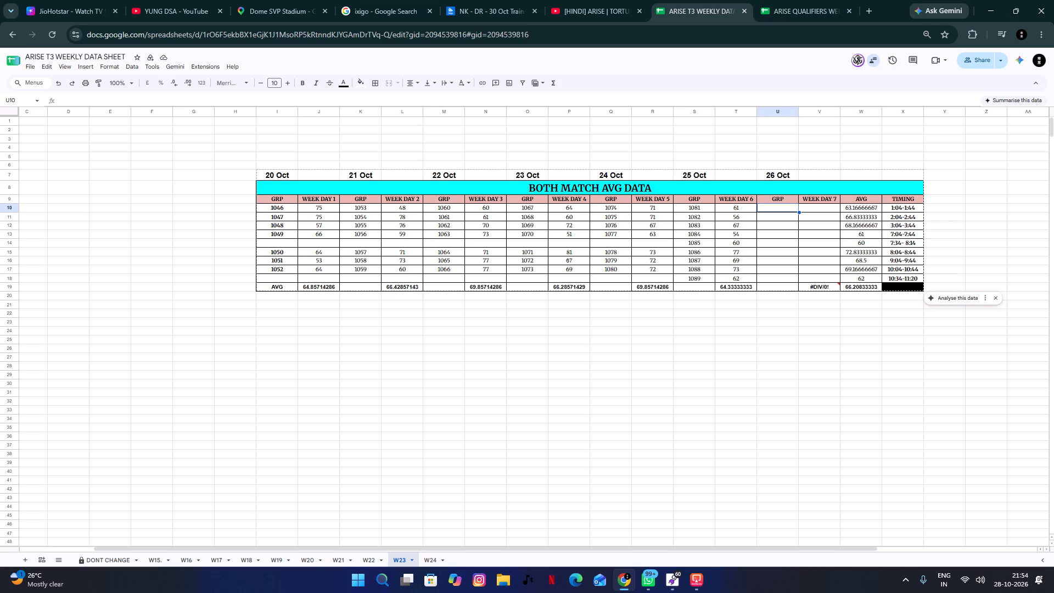
text(1090)
key(Return)
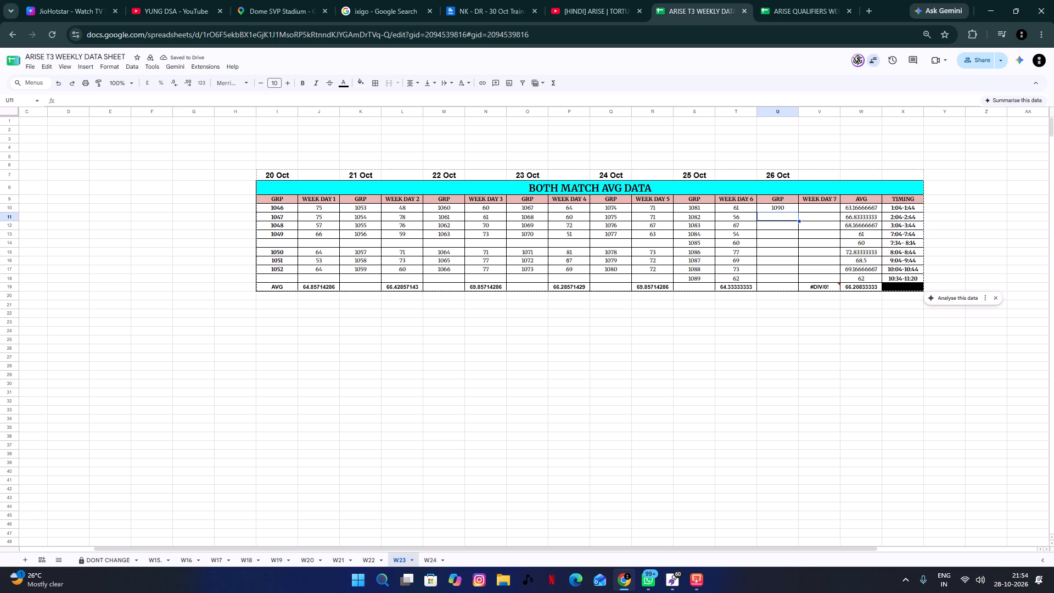
text(1091)
key(Return)
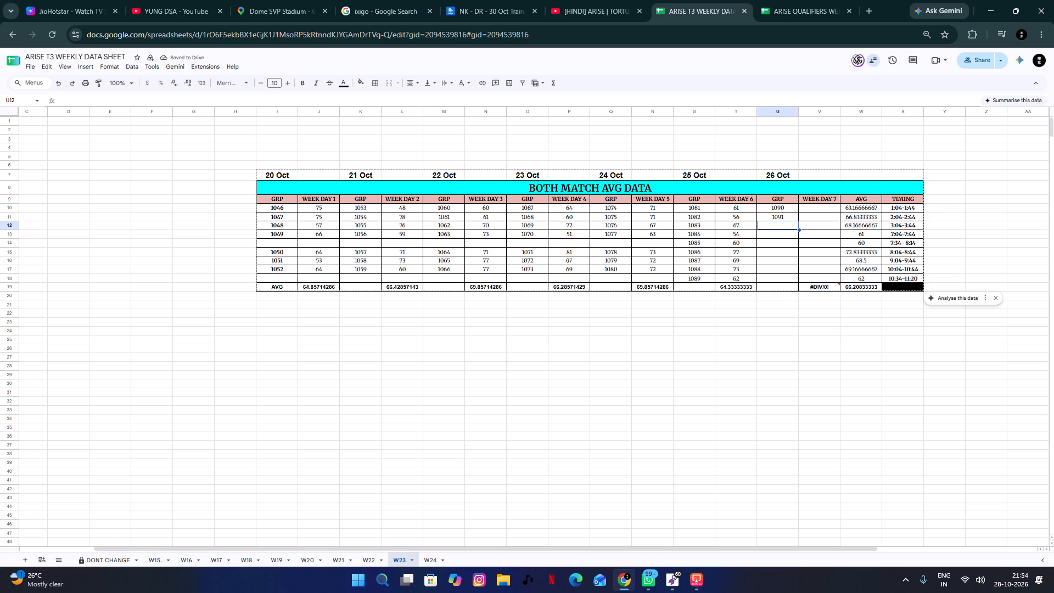
text(1093)
key(BackSpace)
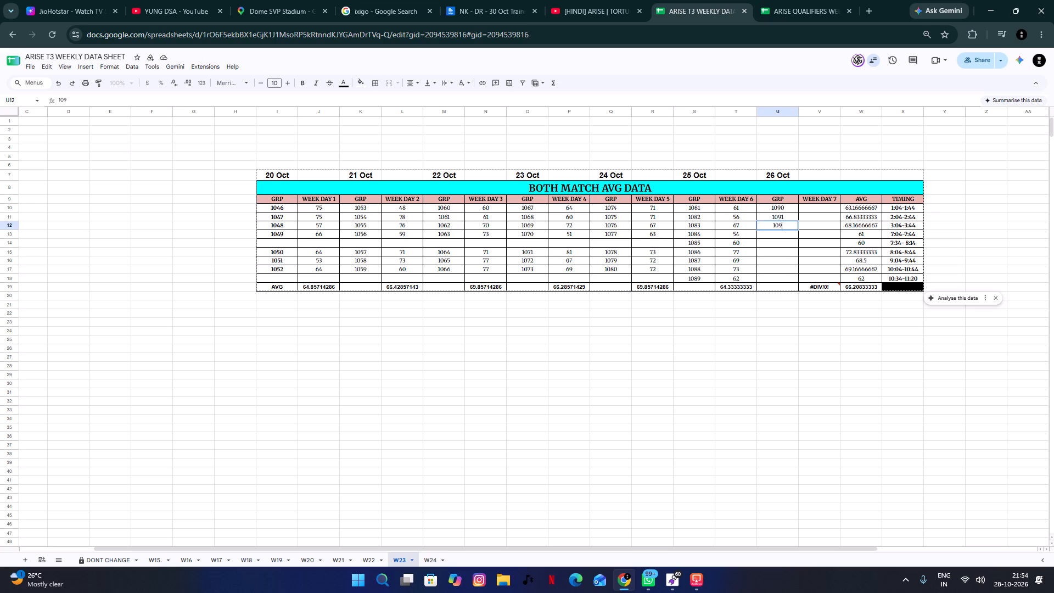
key(2)
key(Return)
text(1093)
key(Return)
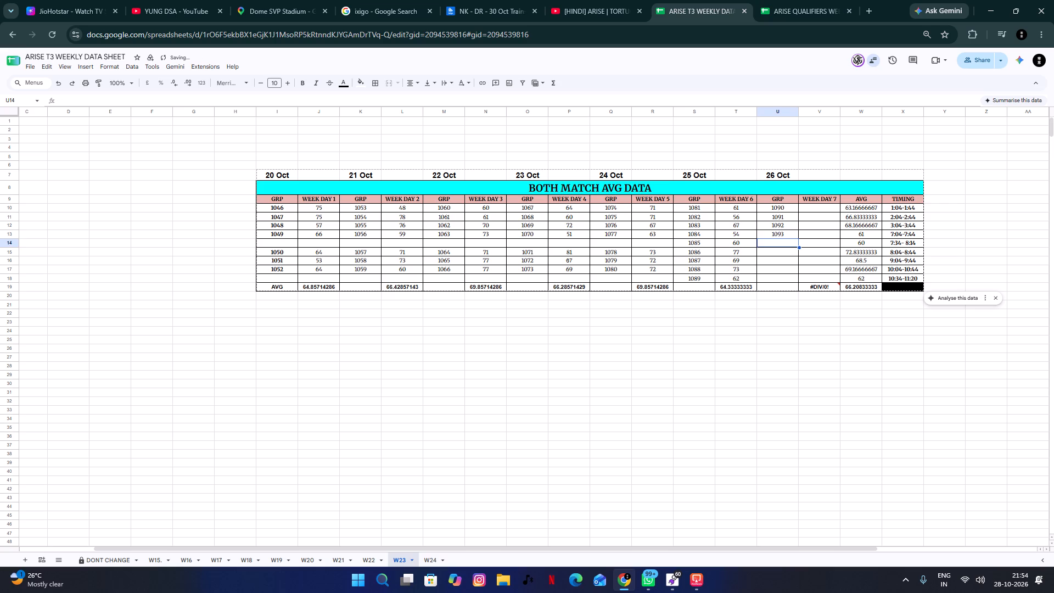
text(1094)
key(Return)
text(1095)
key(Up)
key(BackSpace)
Enter the 26 Oct group numbers 1094, 1095 and 1096 in U15 to U17, leaving the 7:34 slot in U14 empty.
key(Down)
text(1094)
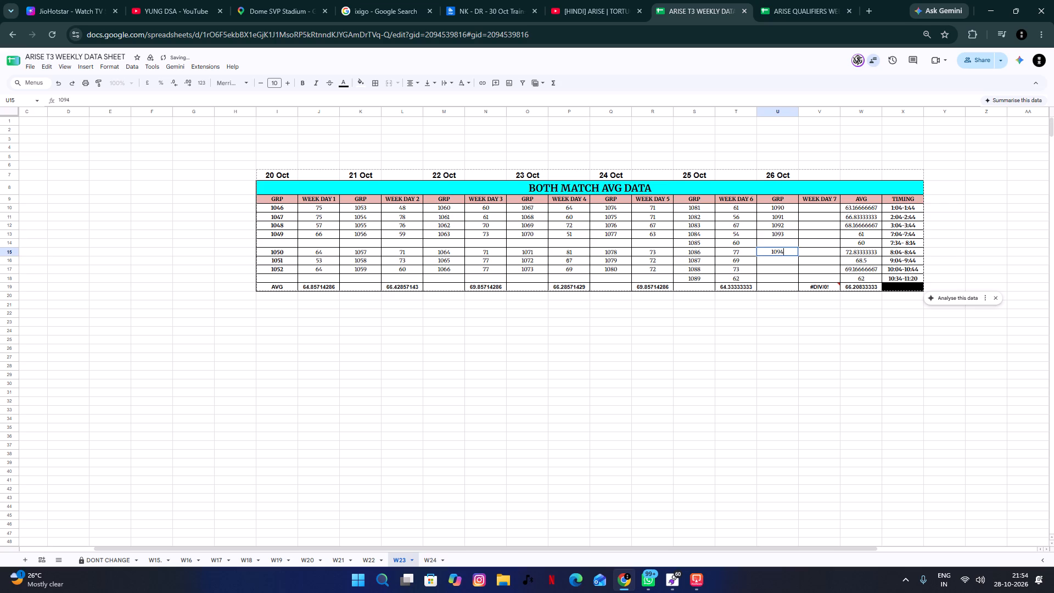
key(Return)
text(10)
text(95)
key(Return)
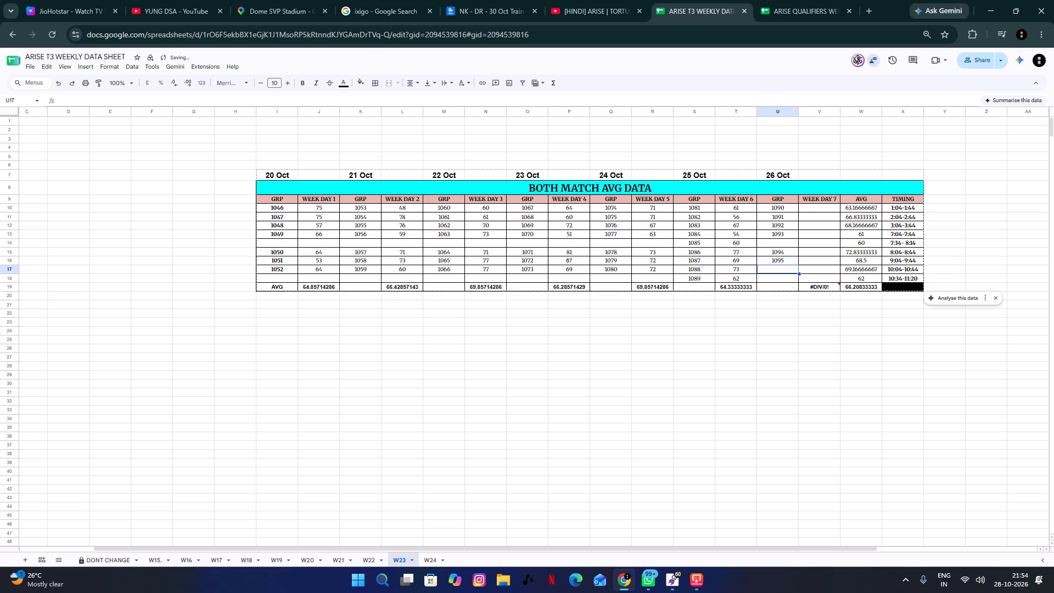
key(Up)
key(Down)
key(Up)
key(Up)
key(Down)
key(Down)
text(1096)
key(Return)
Enter the WEEK DAY 7 scores 68, 61, 80 and 77 for groups 1090 to 1093 in V10 to V13.
key(Up)
key(Up)
key(Up)
key(Down)
key(Down)
key(Up)
key(Up)
key(Up)
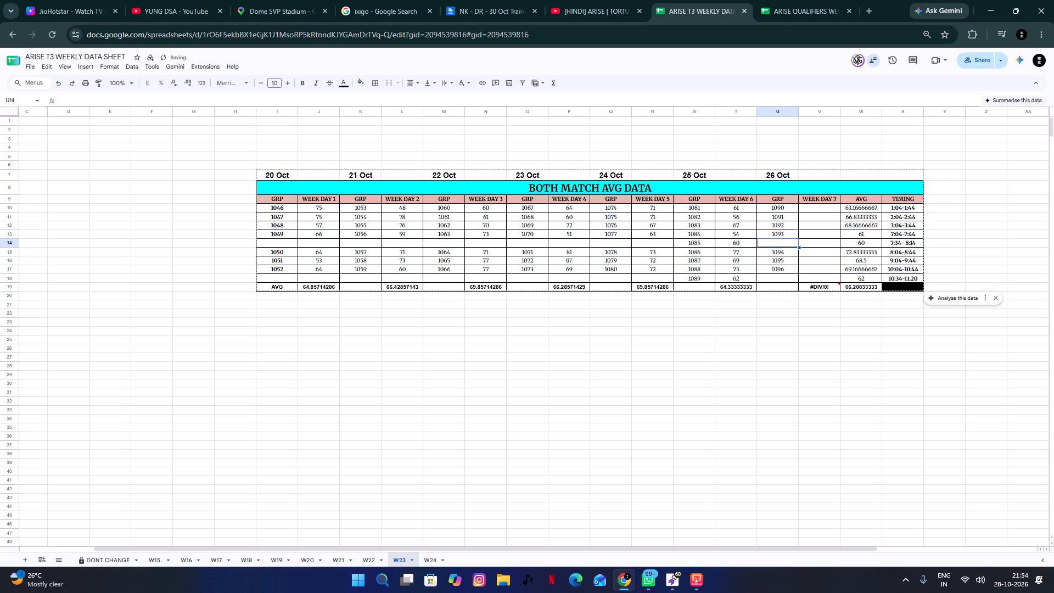
key(Up)
key(Up)
key(Up)
key(Up)
key(Up)
key(Tab)
key(Down)
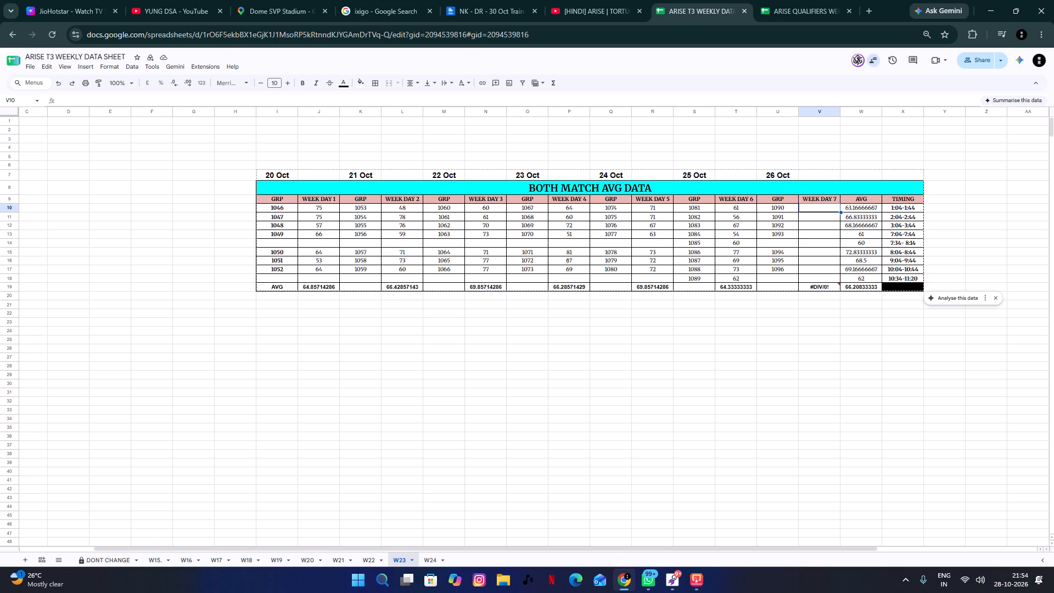
key(1)
key(Up)
key(Down)
key(BackSpace)
text(687)
key(BackSpace)
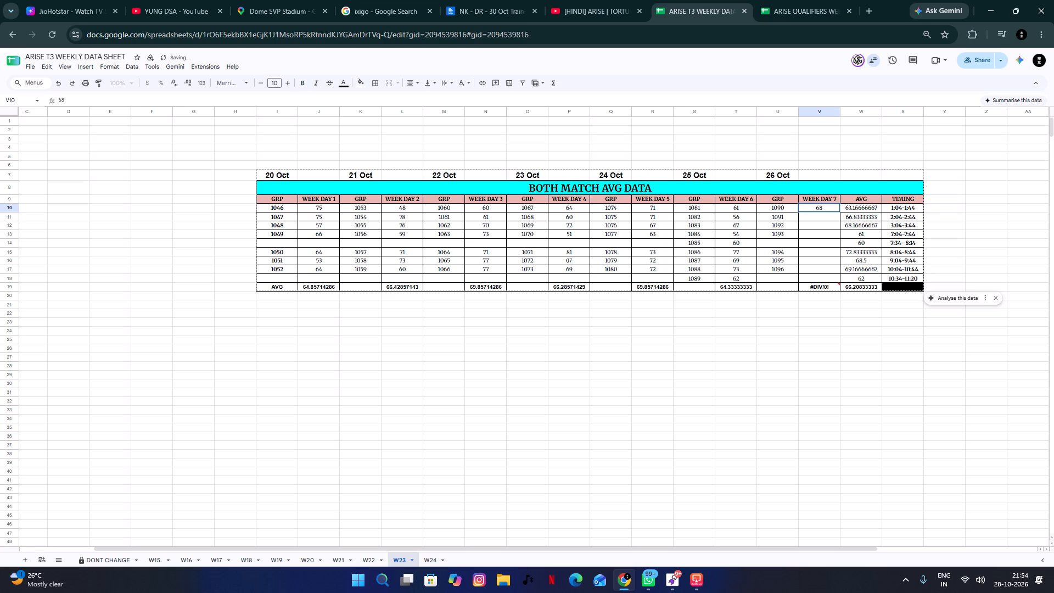
key(Return)
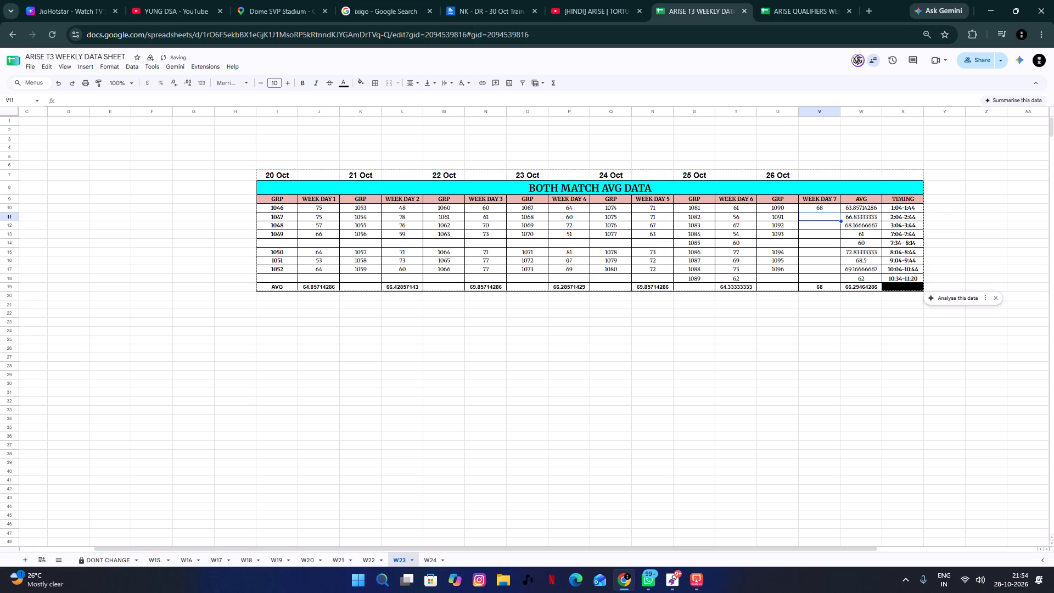
text(61)
key(Return)
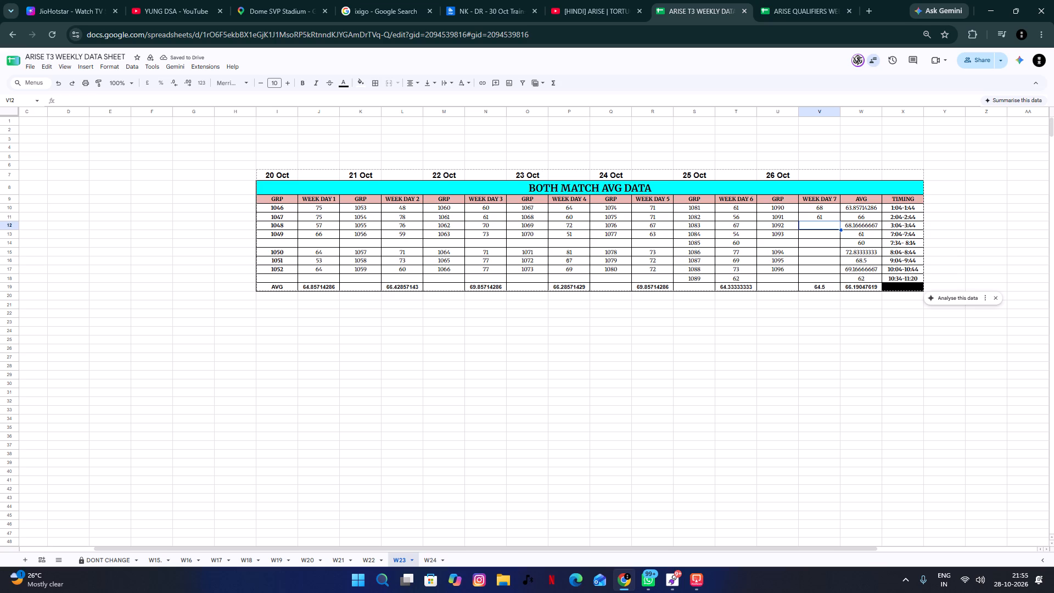
text(80)
key(Return)
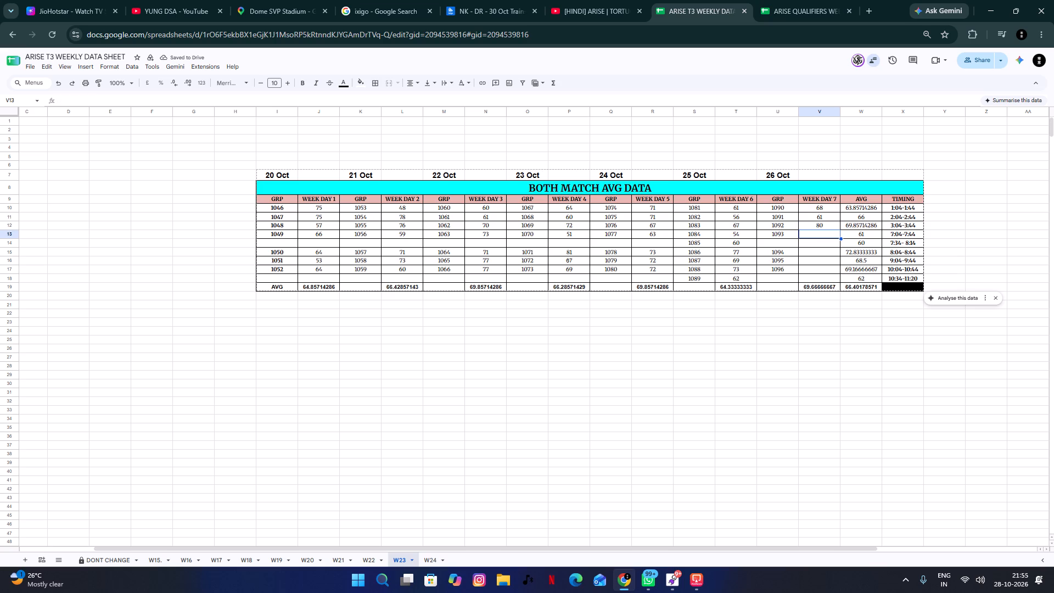
text(77)
key(Return)
Enter the WEEK DAY 7 scores 45, 82 and 79 for groups 1094 to 1096 in V15 to V17.
key(Right)
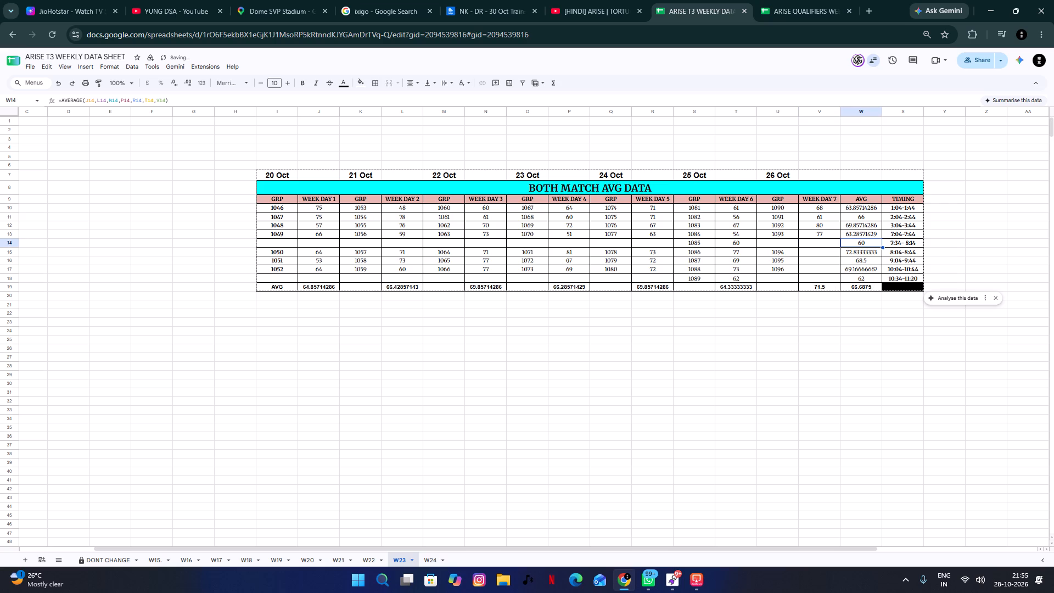
key(Down)
key(Left)
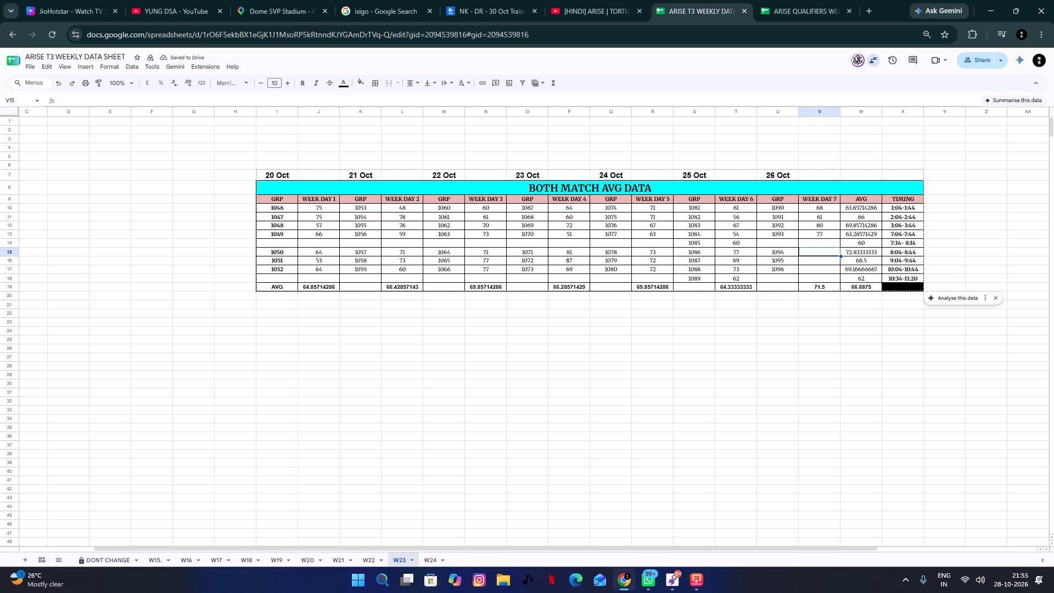
text(45)
key(Return)
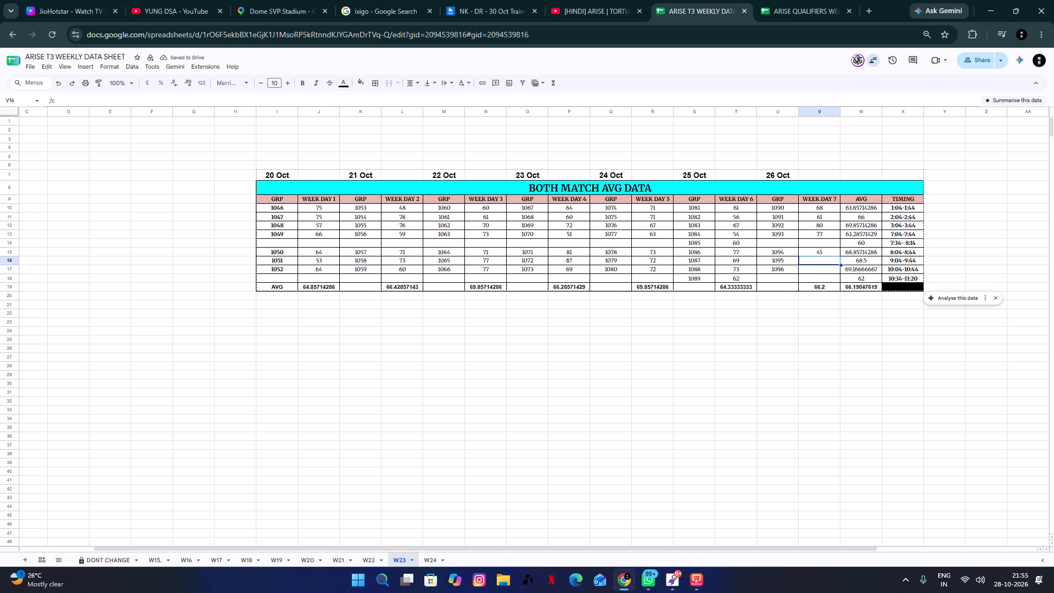
text(82)
key(Return)
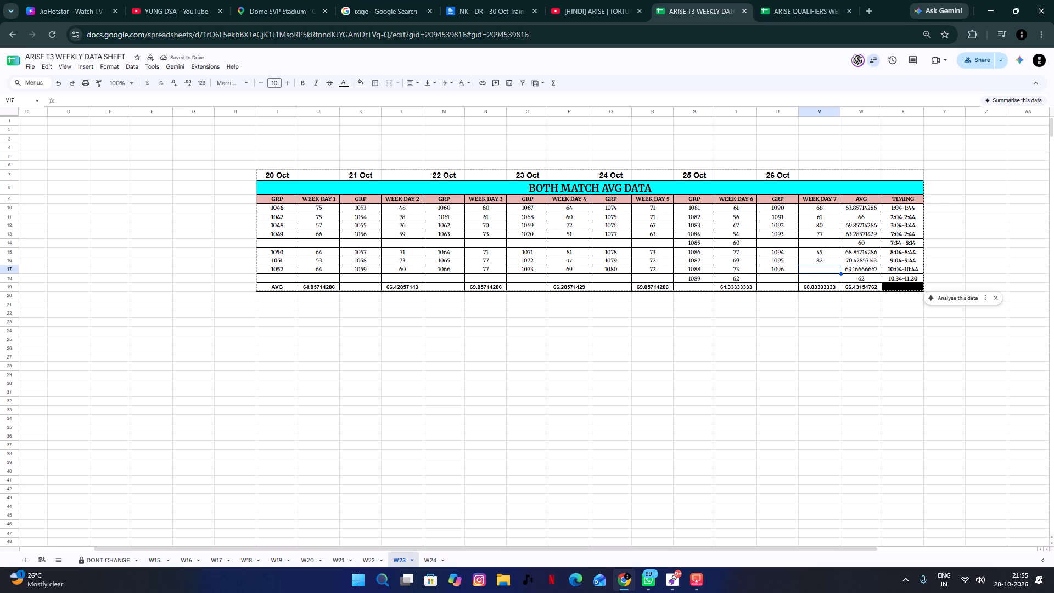
text(79)
key(Return)
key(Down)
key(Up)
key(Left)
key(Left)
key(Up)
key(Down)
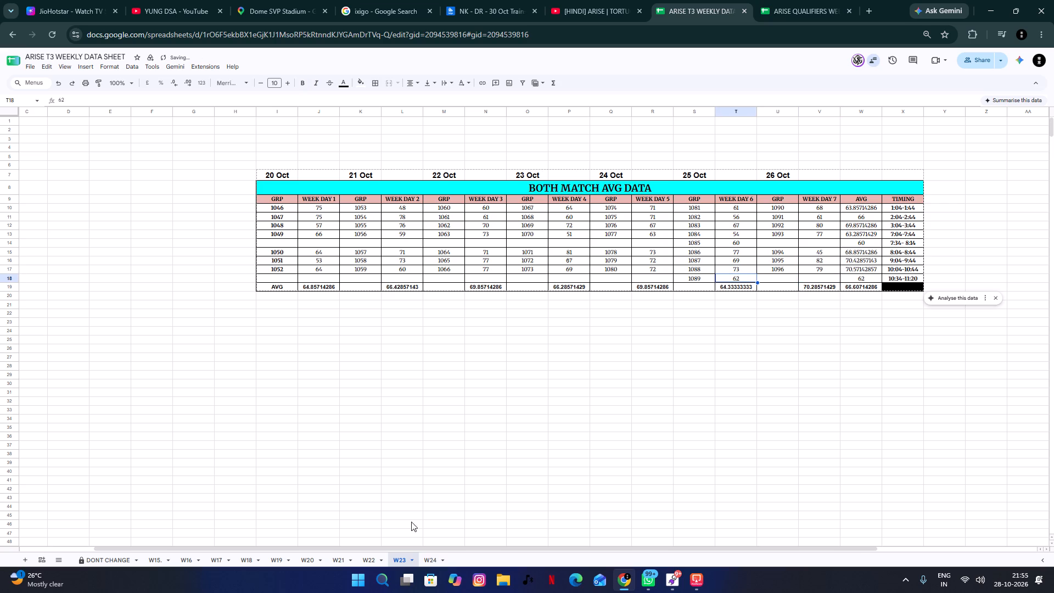
Delete the existing W24 sheet from the workbook.
click(436, 562)
click(278, 177)
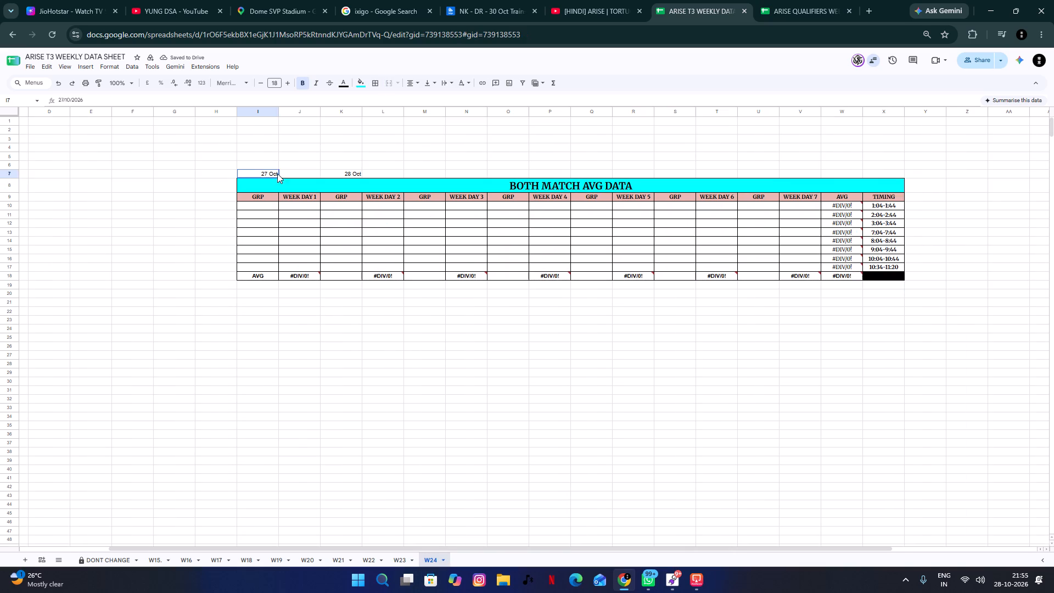
click(265, 173)
click(254, 222)
click(267, 203)
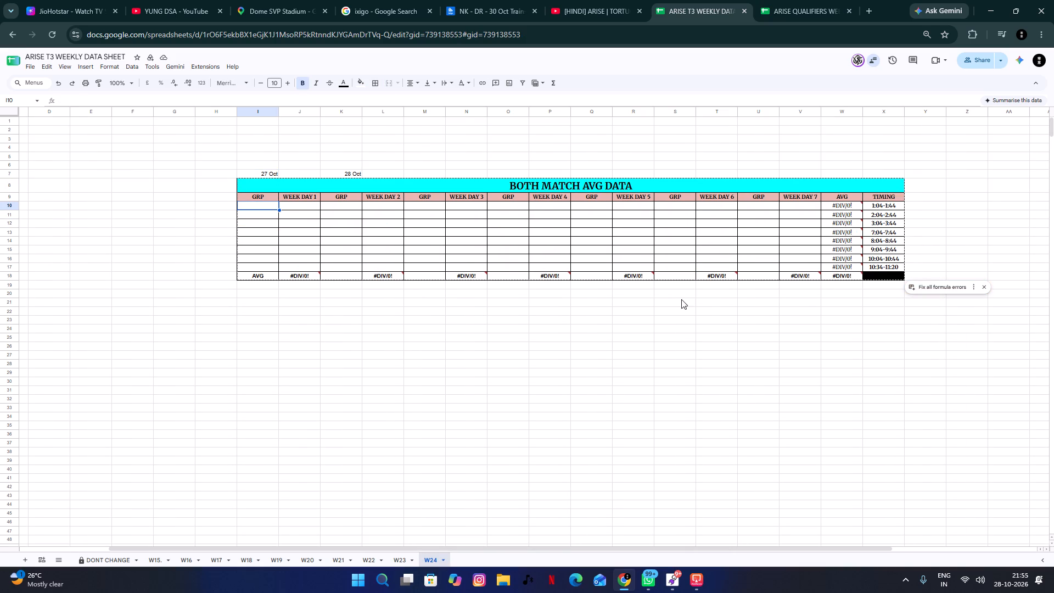
right_click(426, 557)
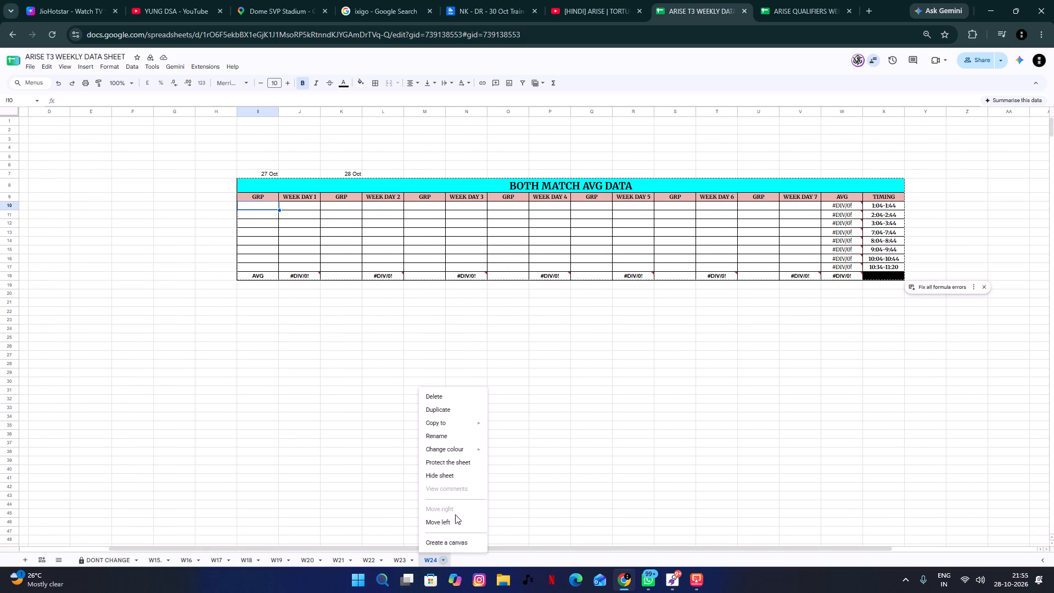
click(449, 399)
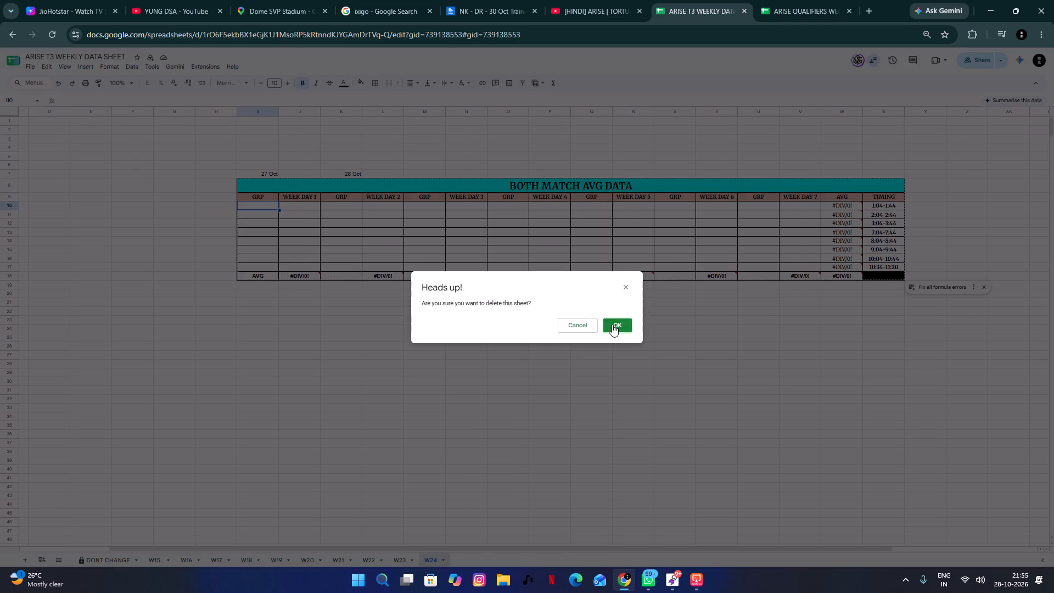
click(614, 323)
Duplicate the W23 sheet and rename the copy W24.
right_click(406, 556)
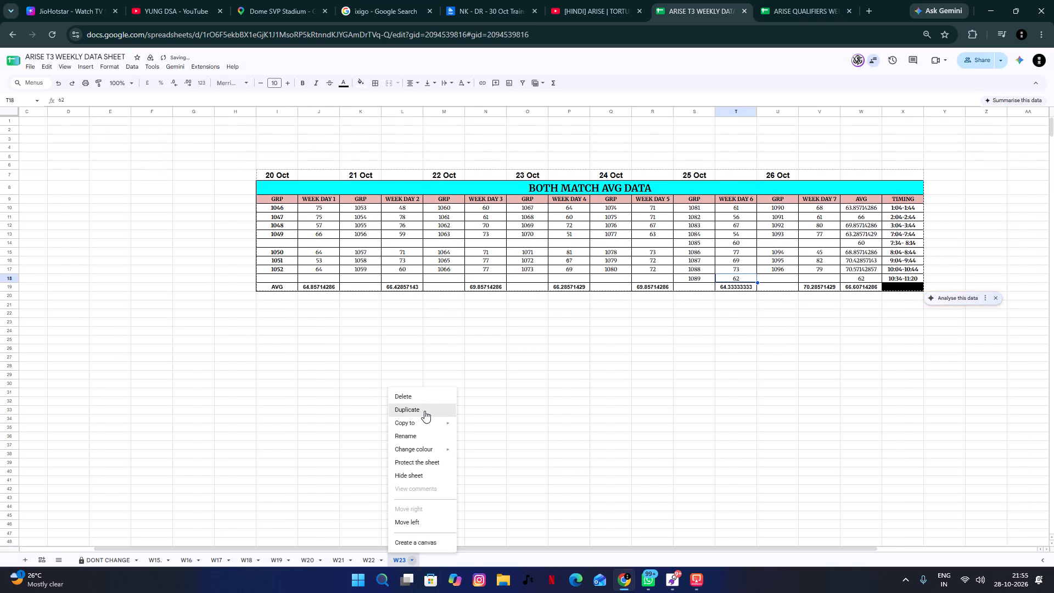
click(424, 411)
double_click(442, 560)
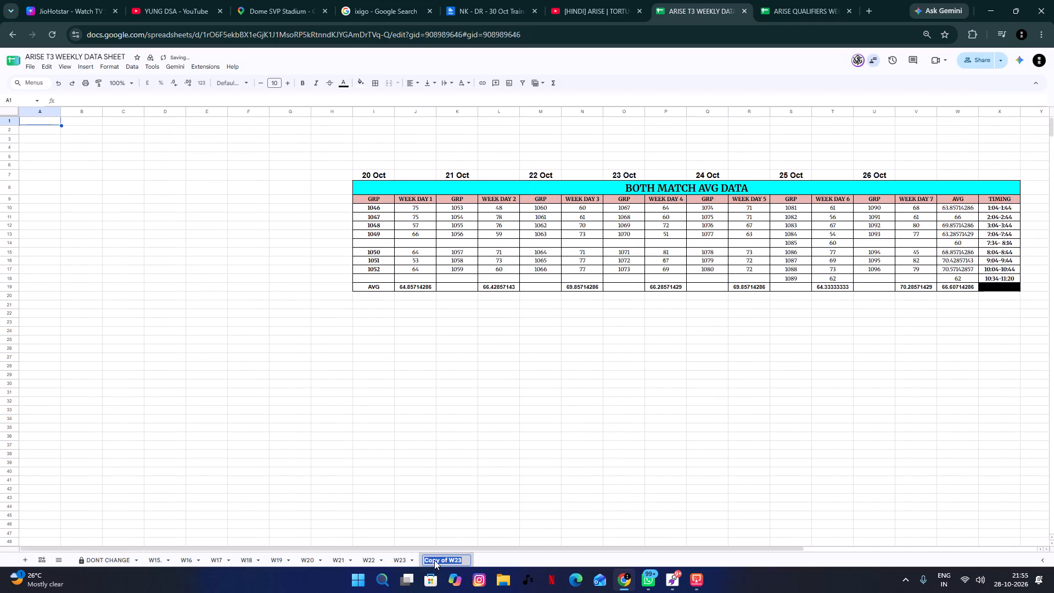
text(W24)
key(Return)
Clear all group numbers and daily scores in I10 to V18 of the new W24 sheet.
click(379, 203)
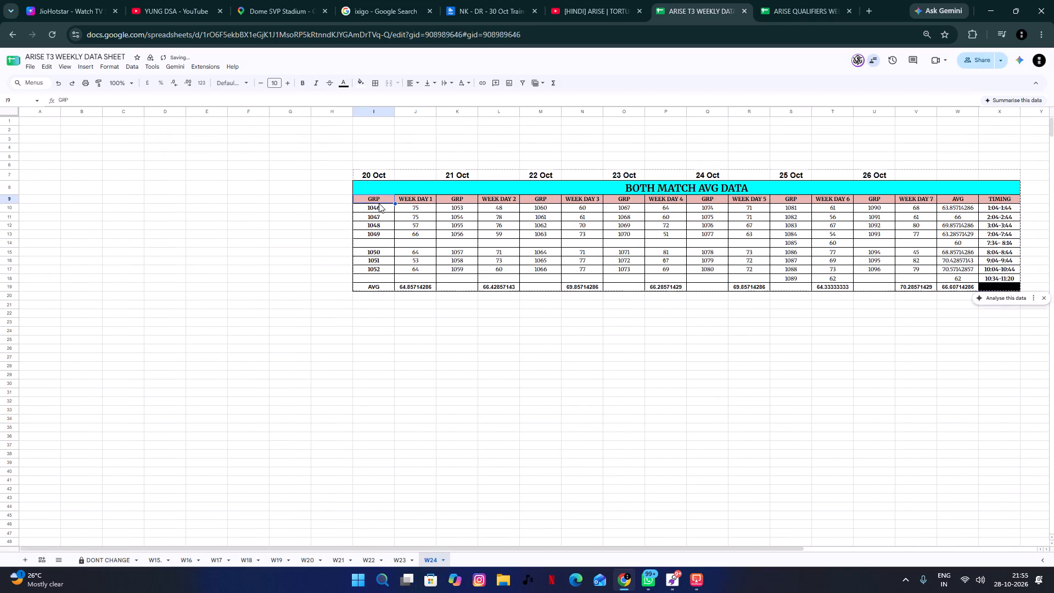
click(368, 208)
shift+click(904, 276)
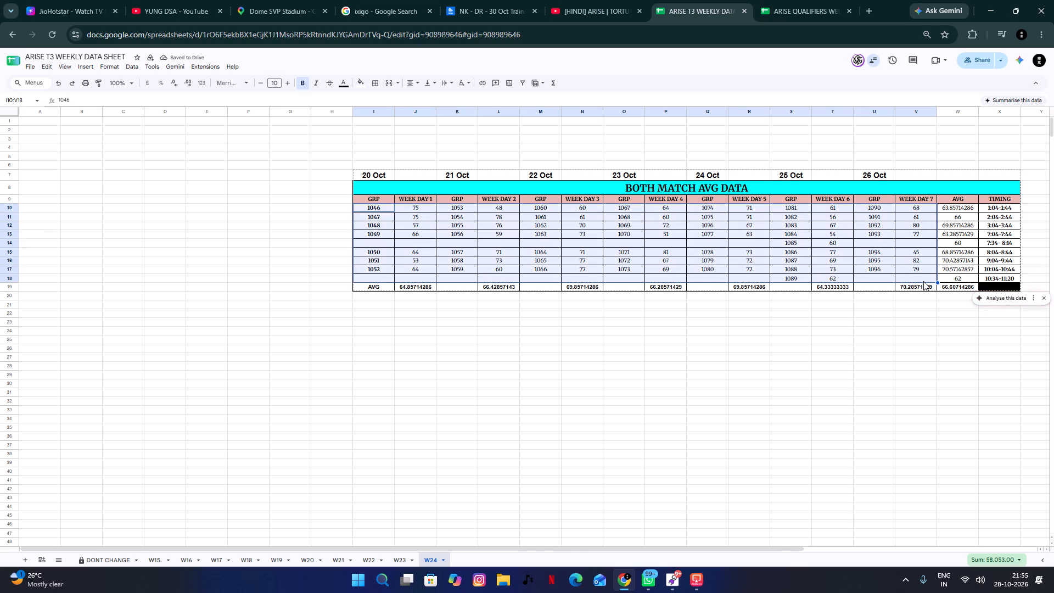
key(BackSpace)
drag(534, 394, 528, 394)
Clear the dates above the table in I7 to U7 of the W24 sheet.
click(375, 177)
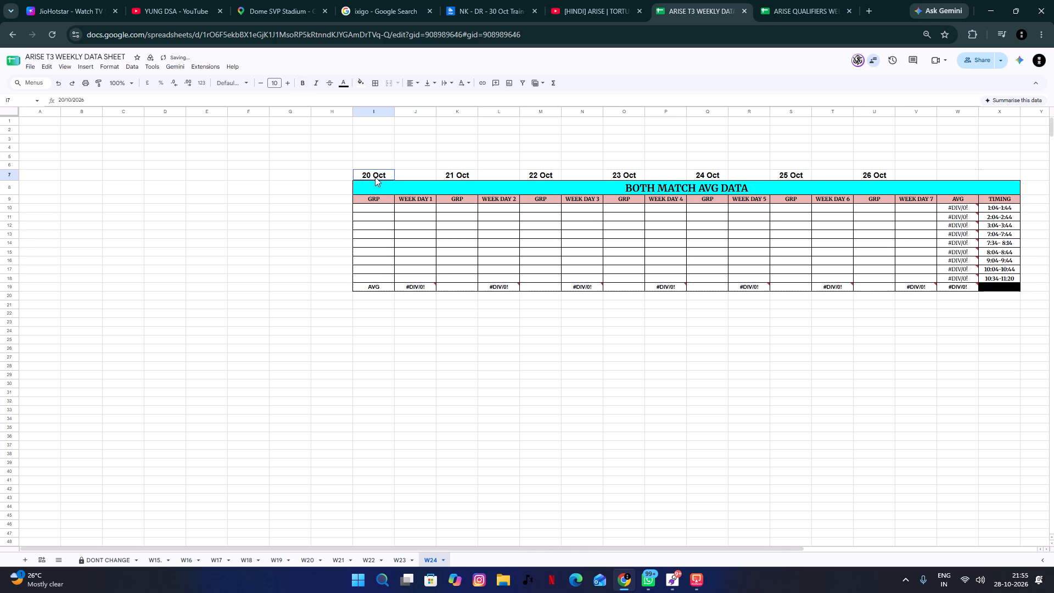
shift+click(893, 176)
key(BackSpace)
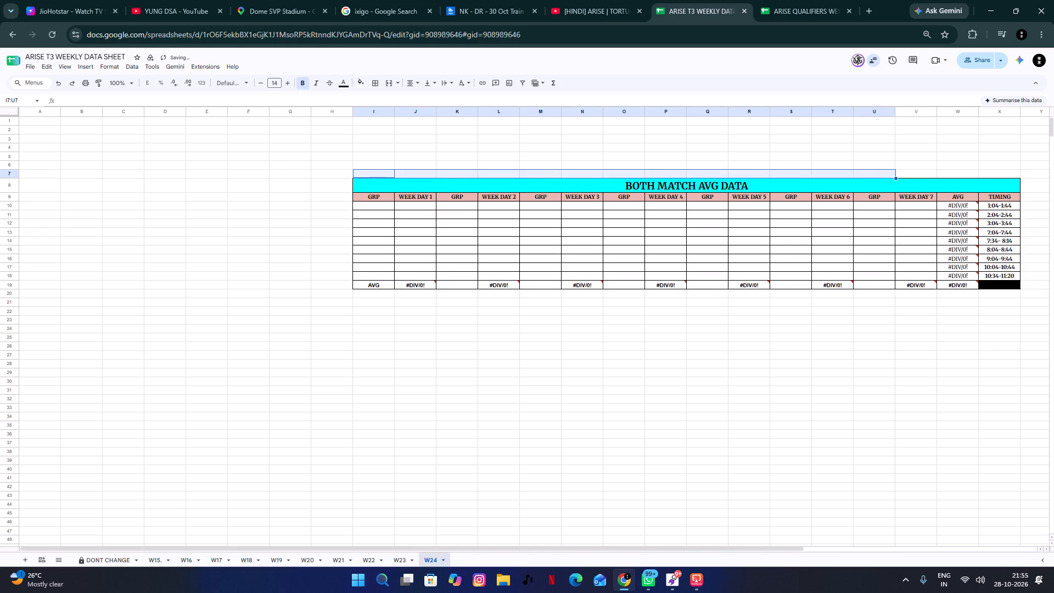
Enter the dates 27 Oct in I7 and 28 Oct in K7 above the W24 table.
text(27)
key(space)
key(o)
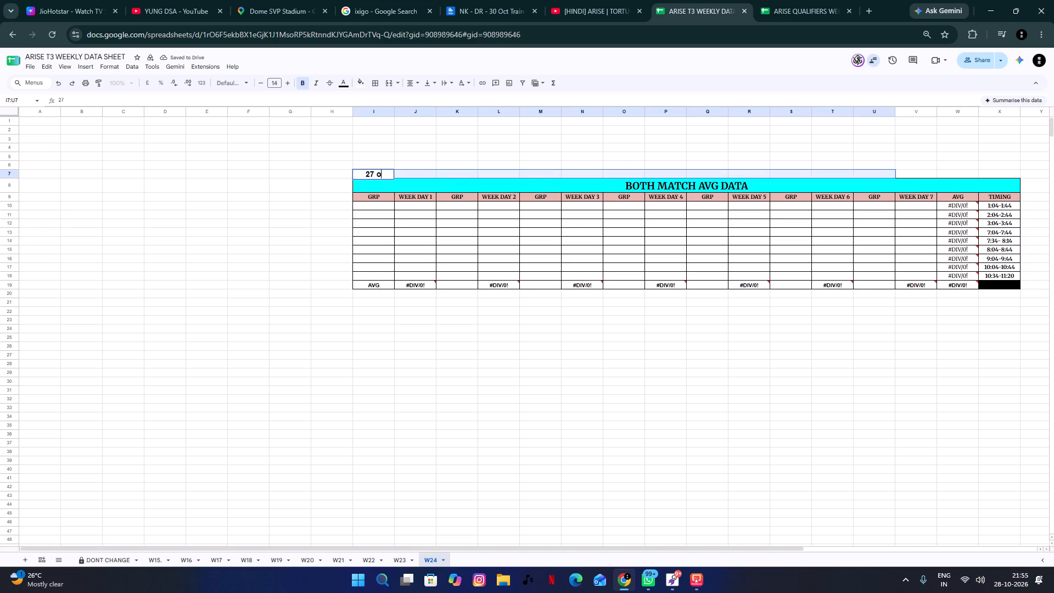
key(Tab)
key(Tab)
text(28 OCT)
key(Return)
key(Down)
key(Down)
key(Down)
key(shift+Tab)
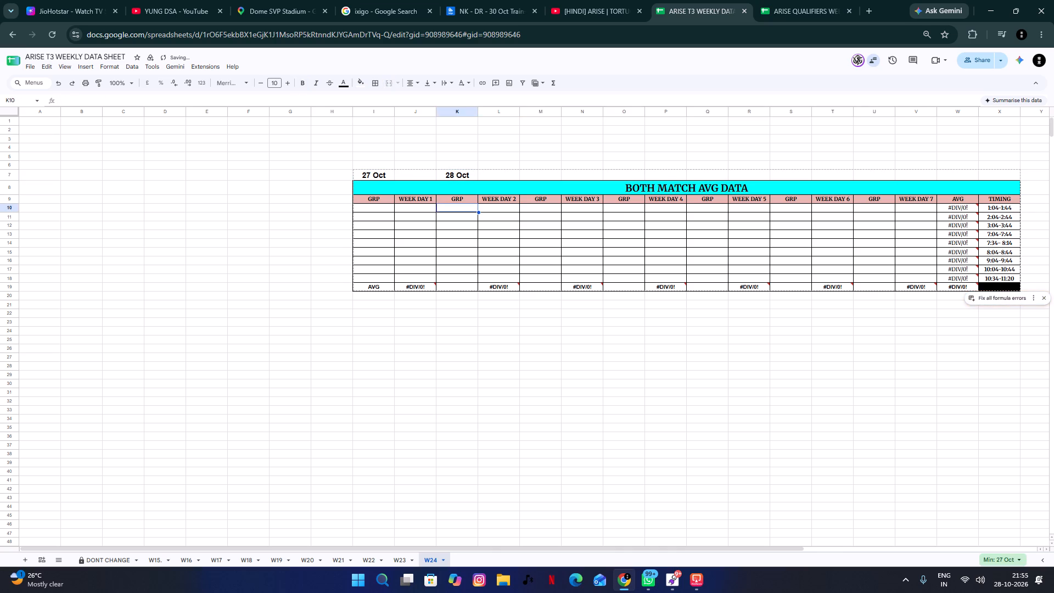
key(shift+Tab)
key(shift+Tab)
Go through the time slots in the TIMING column of the W24 table, rows 10 to 18.
click(434, 243)
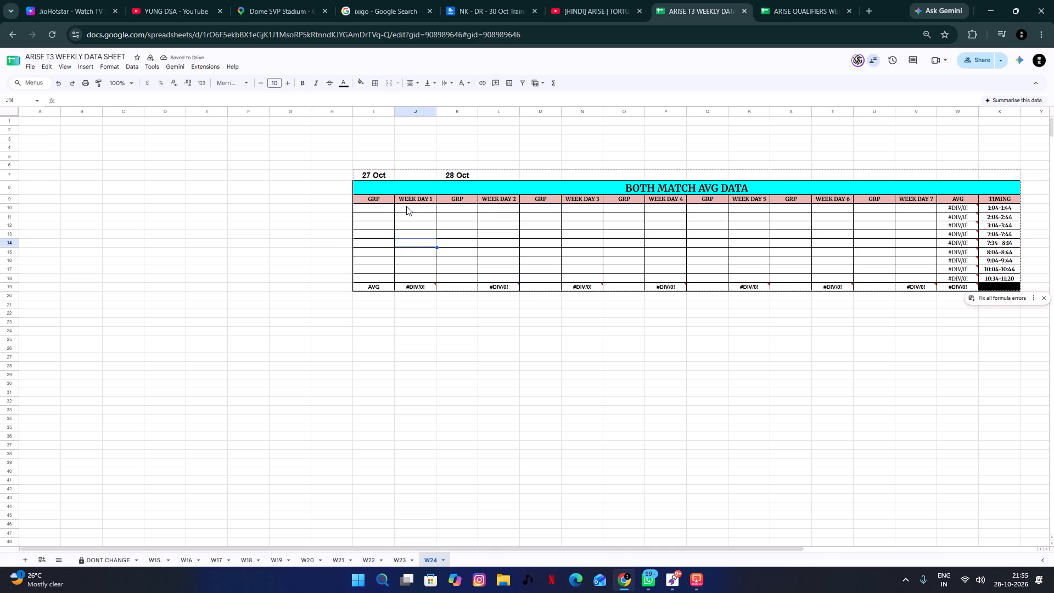
click(383, 208)
click(987, 259)
click(980, 238)
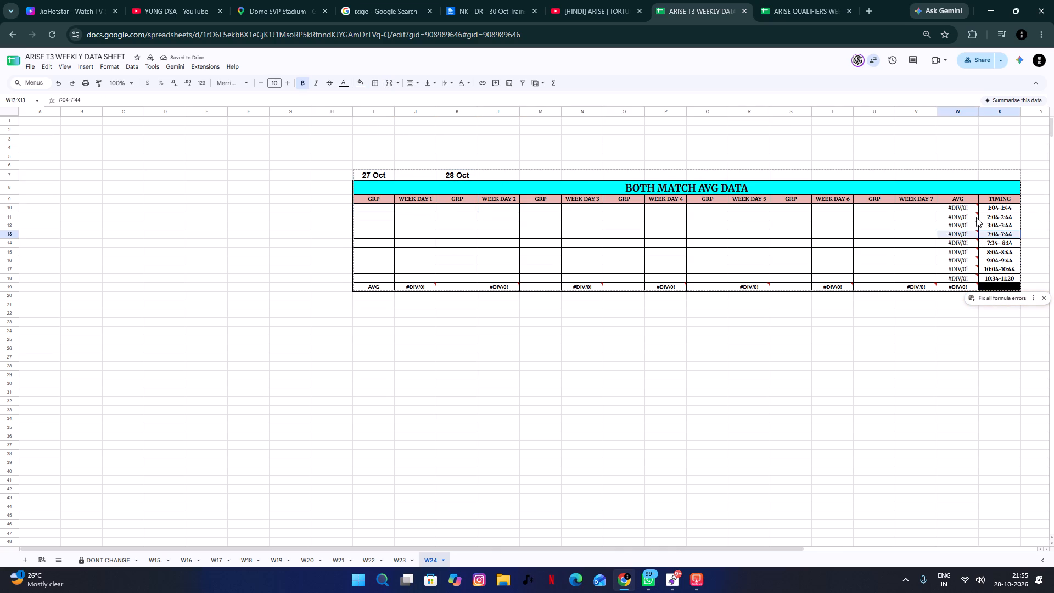
click(1006, 215)
click(1007, 203)
click(1005, 210)
click(1008, 220)
click(1009, 227)
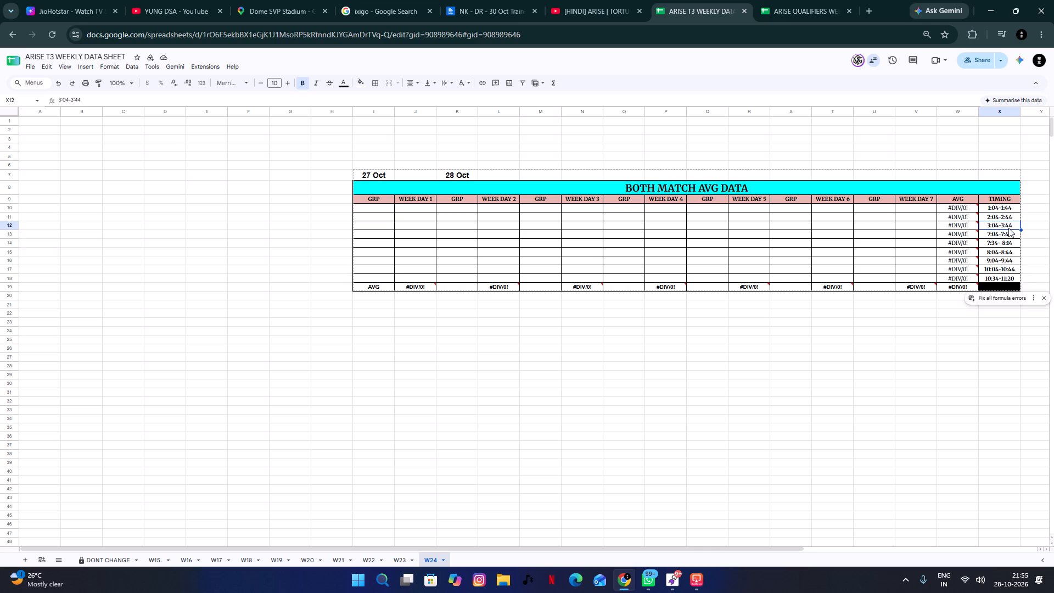
click(1002, 242)
click(1000, 234)
click(1002, 243)
click(1003, 251)
click(1002, 264)
click(999, 272)
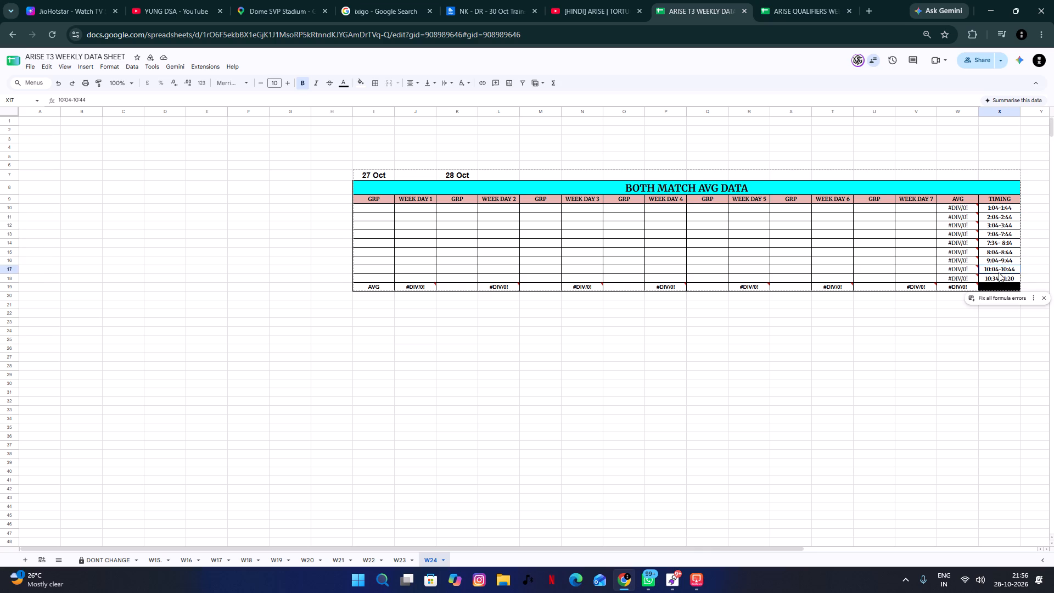
click(994, 284)
click(531, 232)
Enter group numbers 1097, 1098, 1099 and 1100 for 27 Oct in cells I10 to I13.
click(382, 210)
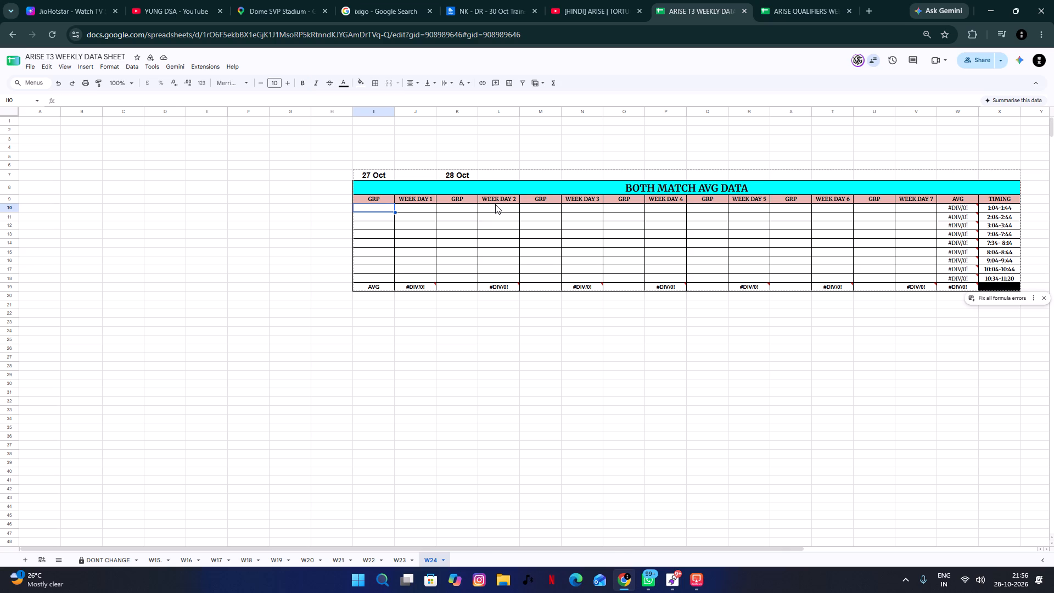
text(10978)
key(BackSpace)
key(Return)
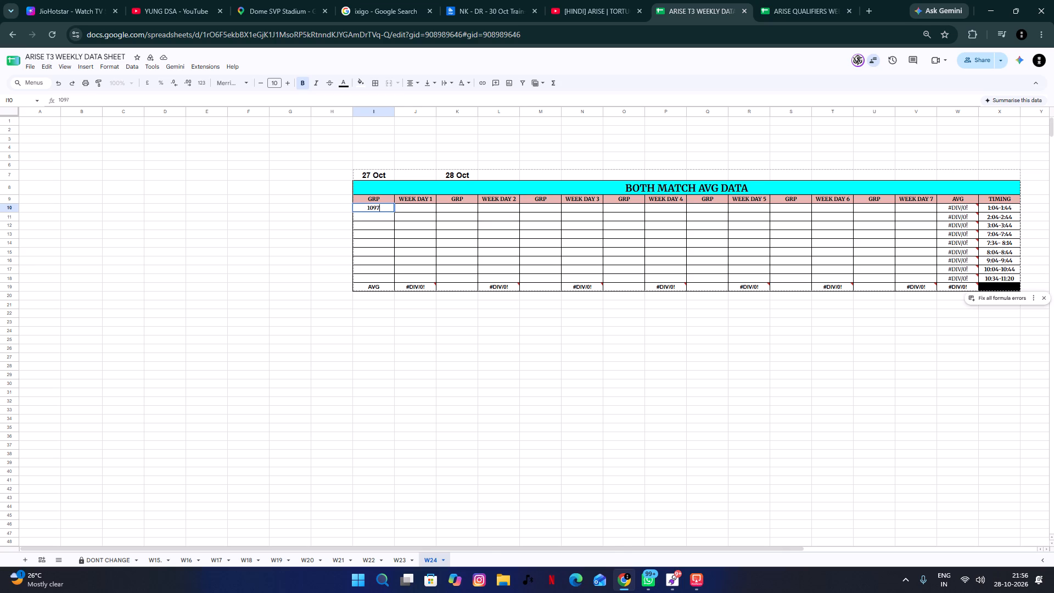
text(40)
key(BackSpace)
key(BackSpace)
text(1098)
key(Return)
text(1099)
key(Return)
text(10)
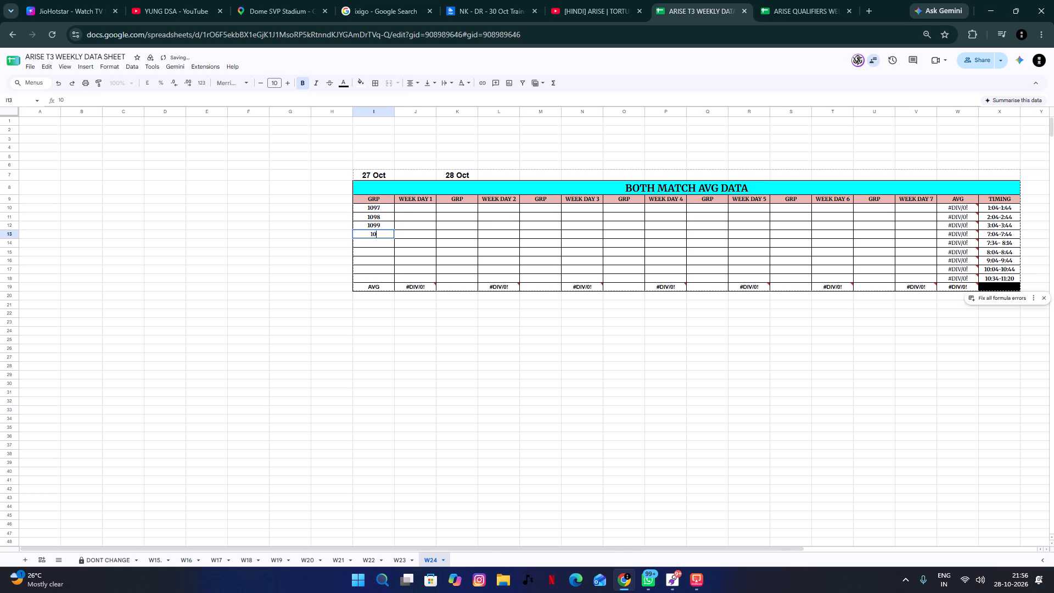
key(BackSpace)
text(100)
key(Return)
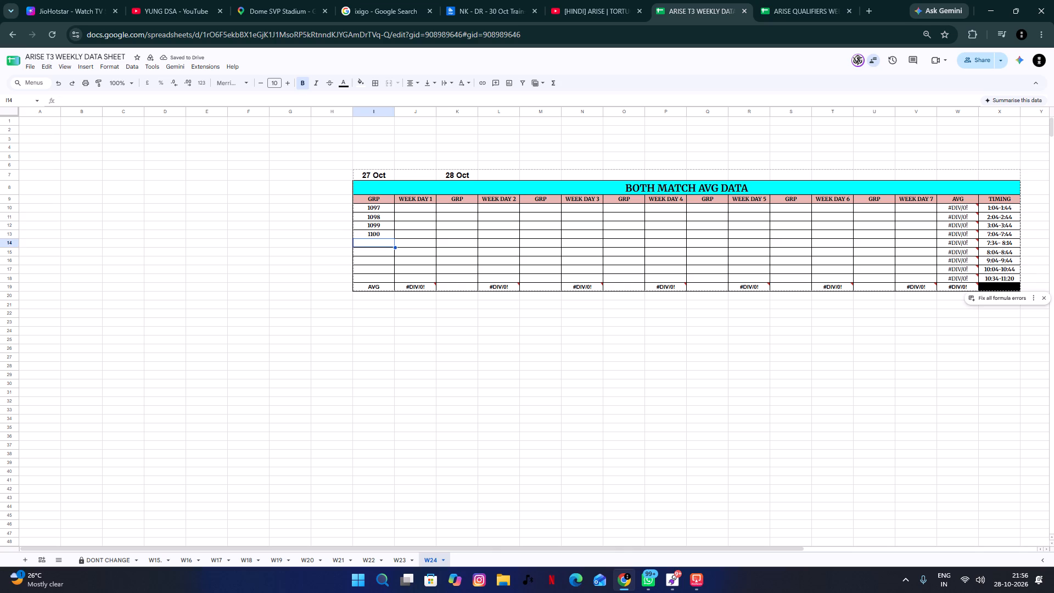
Skip the 7:34-8:14 row and enter group numbers 1101, 1102 and 1103 for 27 Oct in I15 to I17.
key(Down)
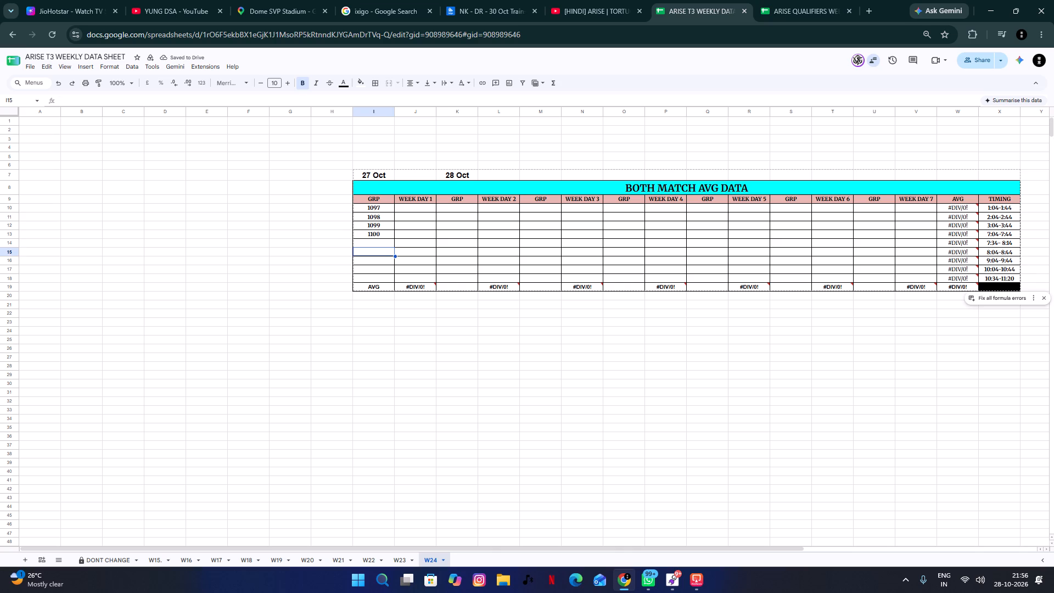
text(1101)
key(Return)
text(102)
key(BackSpace)
key(BackSpace)
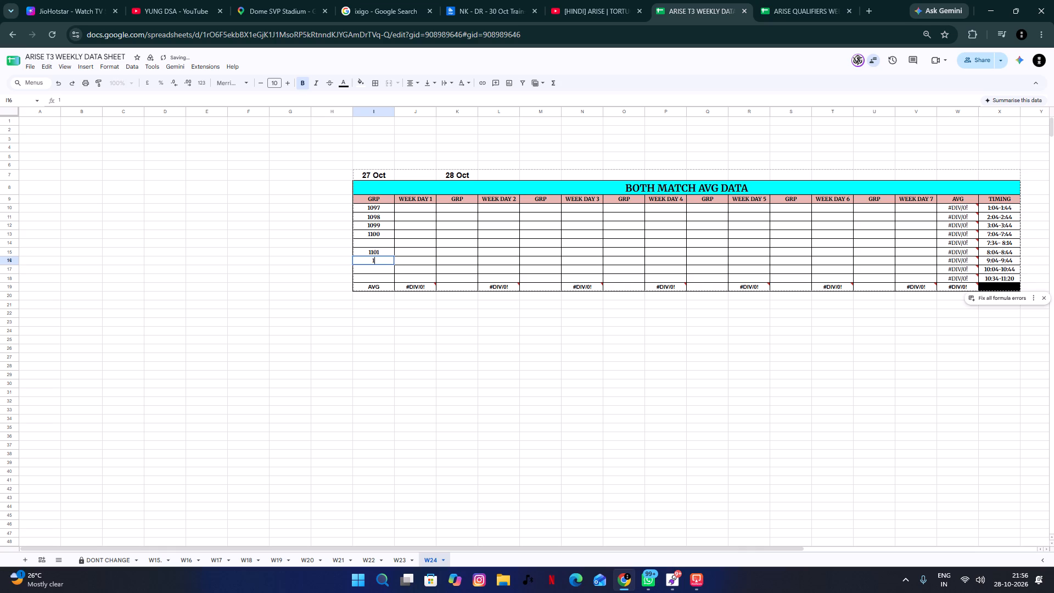
text(102)
key(Return)
key(1)
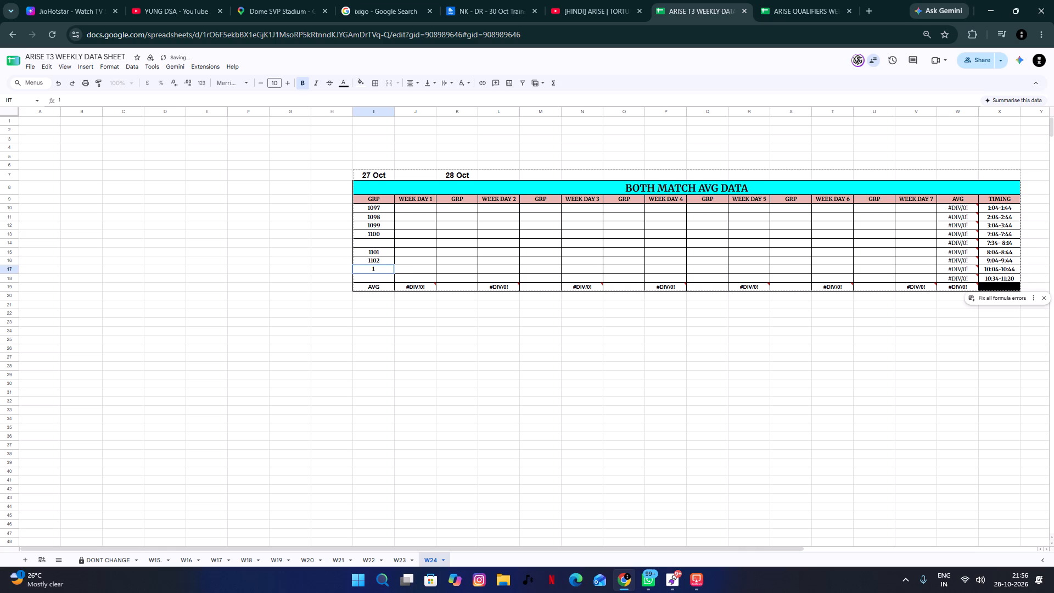
text(102)
key(BackSpace)
key(3)
key(Up)
Enter the WEEK DAY 1 averages 70, 72, 62 and 73 for groups 1097 to 1100 in J10 to J13.
key(Up)
key(Up)
key(Up)
key(Up)
key(Up)
key(Up)
key(Tab)
key(Tab)
key(shift+Tab)
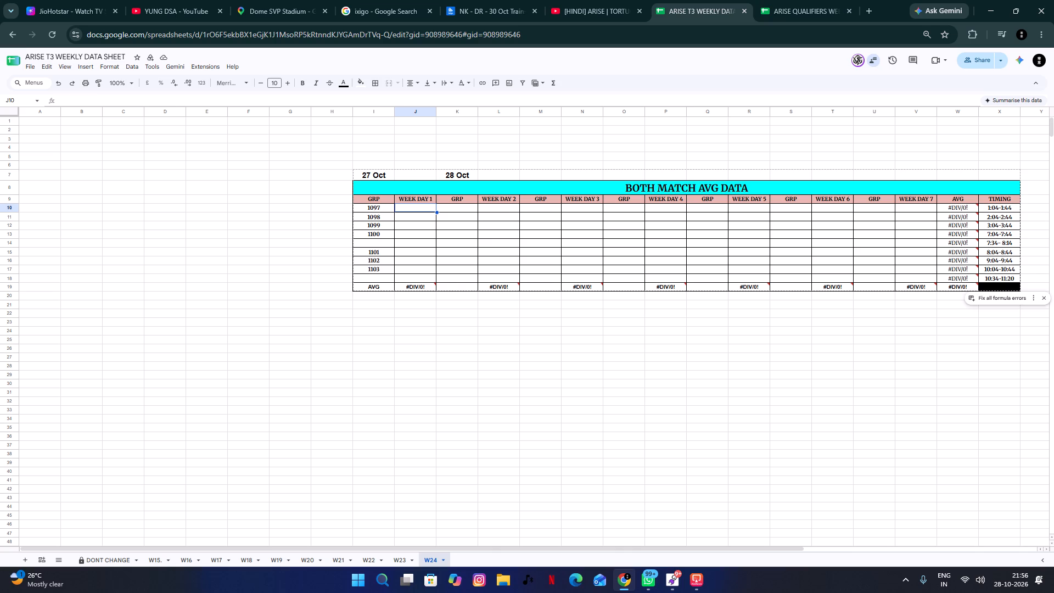
text(740)
key(Return)
key(Up)
key(Right)
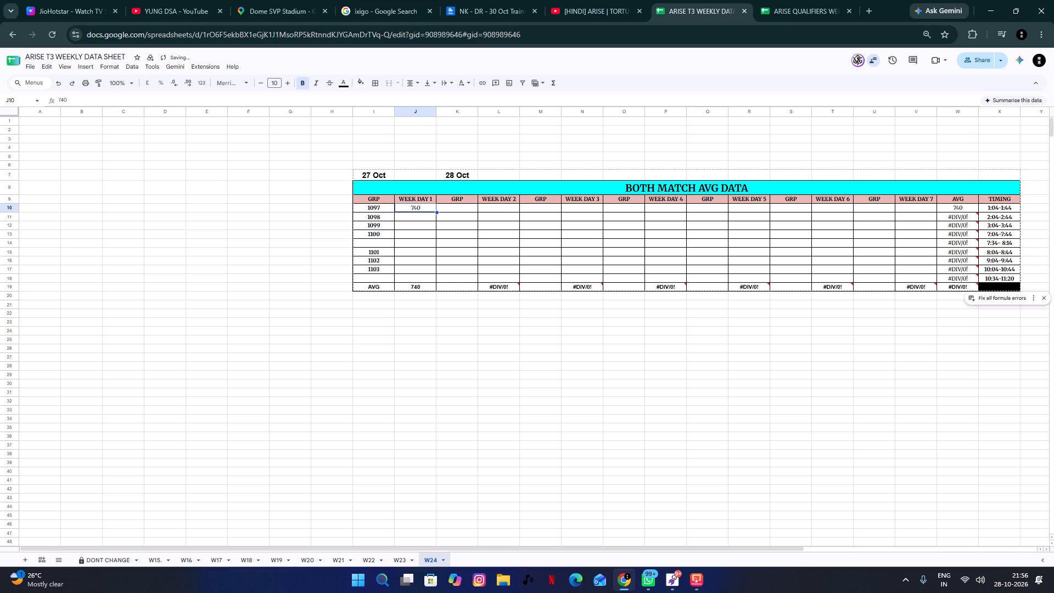
text(70)
key(Return)
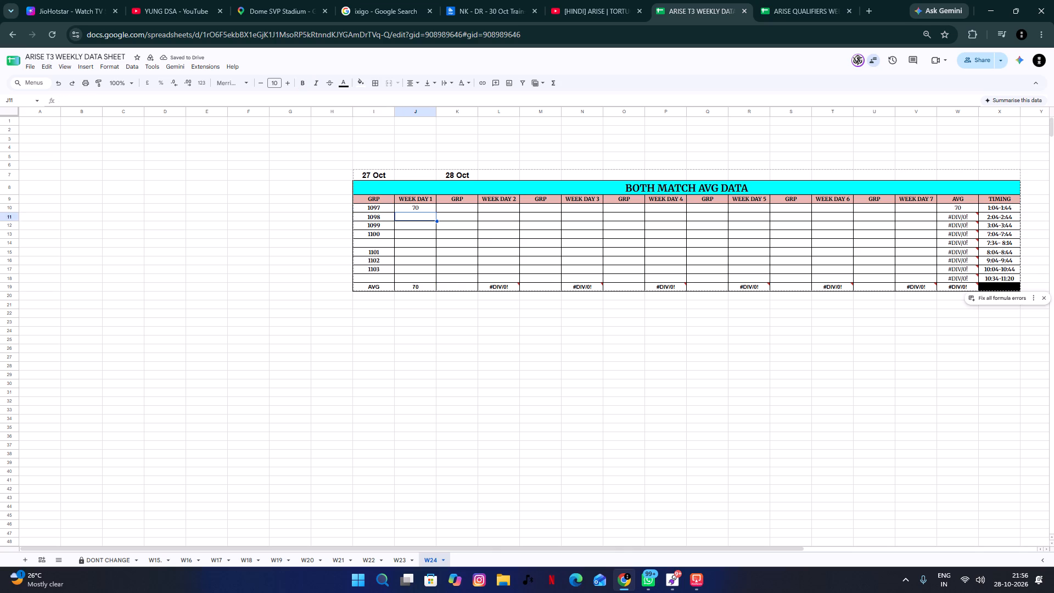
text(72)
key(Return)
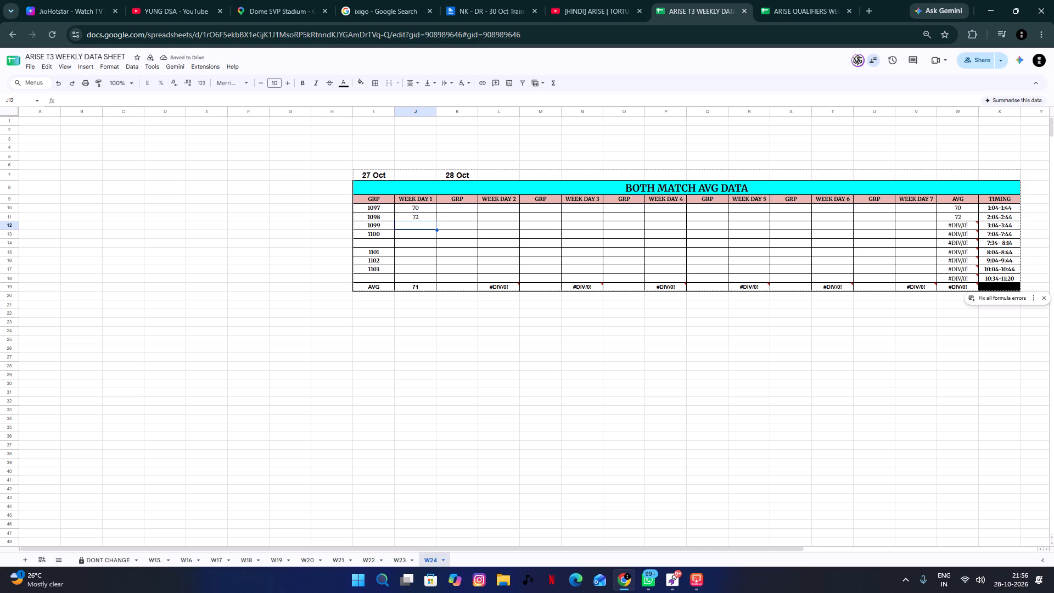
text(62)
key(Return)
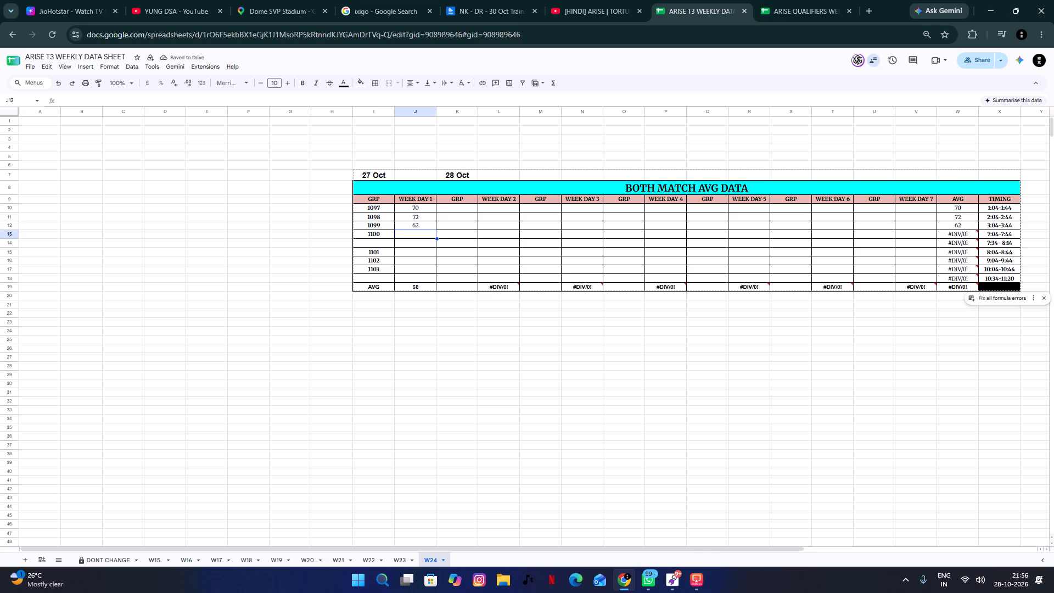
text(73)
key(Return)
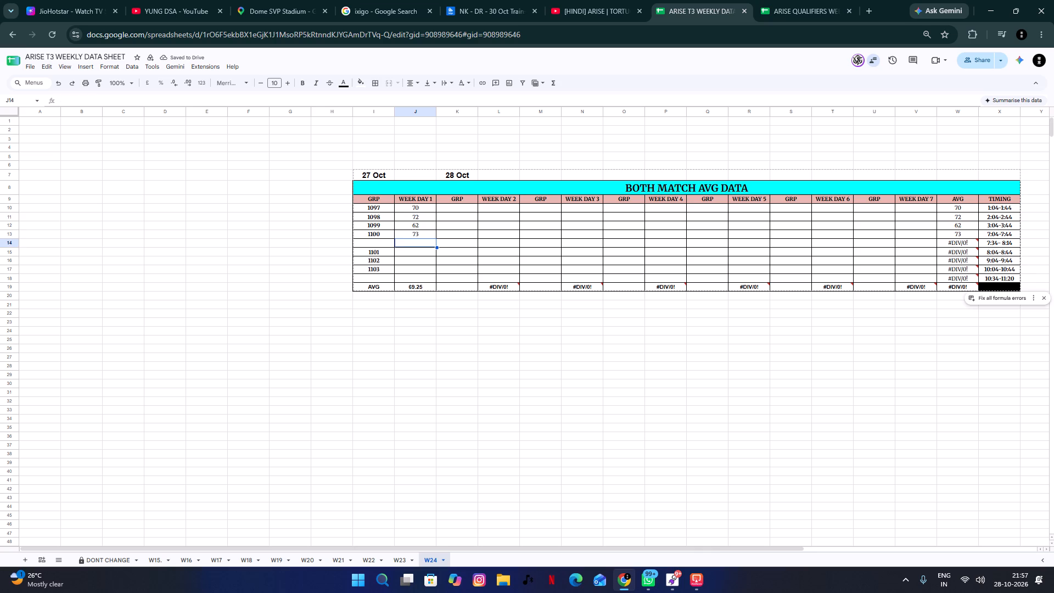
Enter the WEEK DAY 1 averages 69, 60 and 76 for groups 1101 to 1103 in J15 to J17.
key(Down)
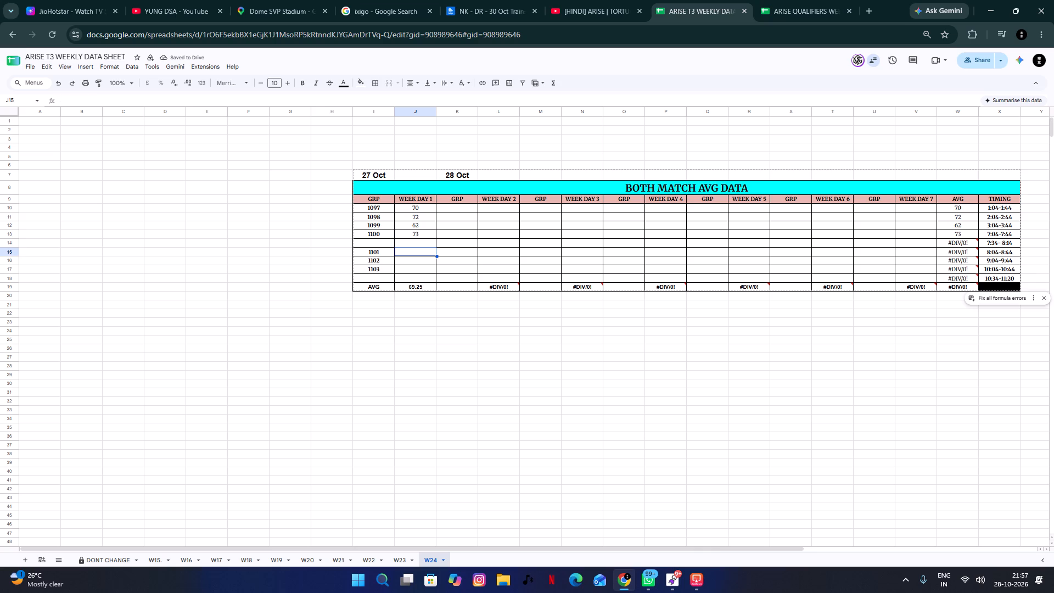
text(69)
key(Return)
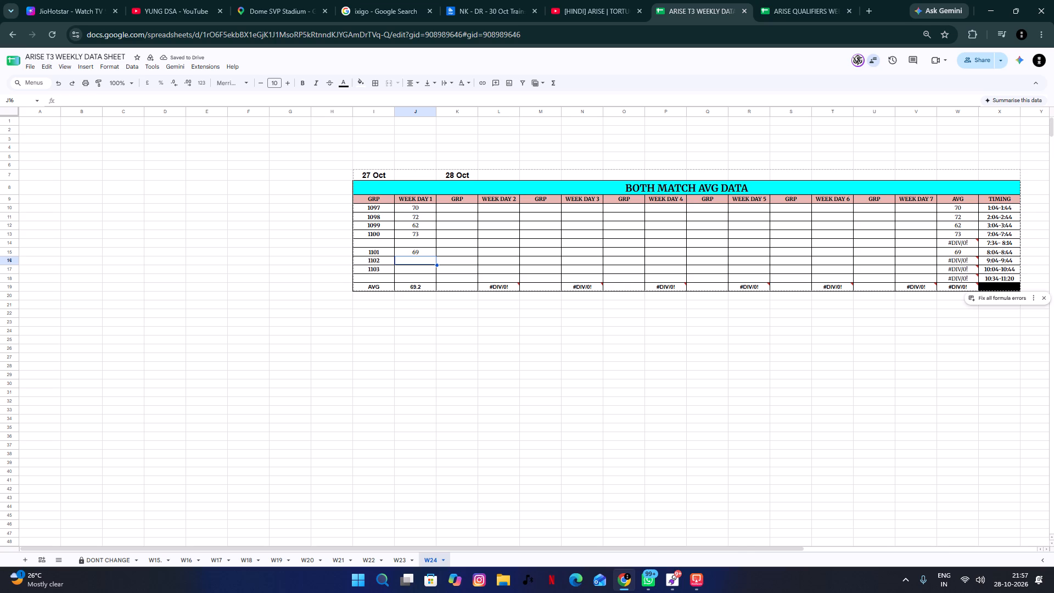
text(60)
key(Return)
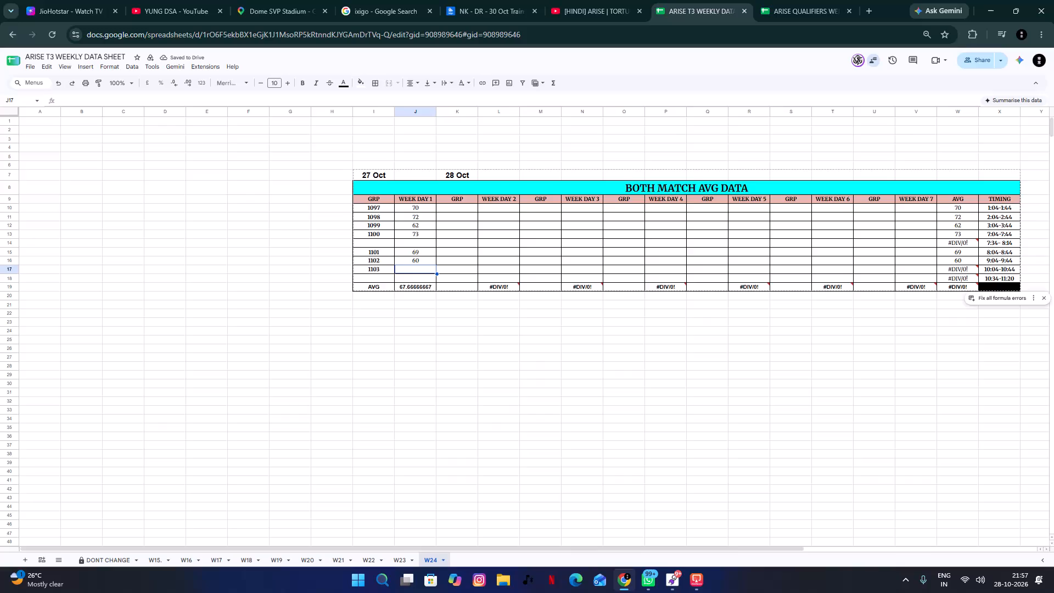
text(76)
key(Return)
Enter group numbers 1104, 1105, 1106 and 1107 for 28 Oct in cells K10 to K13.
key(Up)
key(Up)
key(Up)
key(Up)
key(Up)
key(Up)
key(Up)
key(Up)
key(Up)
key(Tab)
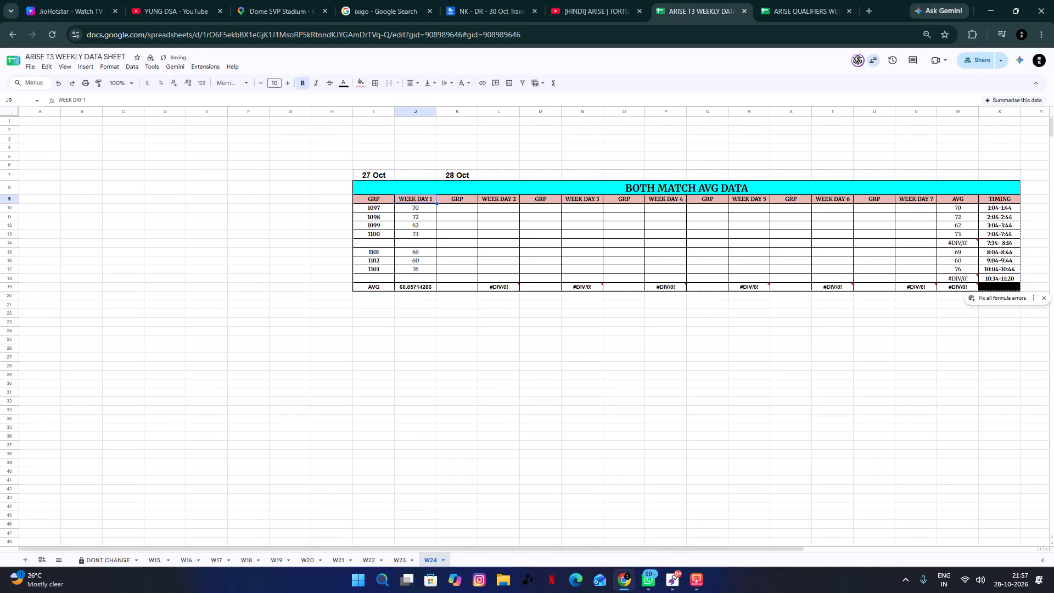
key(Down)
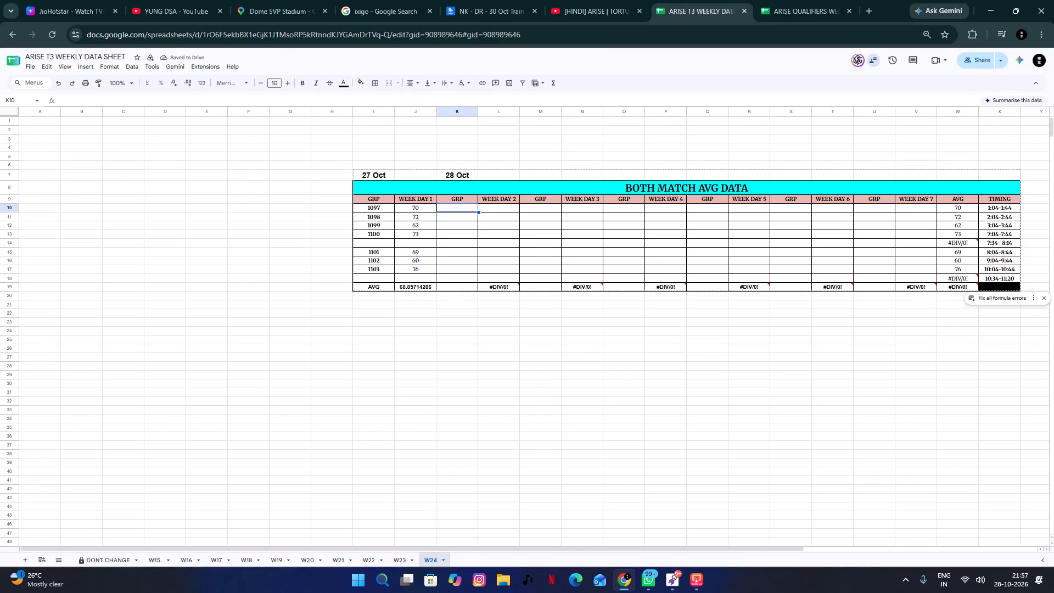
text(1104)
key(Return)
text(1105)
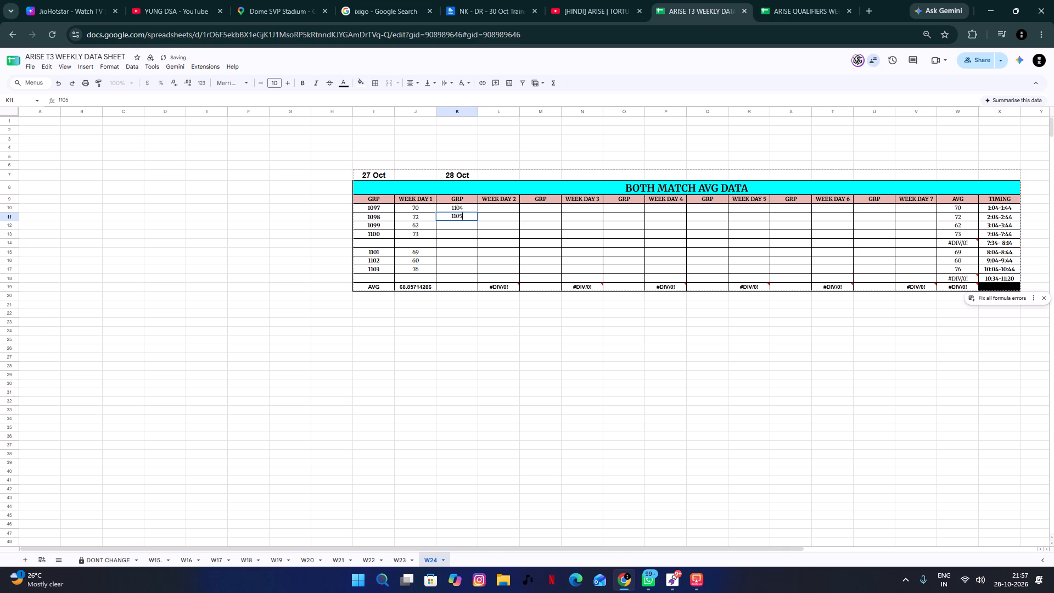
key(Return)
text(1106)
key(Return)
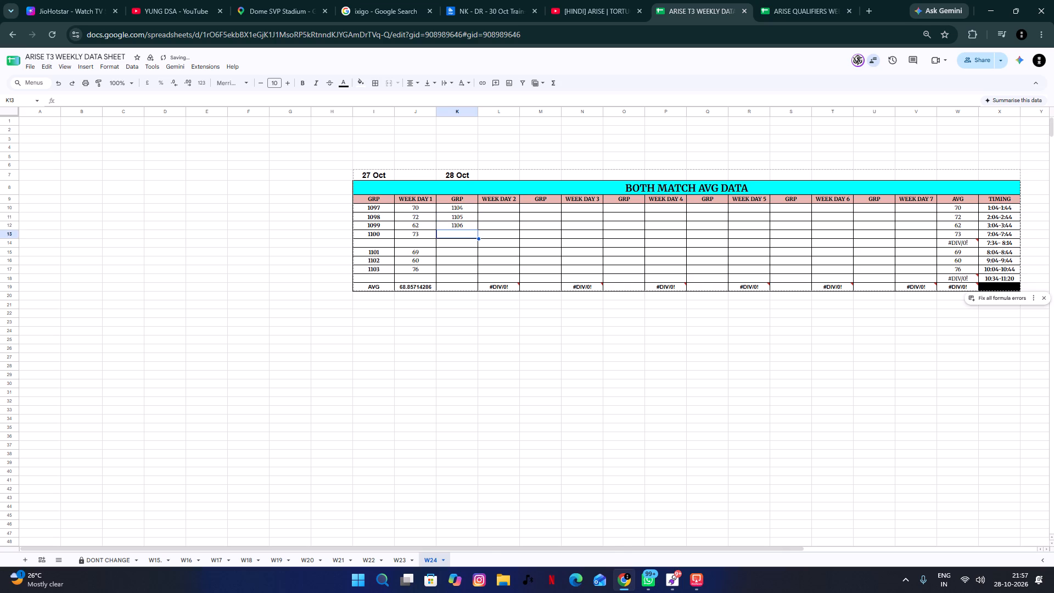
text(1107)
key(Return)
Skip the 7:34-8:14 row and enter group numbers 1108, 1109, 1110 and 1111 for 28 Oct in K15 to K18.
key(Down)
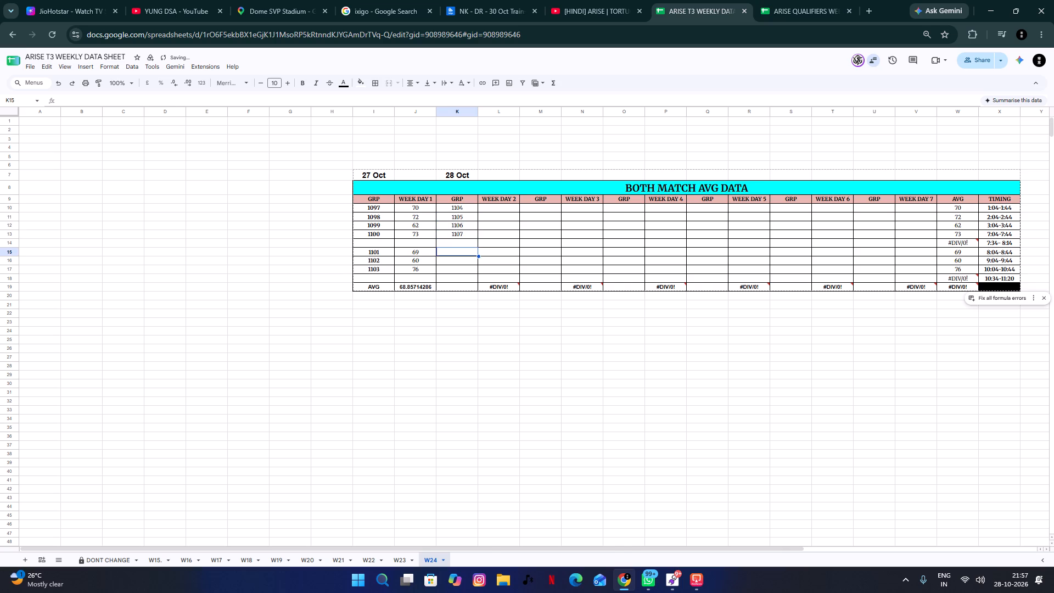
key(Up)
key(Up)
key(Up)
key(Up)
key(Up)
key(Up)
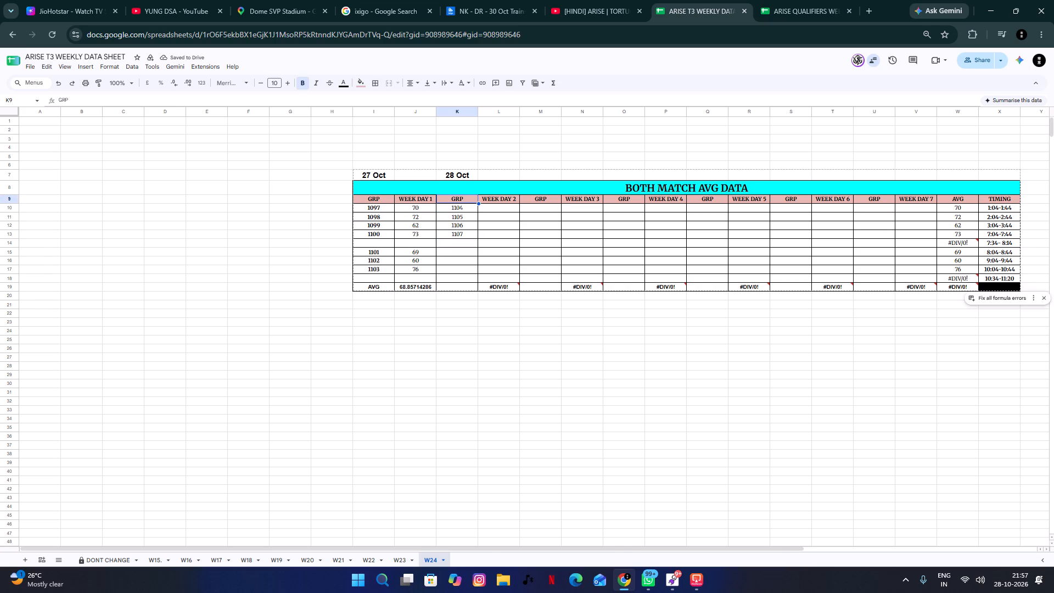
key(Down)
key(Down)
key(Down)
key(Down)
key(Down)
key(Down)
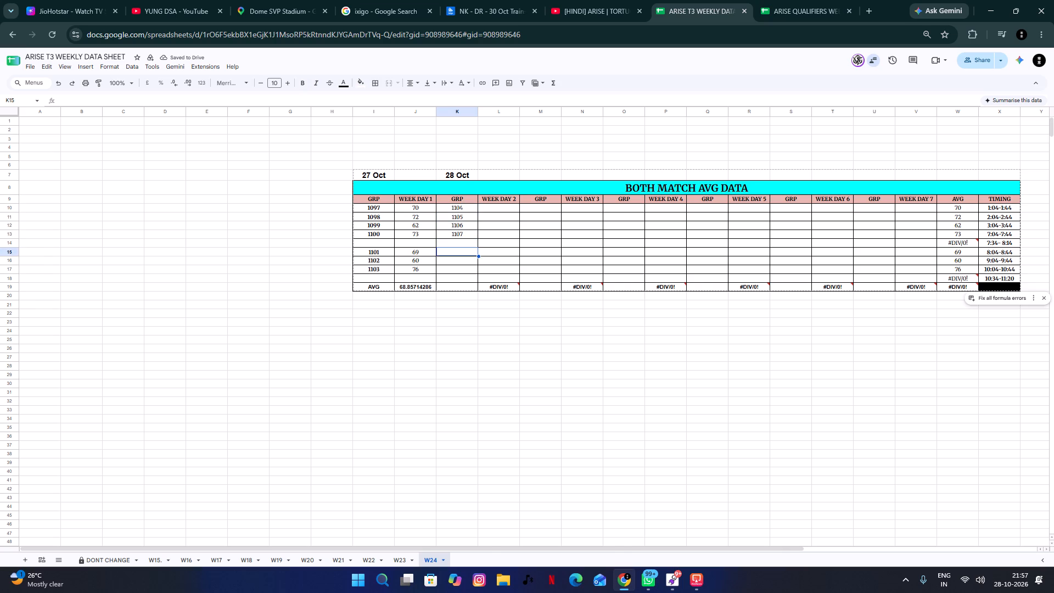
text(1108)
key(Return)
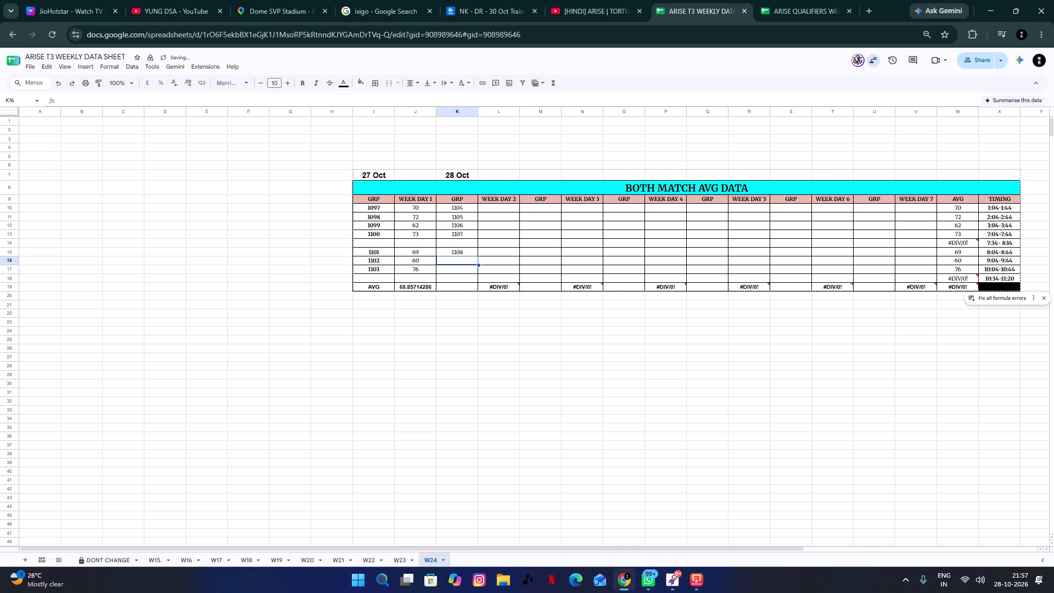
text(1109)
key(Return)
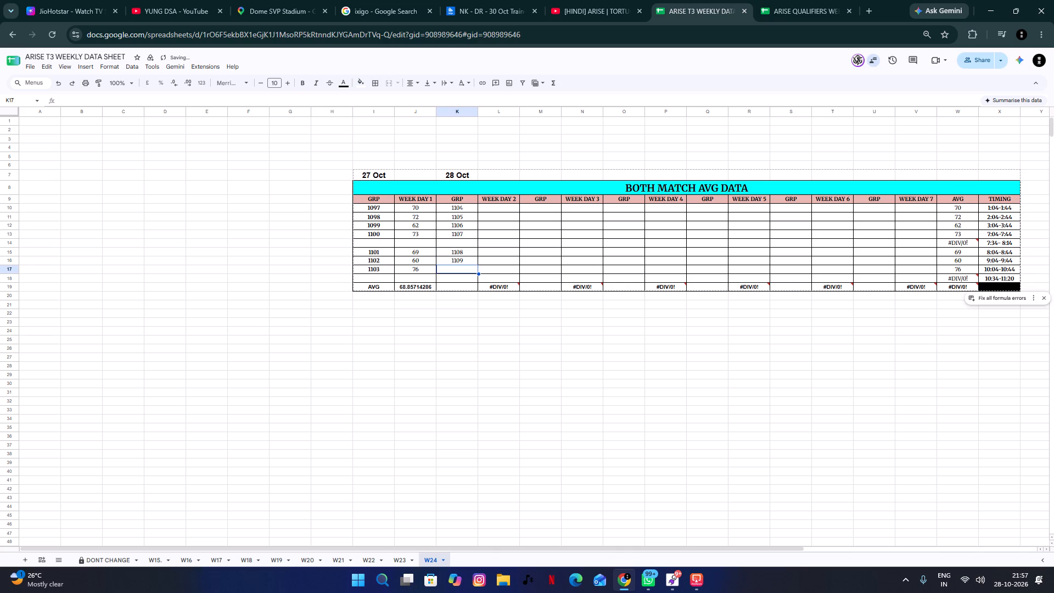
text(1110)
key(Return)
text(1111)
key(Return)
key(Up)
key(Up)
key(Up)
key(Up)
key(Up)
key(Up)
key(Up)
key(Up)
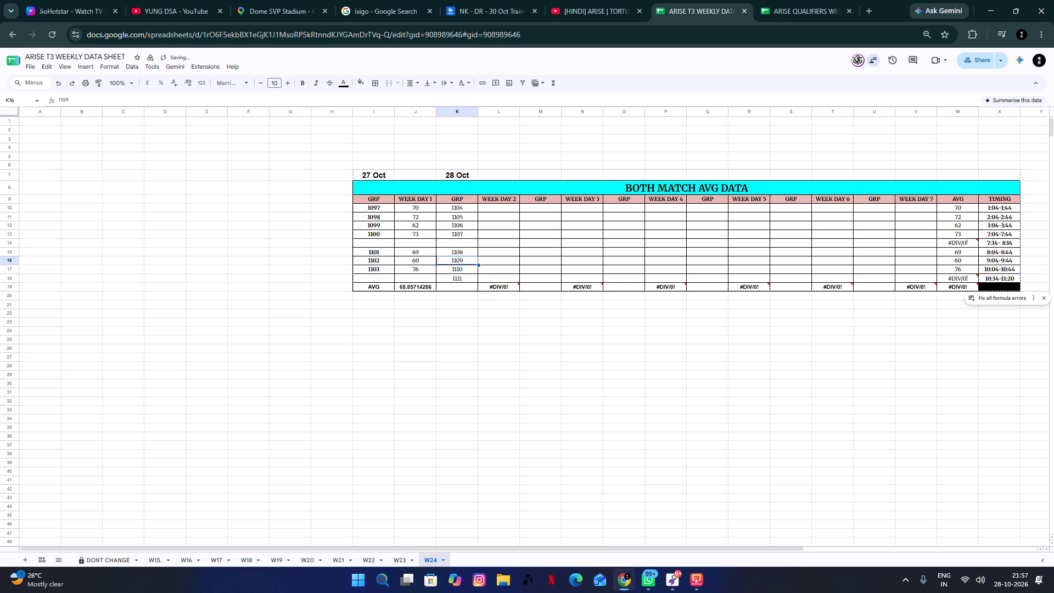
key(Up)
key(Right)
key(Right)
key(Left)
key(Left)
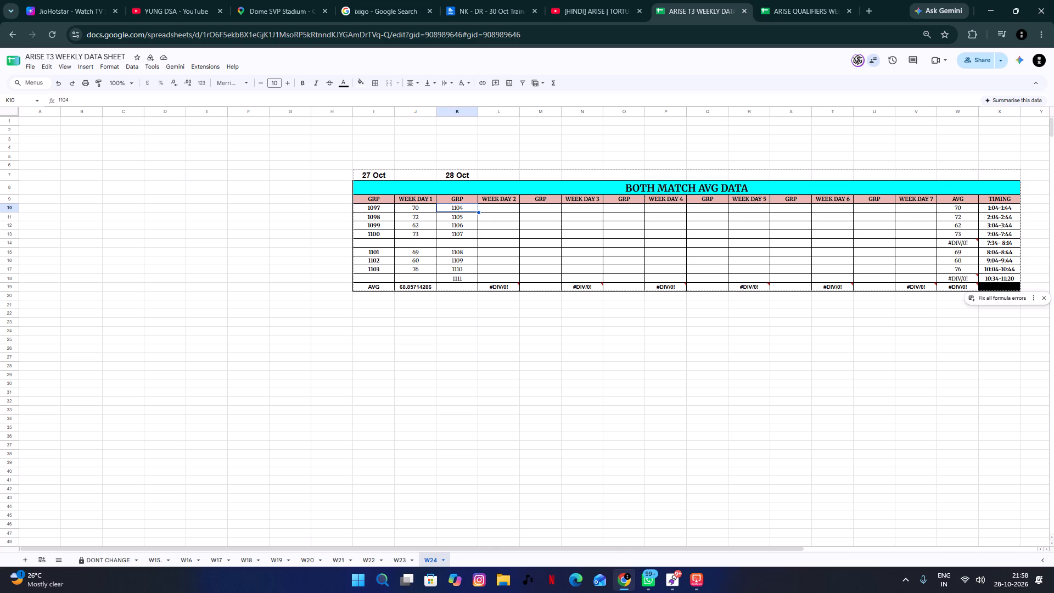
click(675, 592)
scroll(160, 281, down, 6)
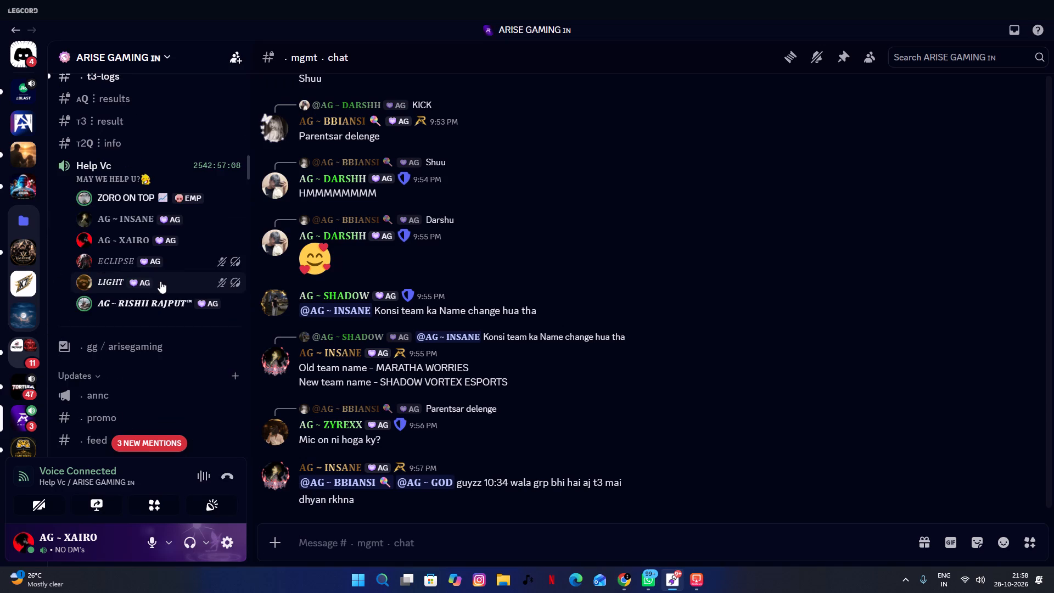
click(190, 197)
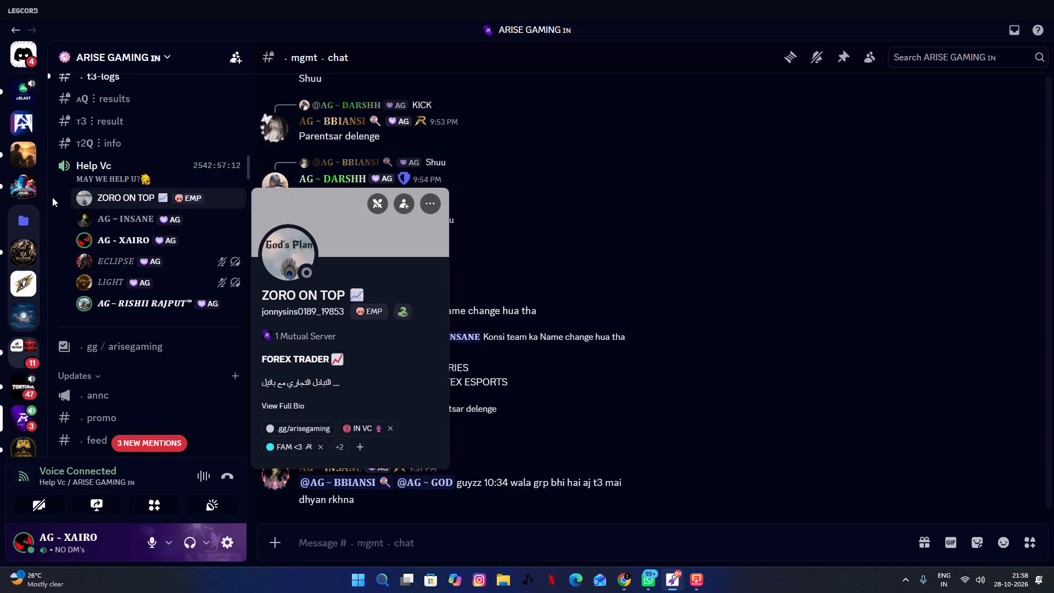
click(52, 197)
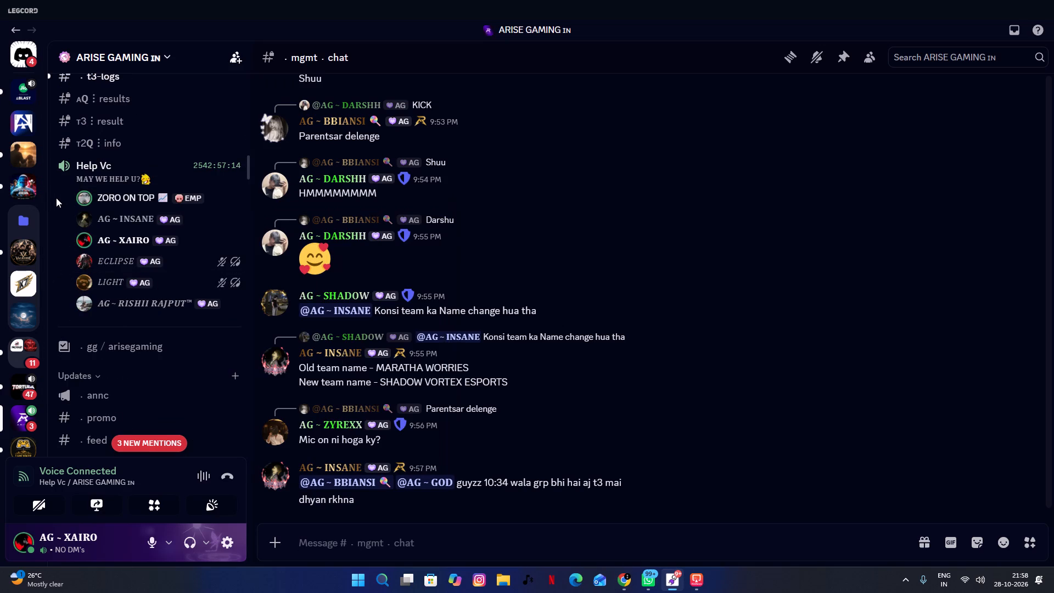
scroll(60, 201, up, 16)
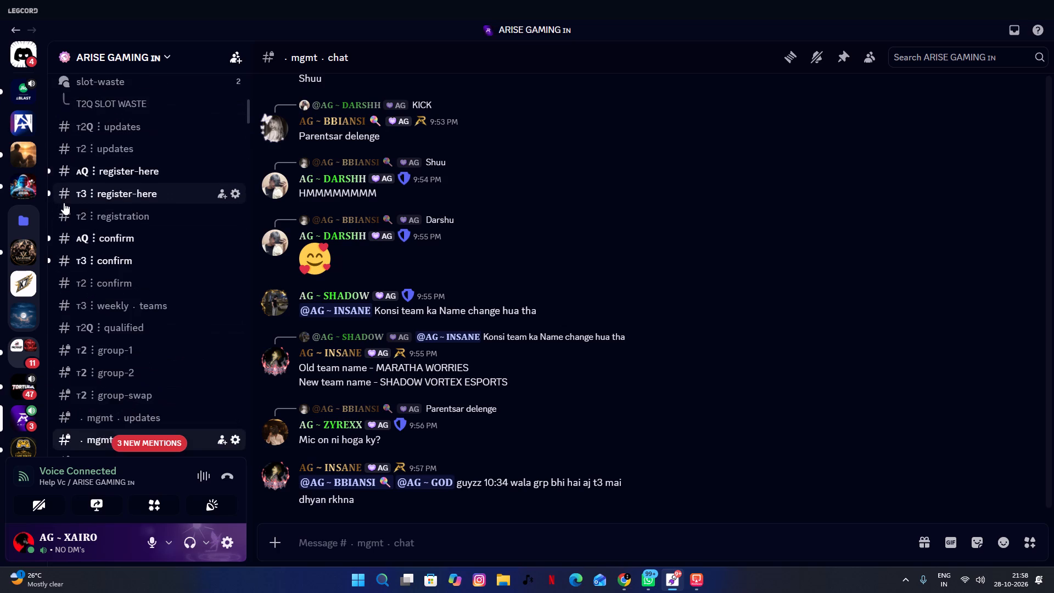
scroll(64, 203, down, 16)
right_click(105, 214)
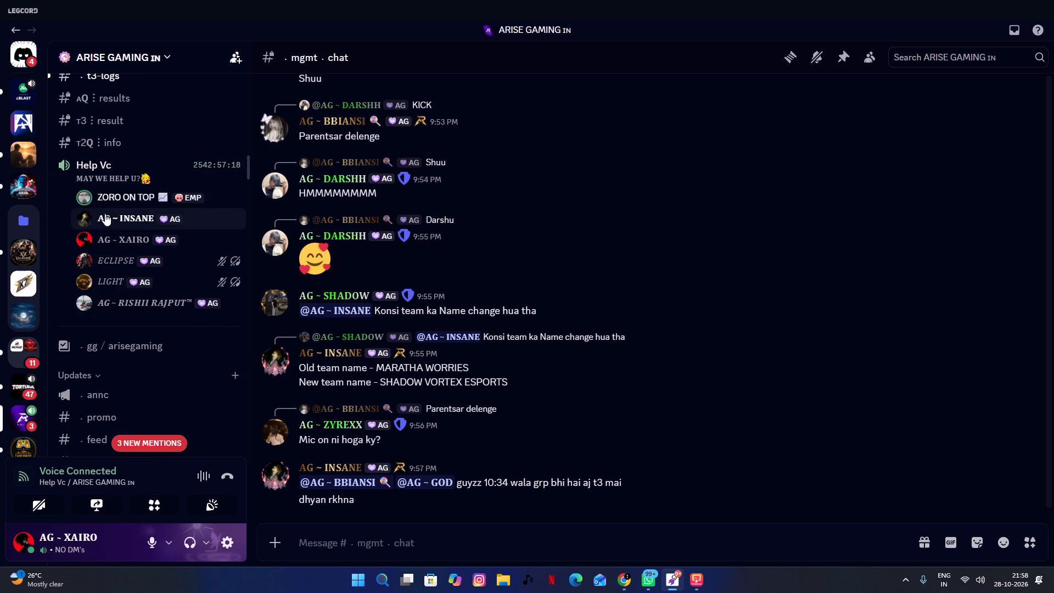
click(266, 504)
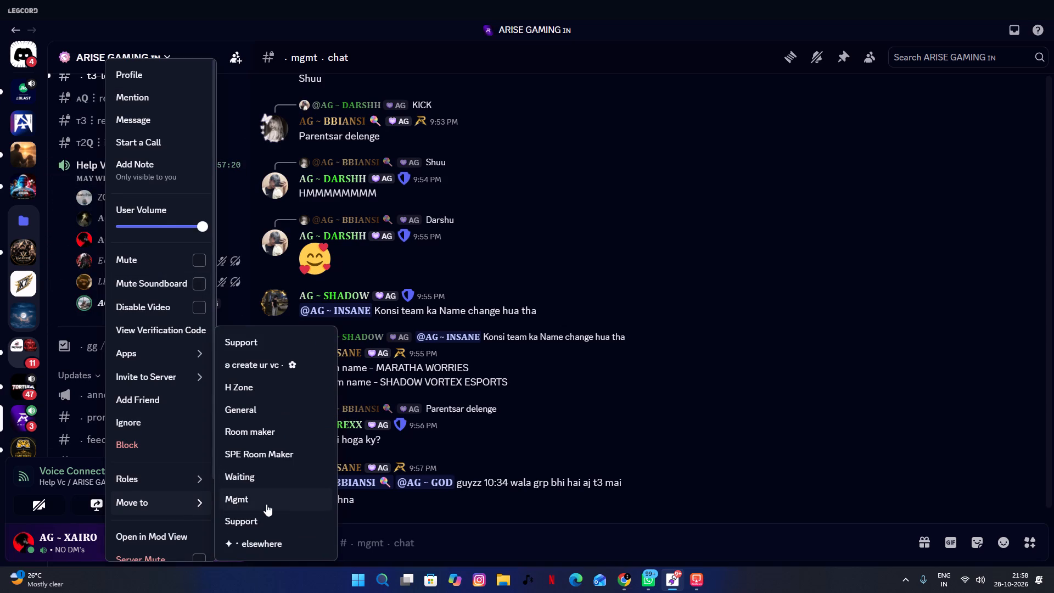
Join the Mgmt voice channel.
scroll(78, 323, down, 19)
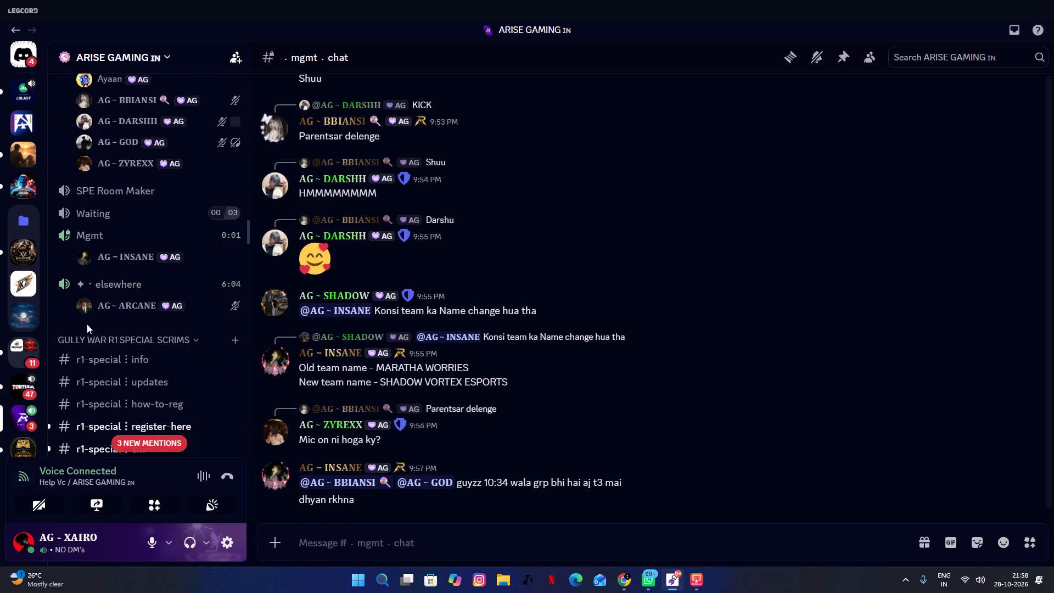
click(148, 238)
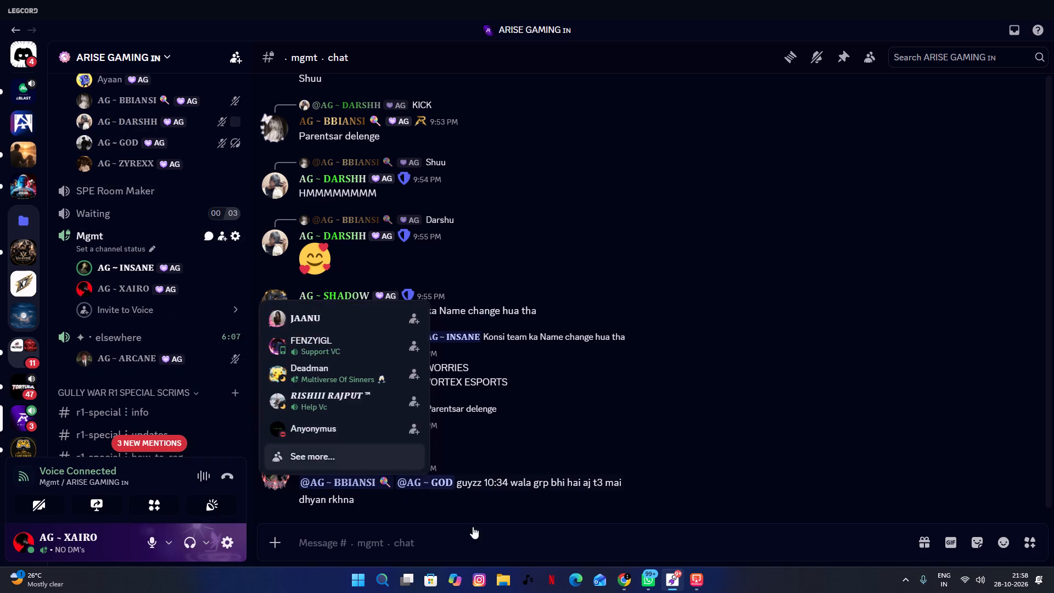
Back in the W24 sheet in Chrome, enter the WEEK DAY 2 averages 54, 63, 66 and 69 for groups 1104 to 1107 in L10 to L13.
click(627, 590)
click(673, 348)
click(505, 260)
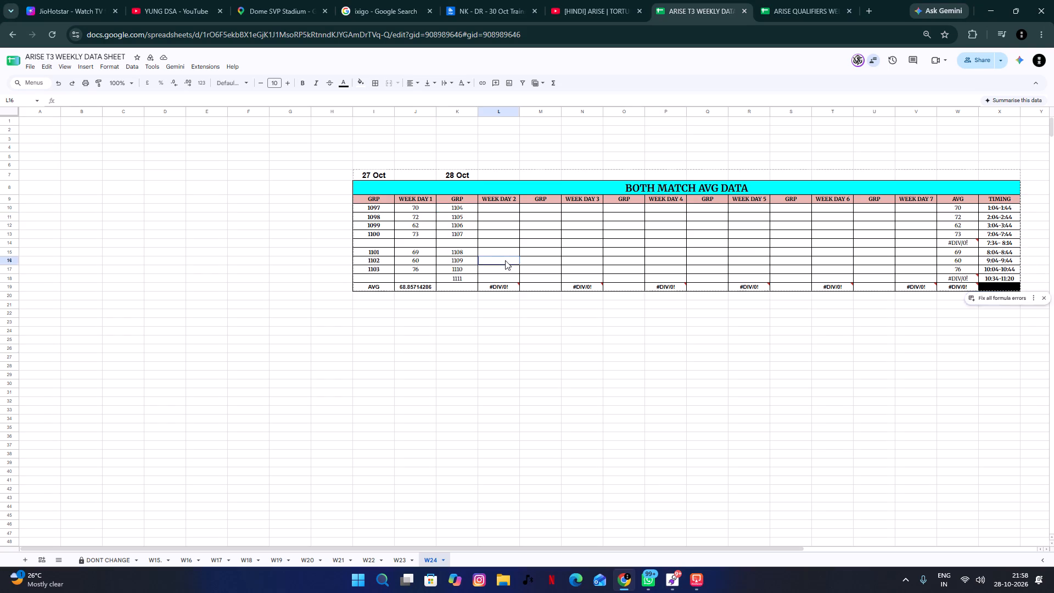
click(429, 258)
click(476, 256)
click(485, 231)
click(487, 217)
click(492, 206)
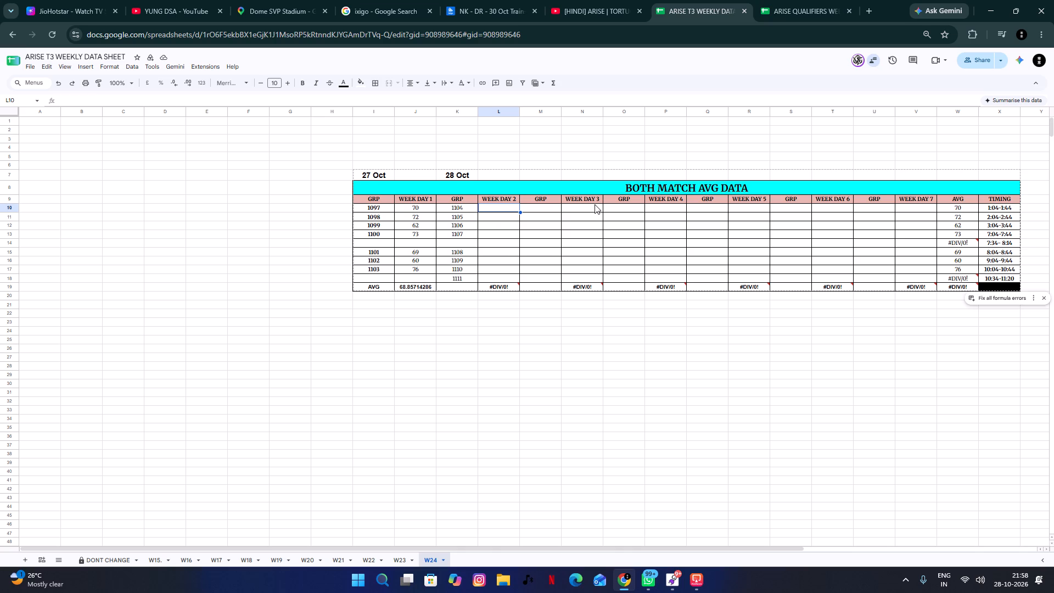
text(54)
key(Return)
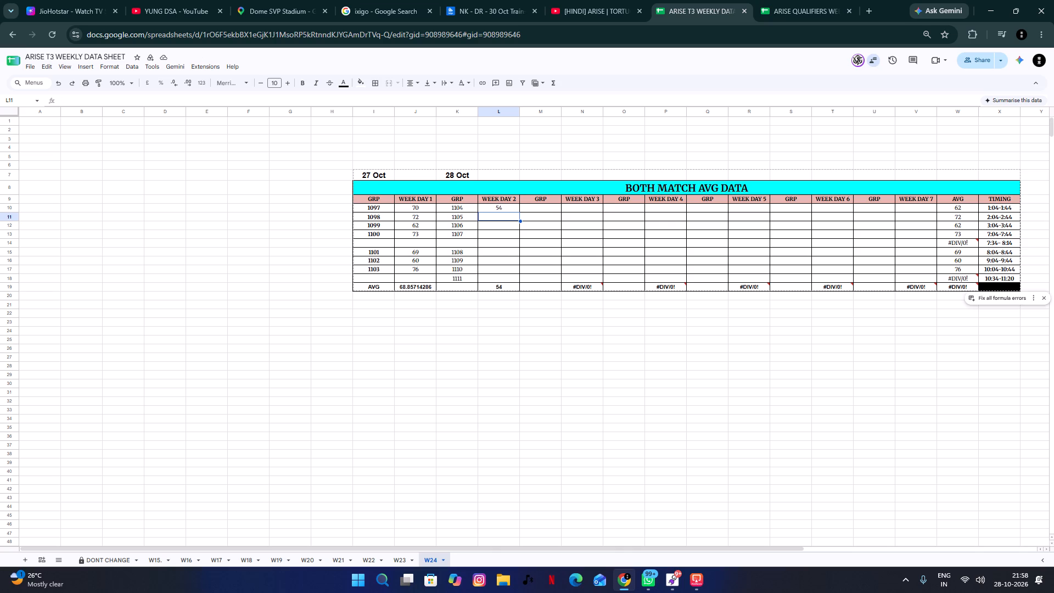
text(63)
key(Return)
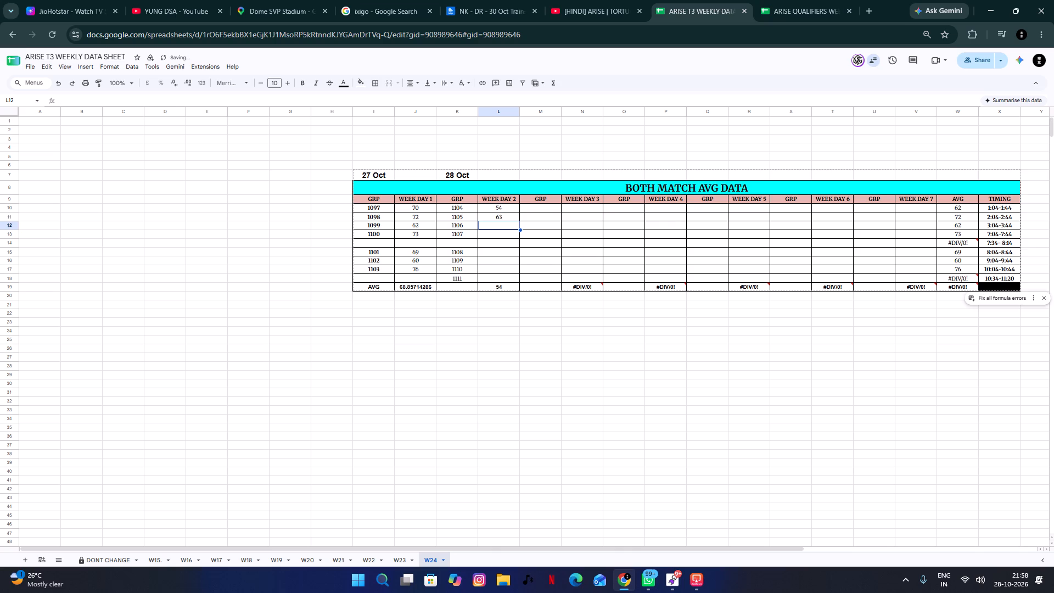
text(66)
key(Return)
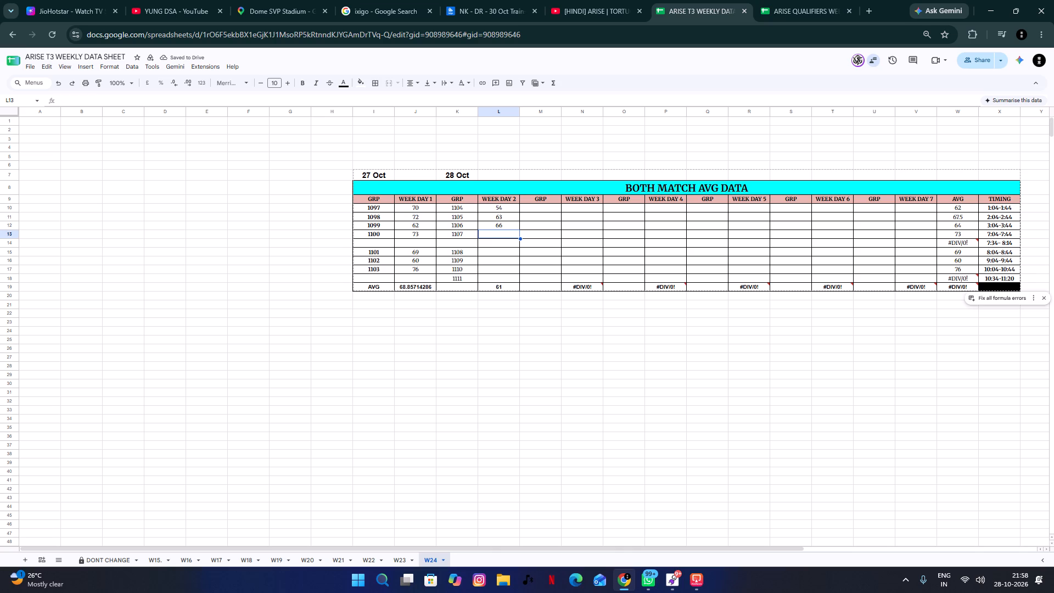
text(69)
key(Return)
Skip the 7:34-8:14 row and enter the WEEK DAY 2 average 76 for group 1108 in L15.
key(Right)
key(Down)
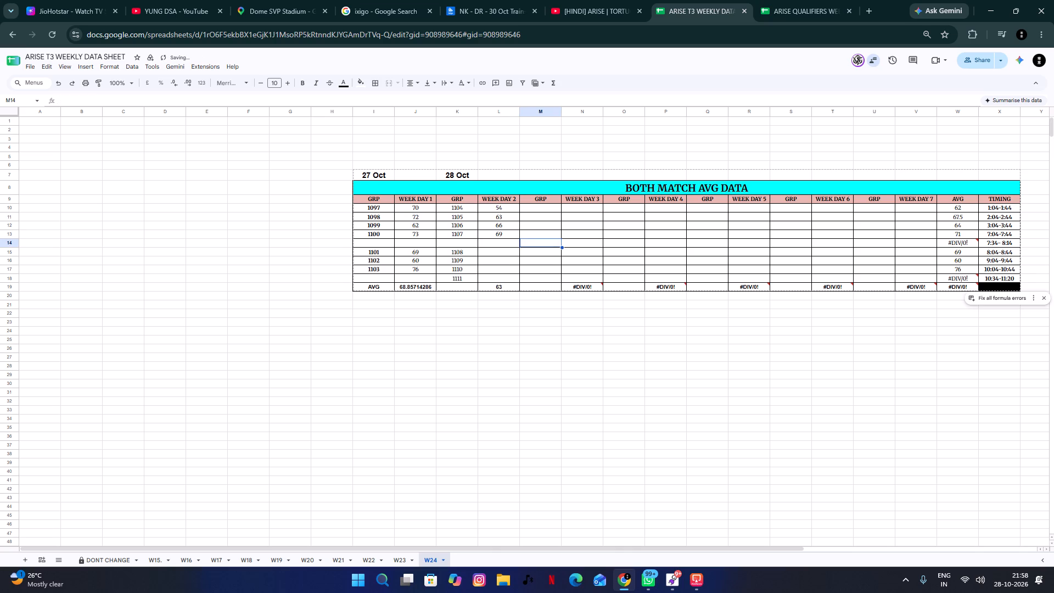
key(Down)
key(Left)
key(Up)
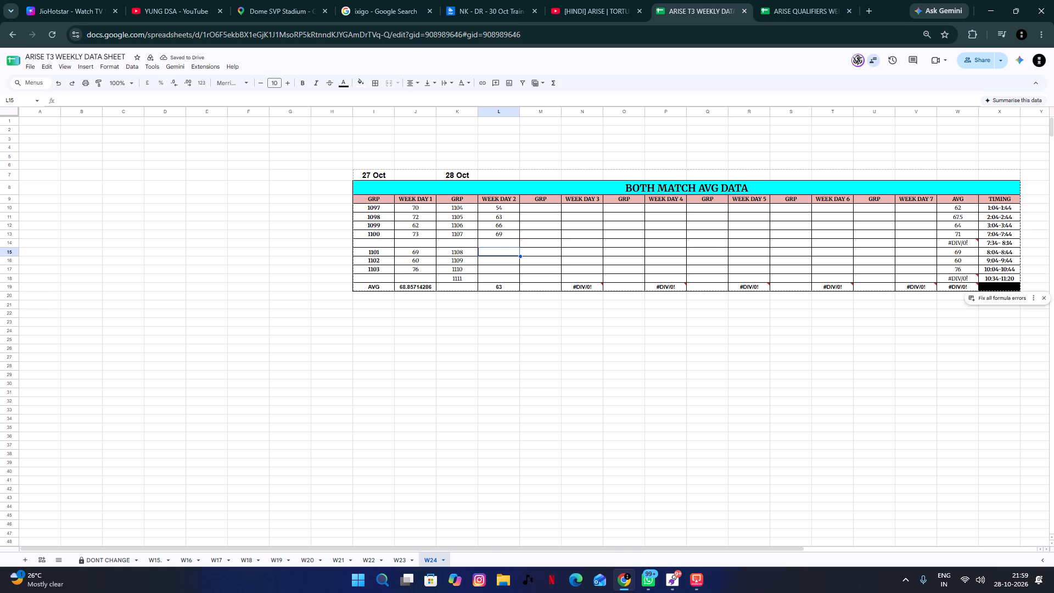
key(6)
key(BackSpace)
key(Return)
key(Up)
key(Up)
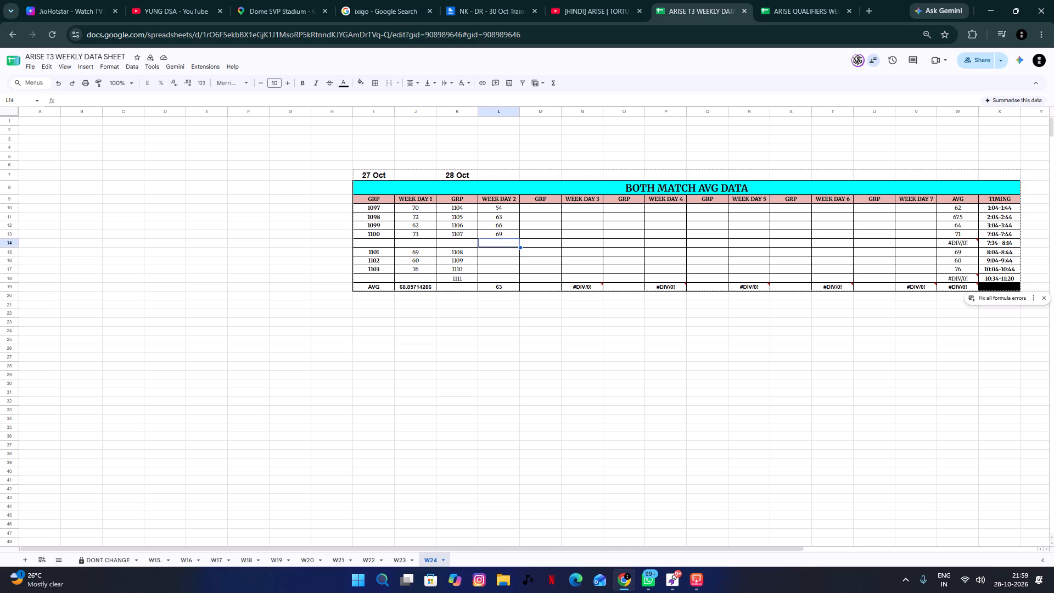
key(Down)
text(76)
key(Return)
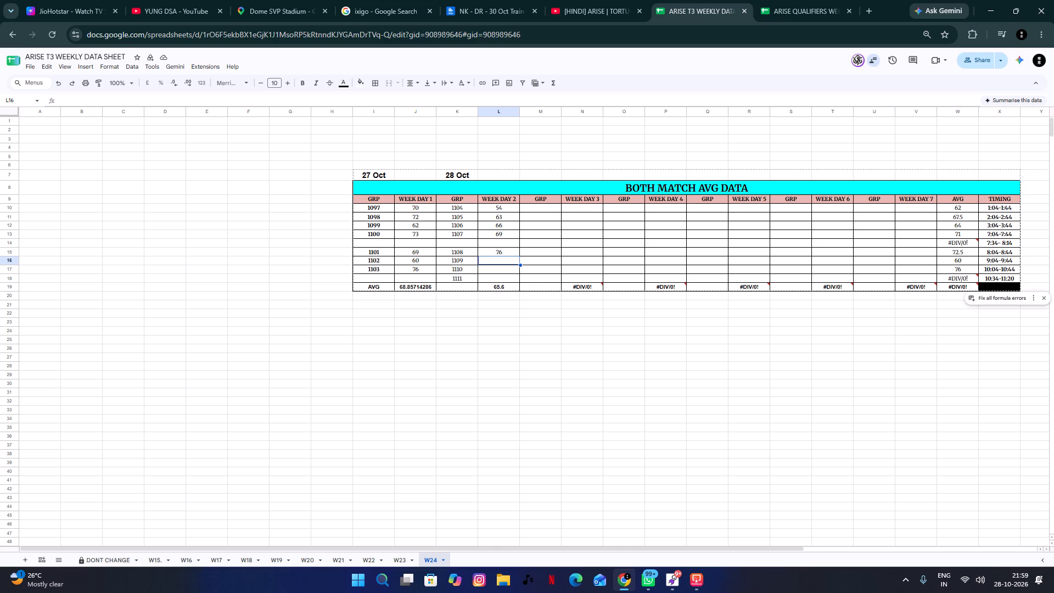
click(675, 592)
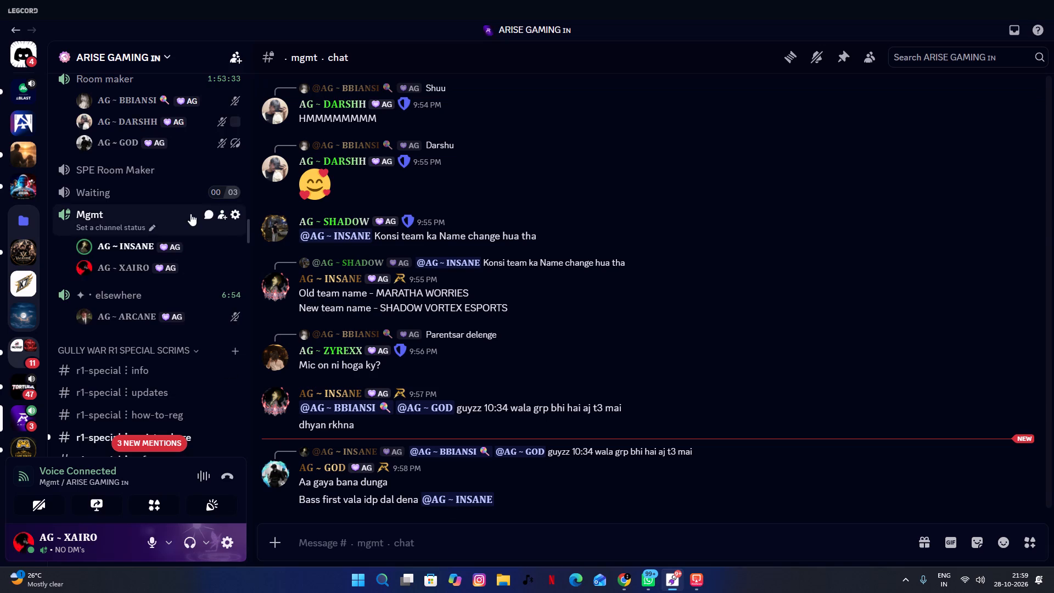
scroll(190, 214, up, 2)
right_click(154, 233)
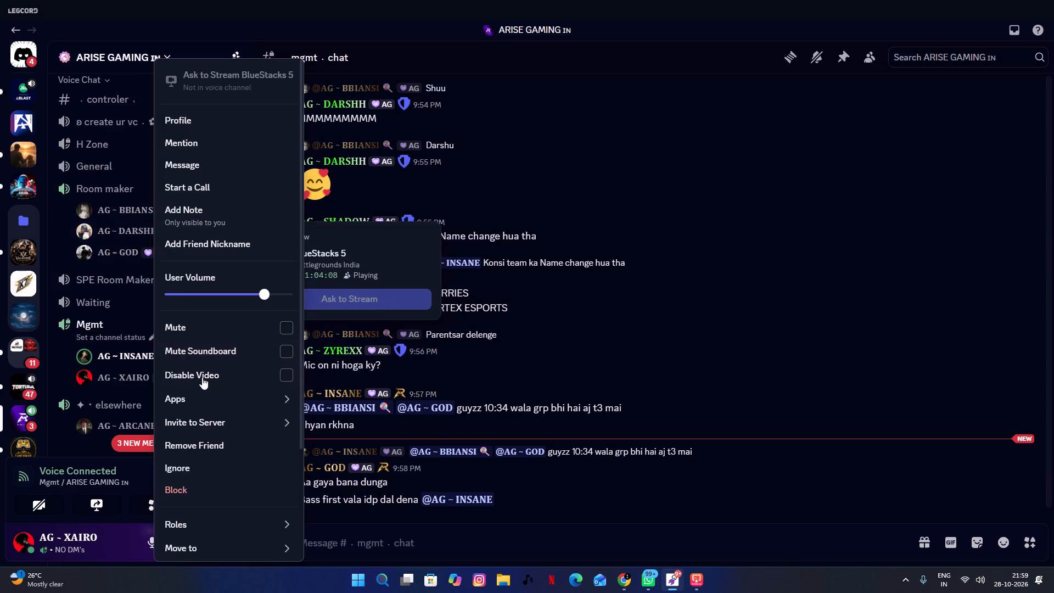
click(326, 500)
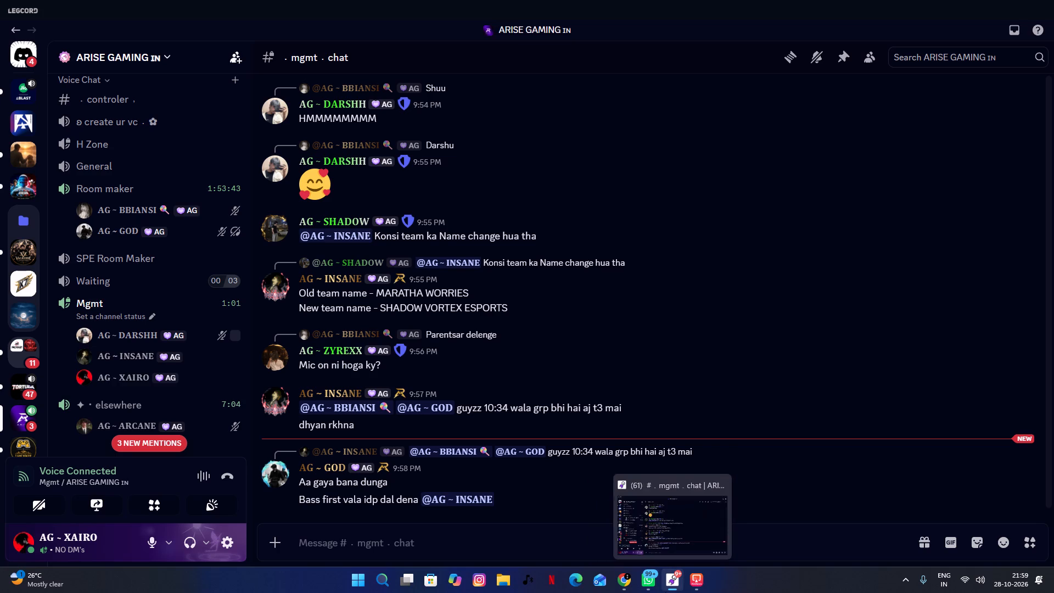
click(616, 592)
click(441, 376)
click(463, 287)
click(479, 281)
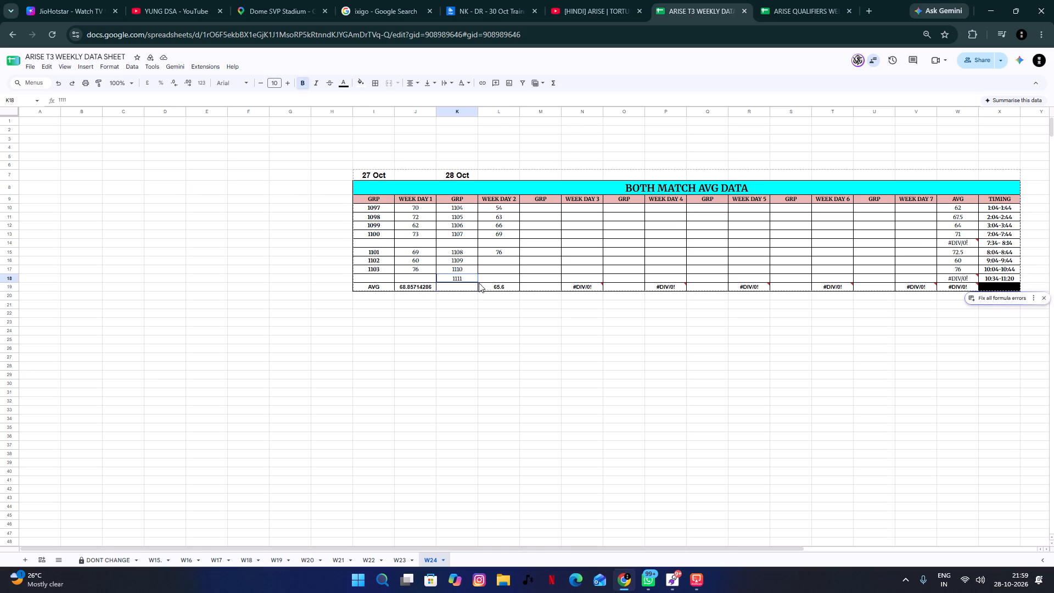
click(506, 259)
Reorder the taskbar so Legcord sits directly after Edge, and bring Legcord to the front.
drag(675, 579, 672, 578)
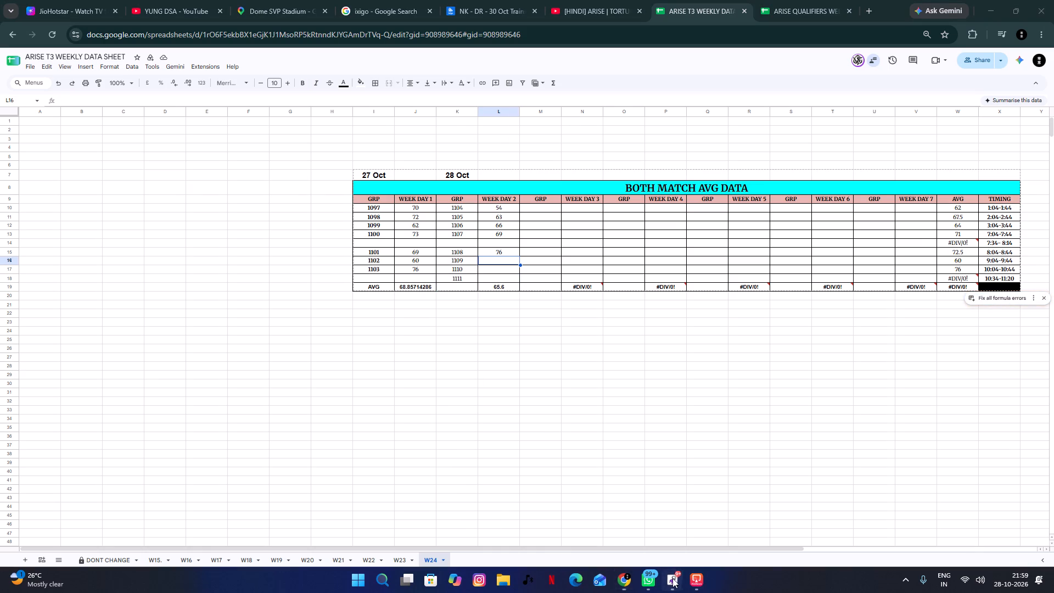
drag(672, 578, 604, 572)
click(607, 569)
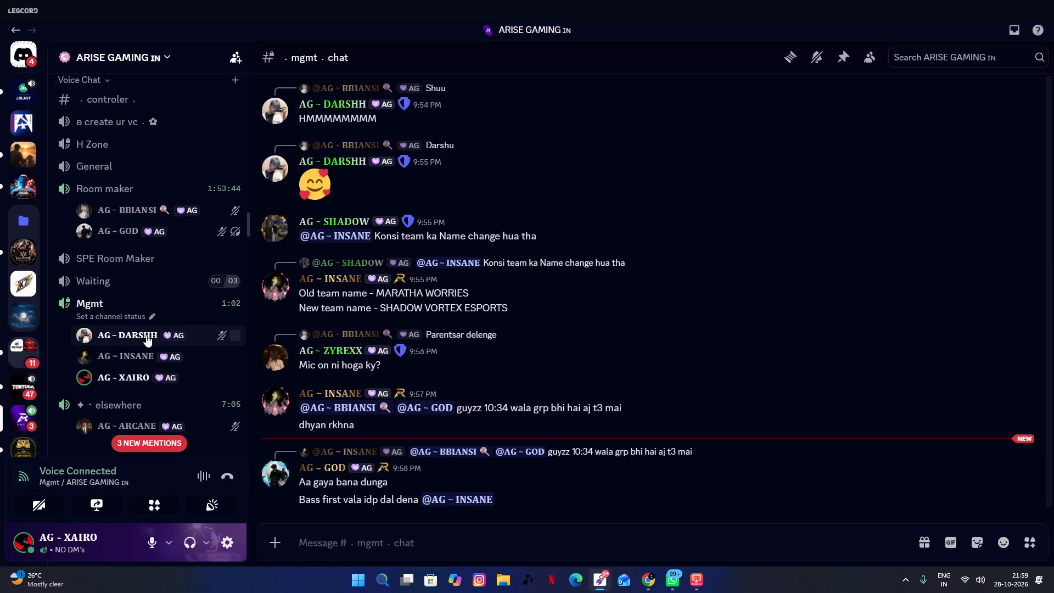
scroll(162, 333, up, 19)
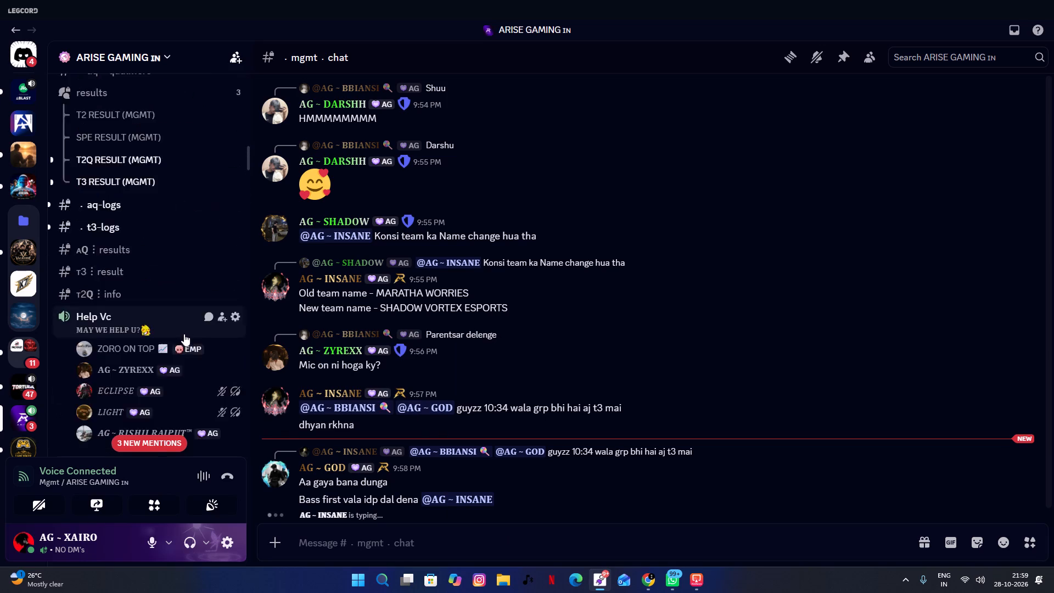
scroll(184, 334, up, 18)
scroll(186, 335, down, 9)
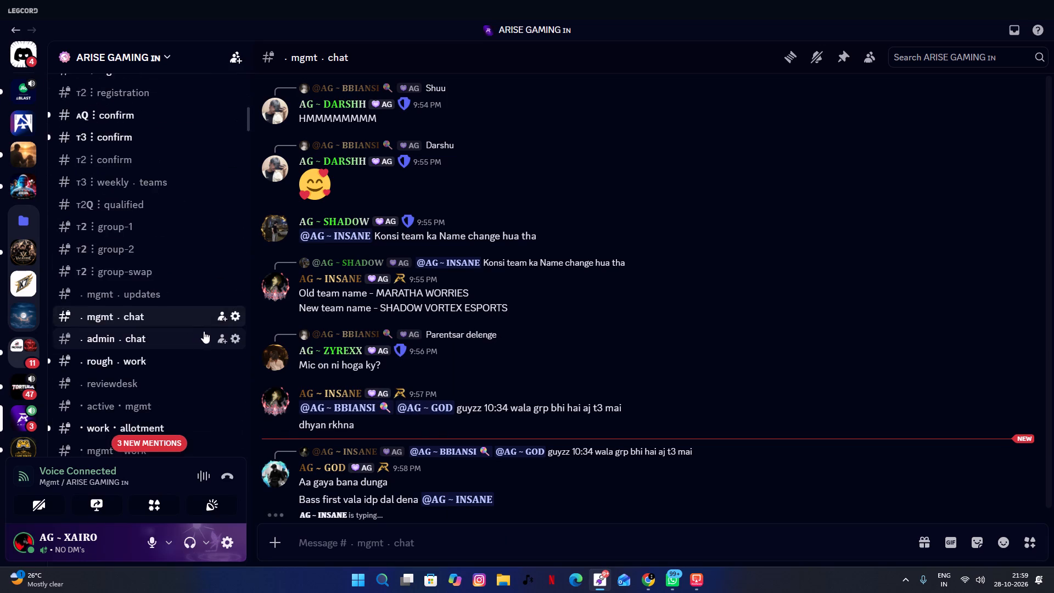
scroll(204, 331, down, 20)
scroll(204, 331, down, 9)
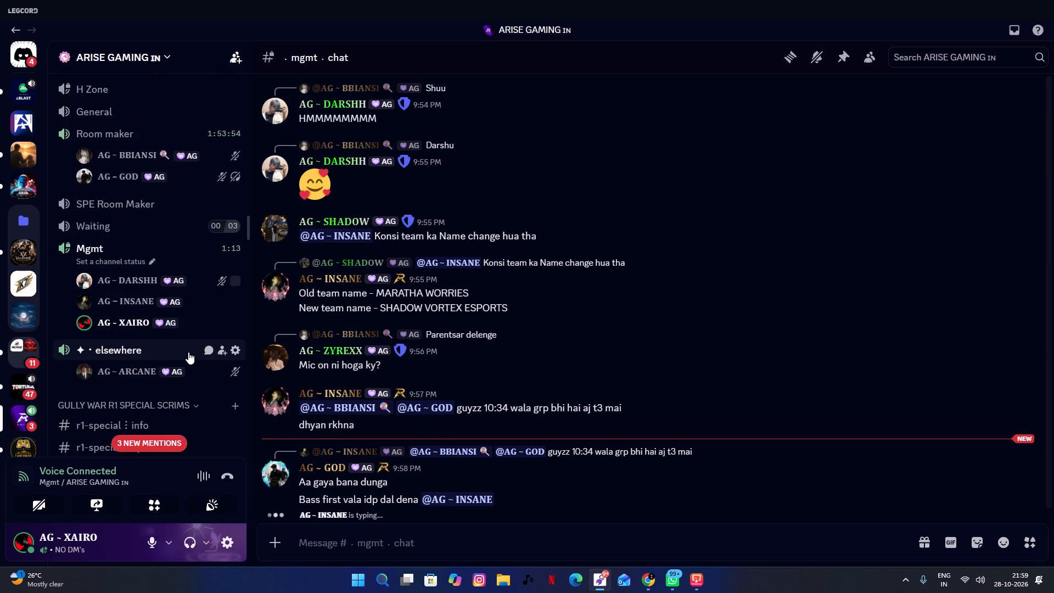
right_click(177, 281)
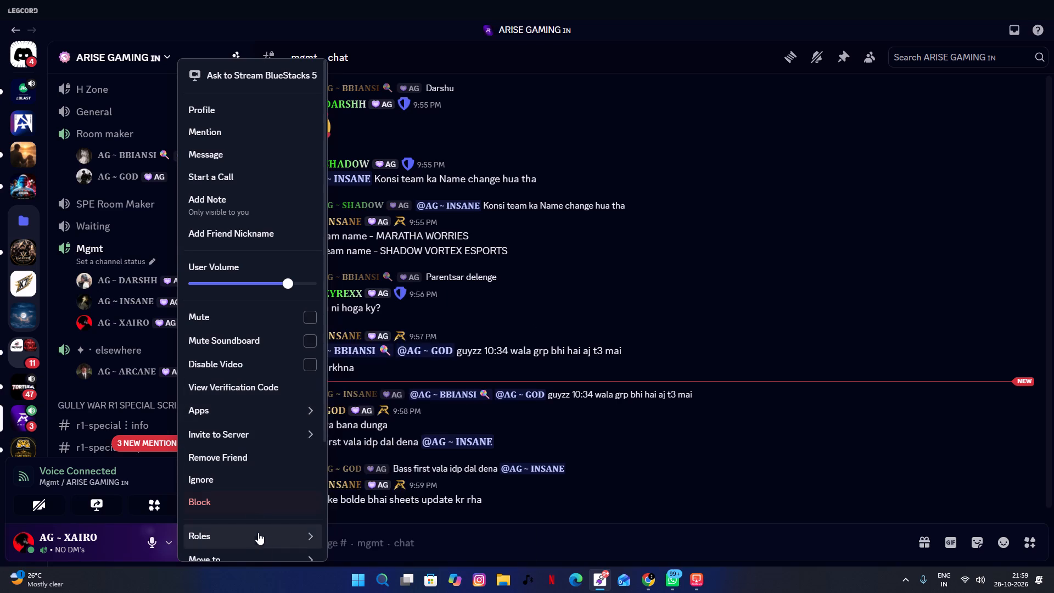
click(70, 294)
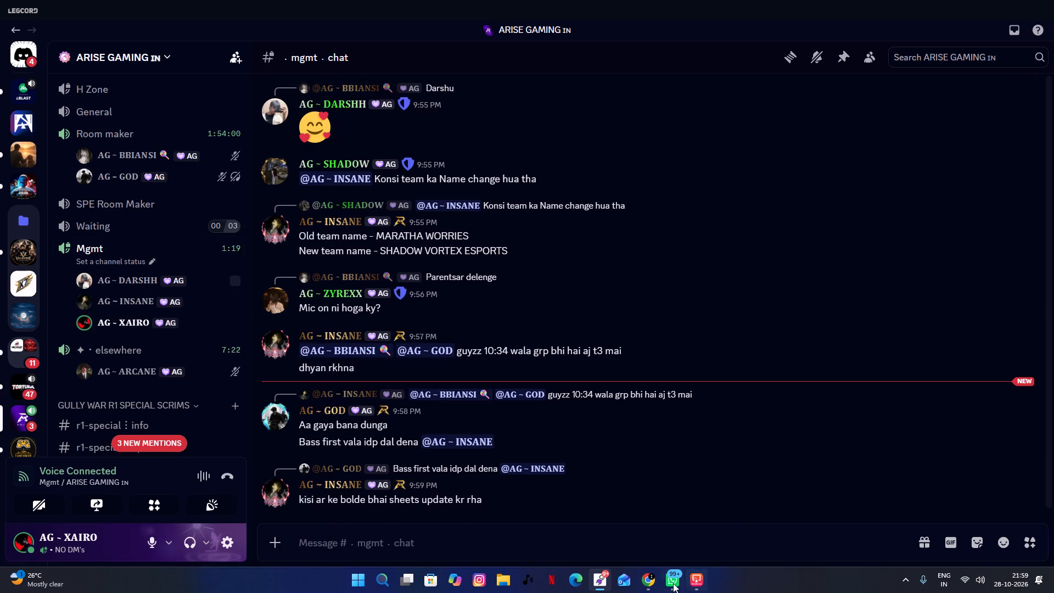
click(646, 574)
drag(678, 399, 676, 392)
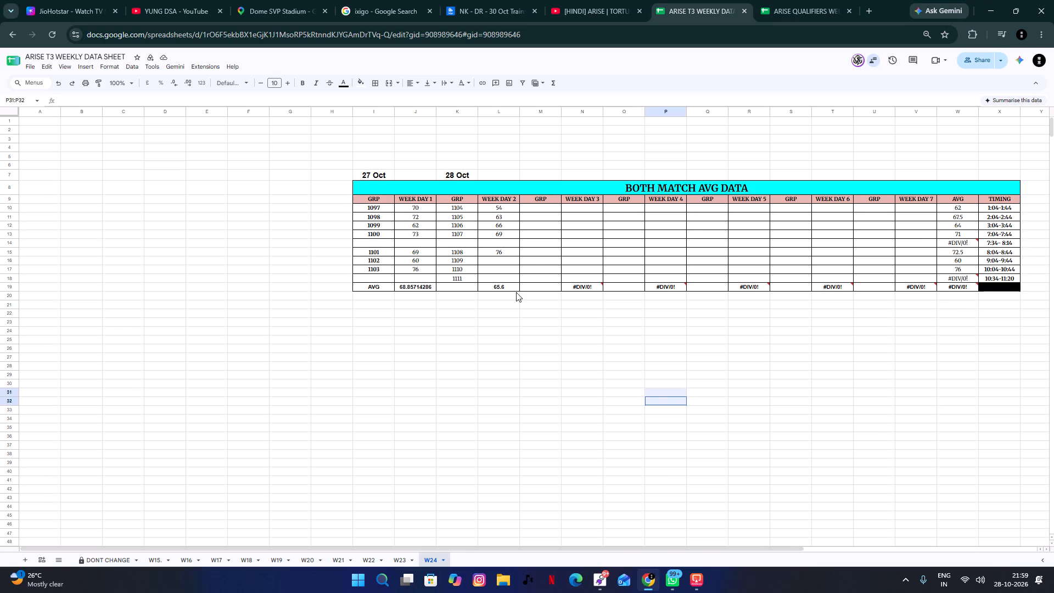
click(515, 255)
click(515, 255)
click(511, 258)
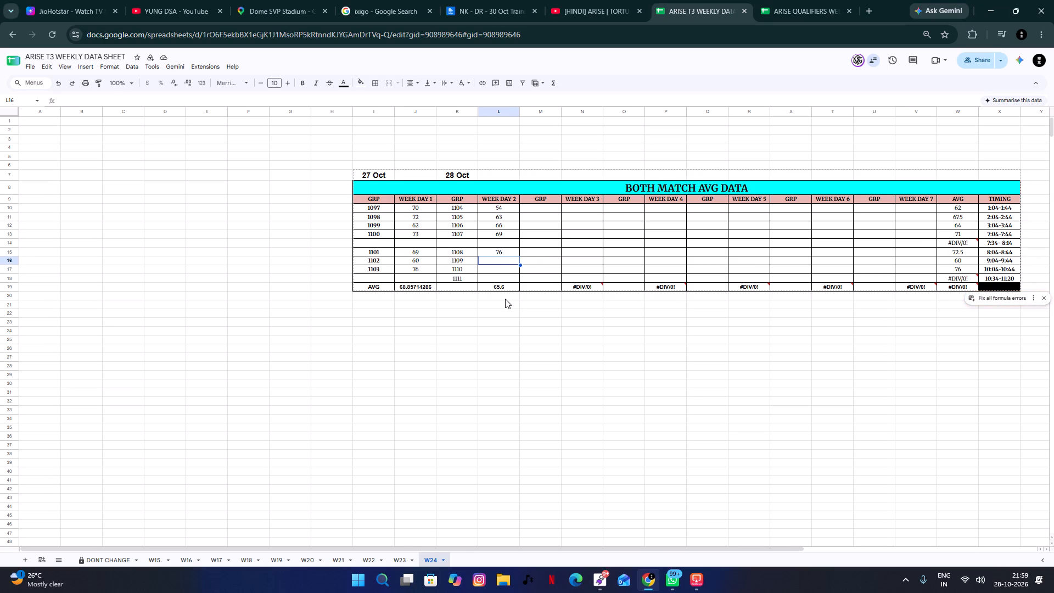
Switch to Legcord, find the verify channel in the ARISE GAMING server and read its newest messages.
click(592, 583)
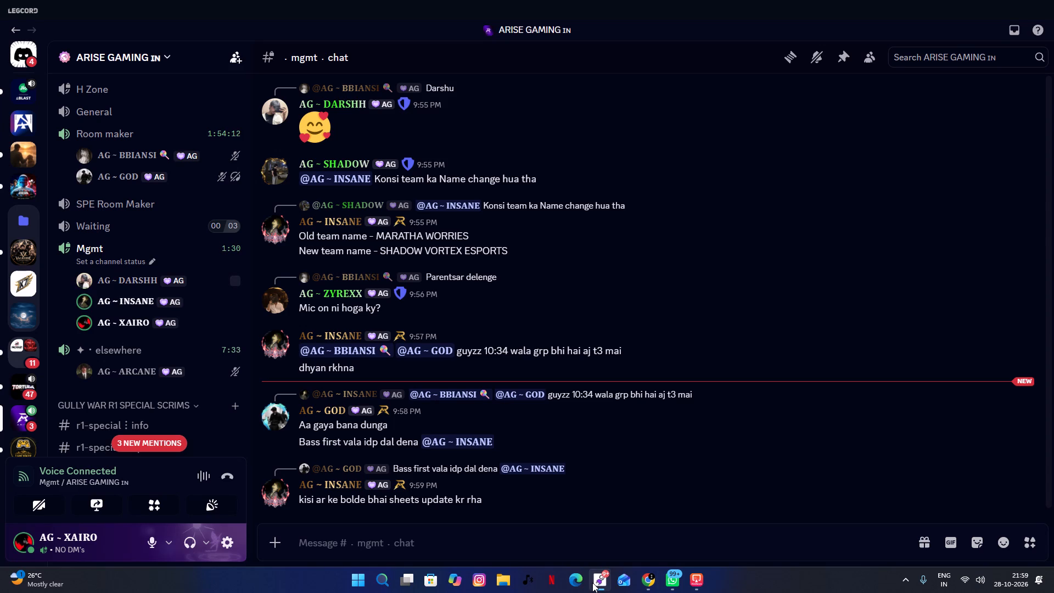
scroll(76, 402, up, 11)
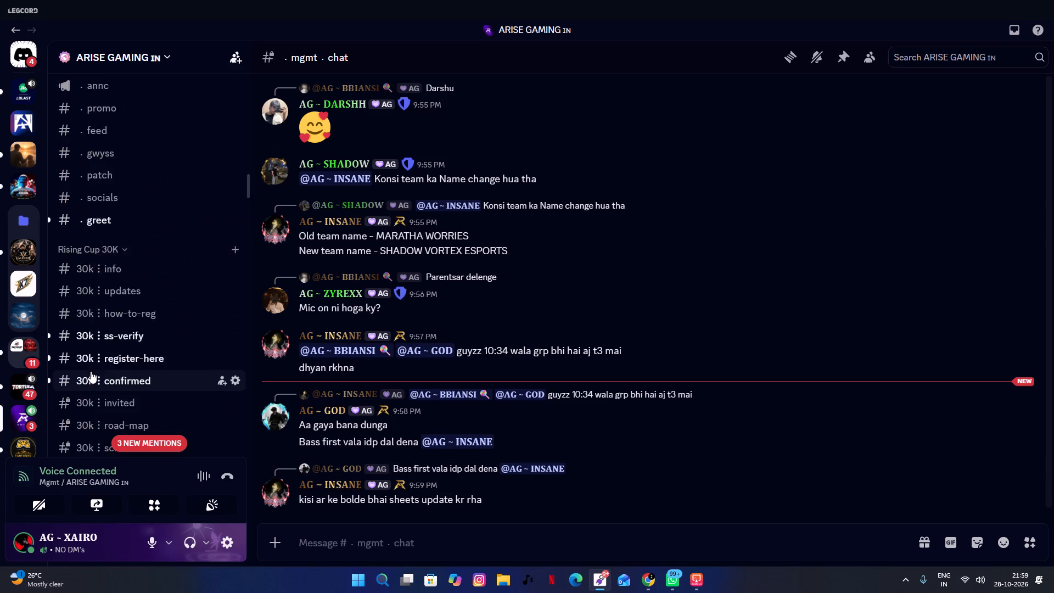
scroll(91, 371, up, 7)
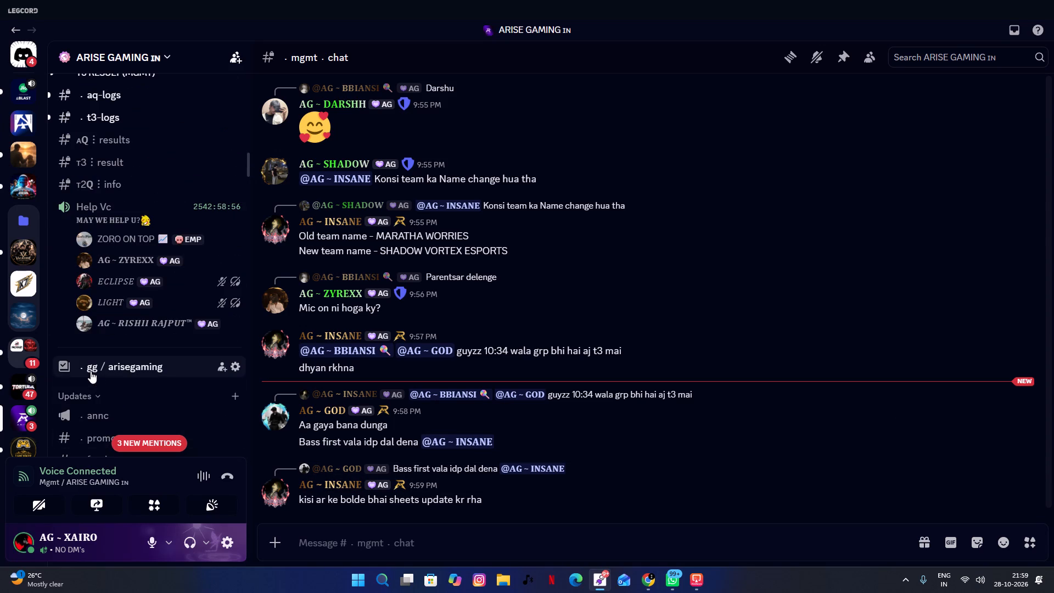
scroll(155, 253, up, 3)
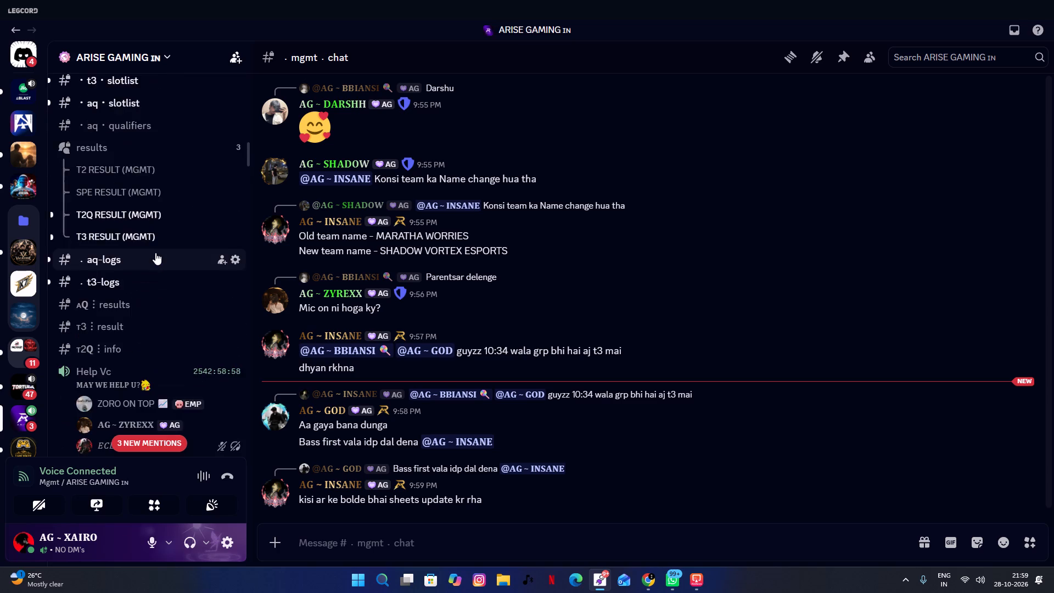
scroll(155, 253, up, 9)
scroll(192, 305, up, 4)
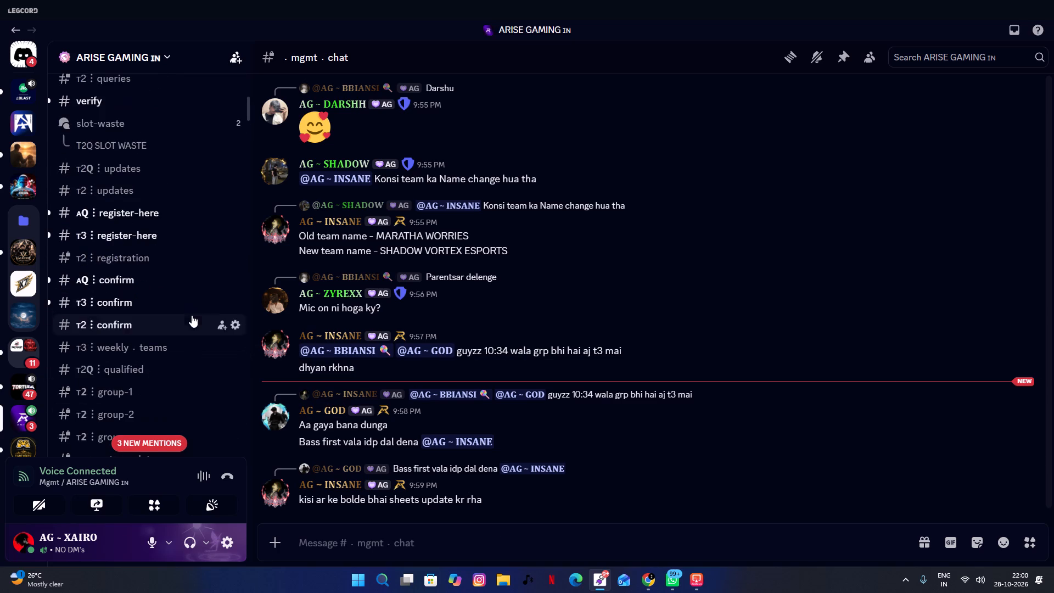
click(131, 104)
scroll(399, 316, down, 11)
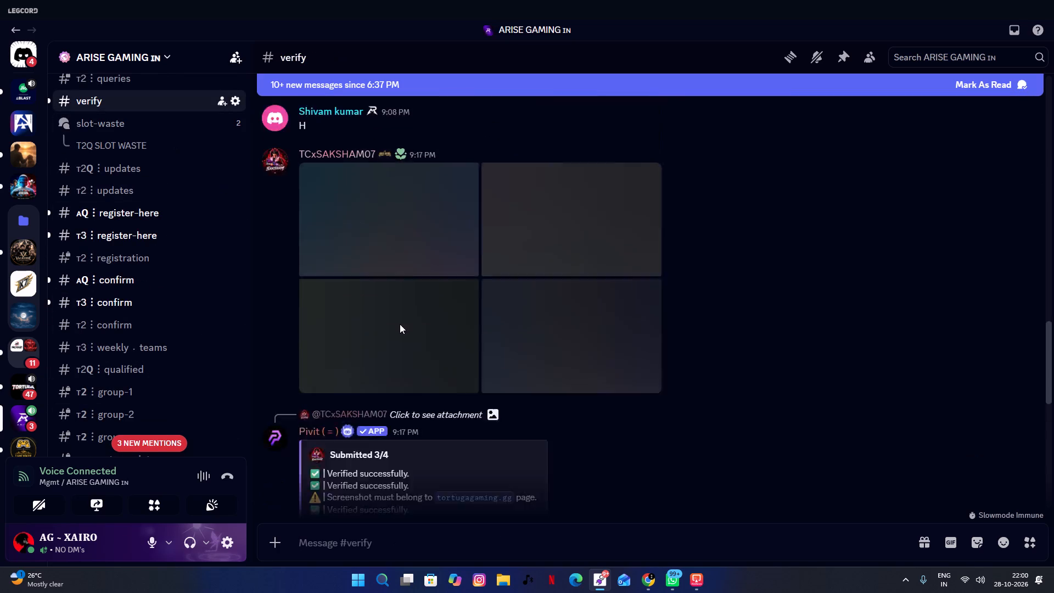
scroll(400, 324, down, 16)
Check the group slot availability posts in the AQ register-here and T3 register-here channels.
click(139, 213)
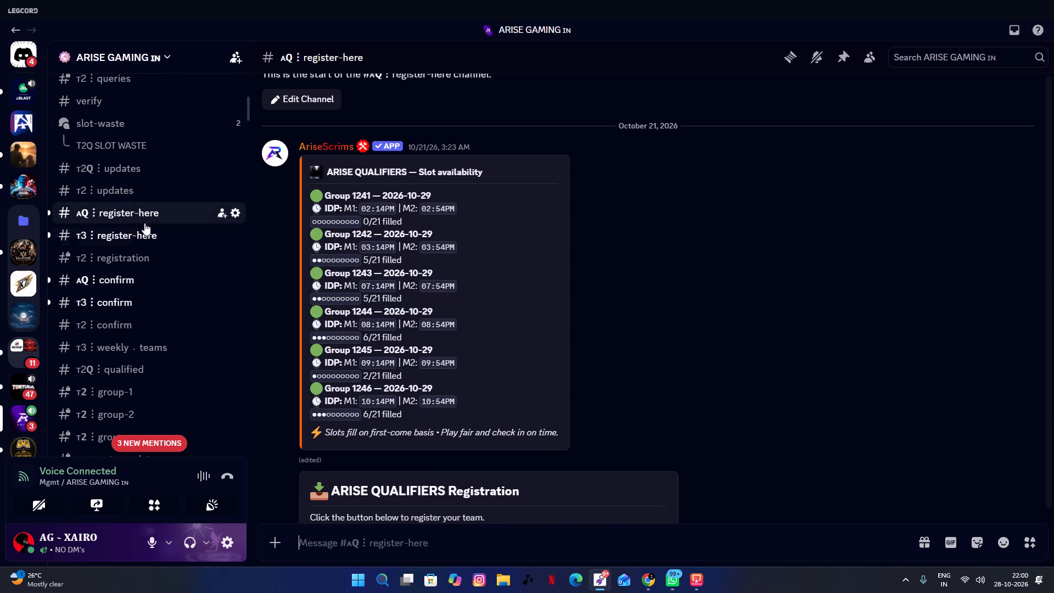
scroll(424, 320, down, 9)
scroll(424, 320, up, 5)
click(165, 236)
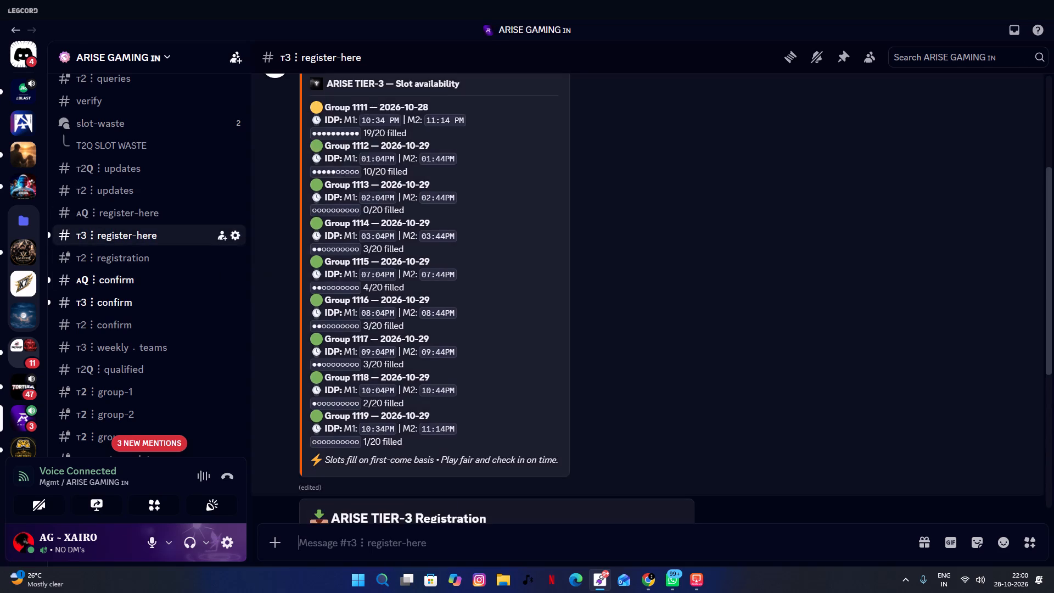
scroll(377, 305, down, 14)
scroll(119, 362, down, 16)
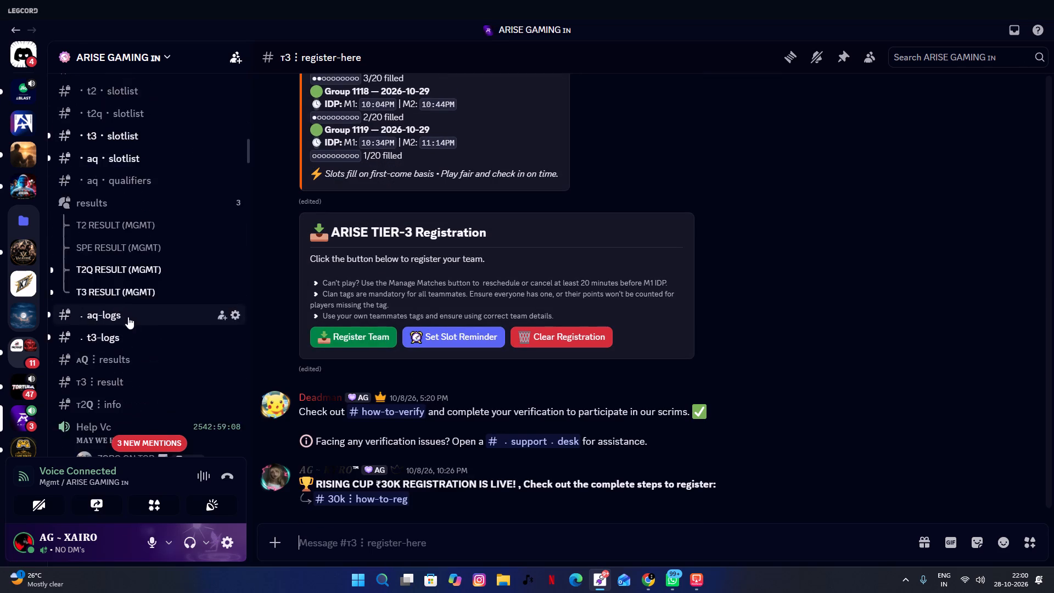
scroll(128, 317, down, 10)
Read the recent messages in 30k queries and the registration instructions in r1-special register-here.
click(164, 253)
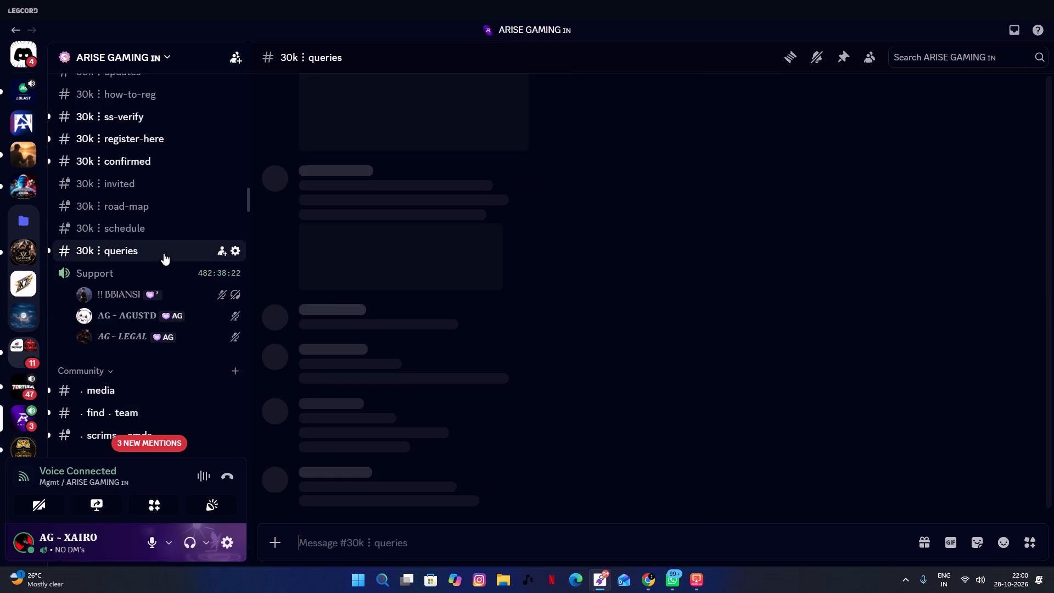
scroll(462, 288, down, 15)
scroll(110, 244, down, 7)
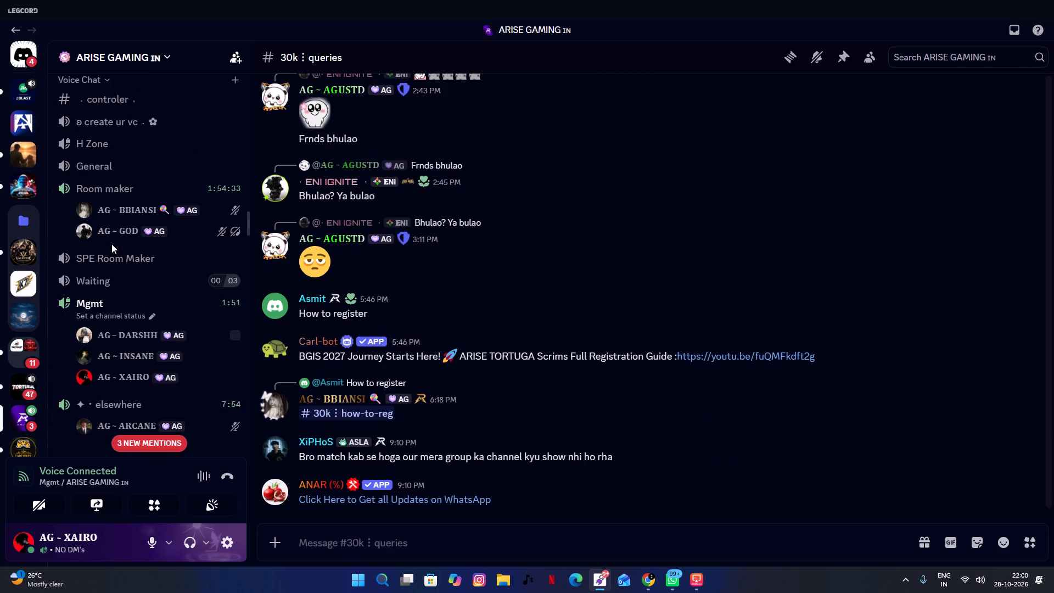
scroll(102, 245, down, 5)
click(133, 277)
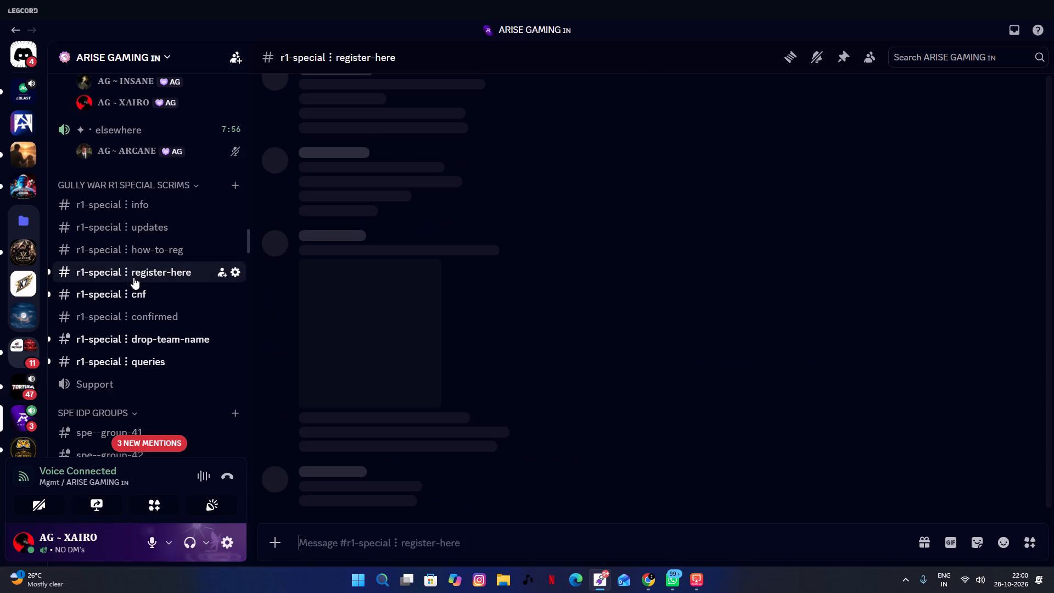
scroll(417, 286, down, 8)
scroll(402, 304, up, 7)
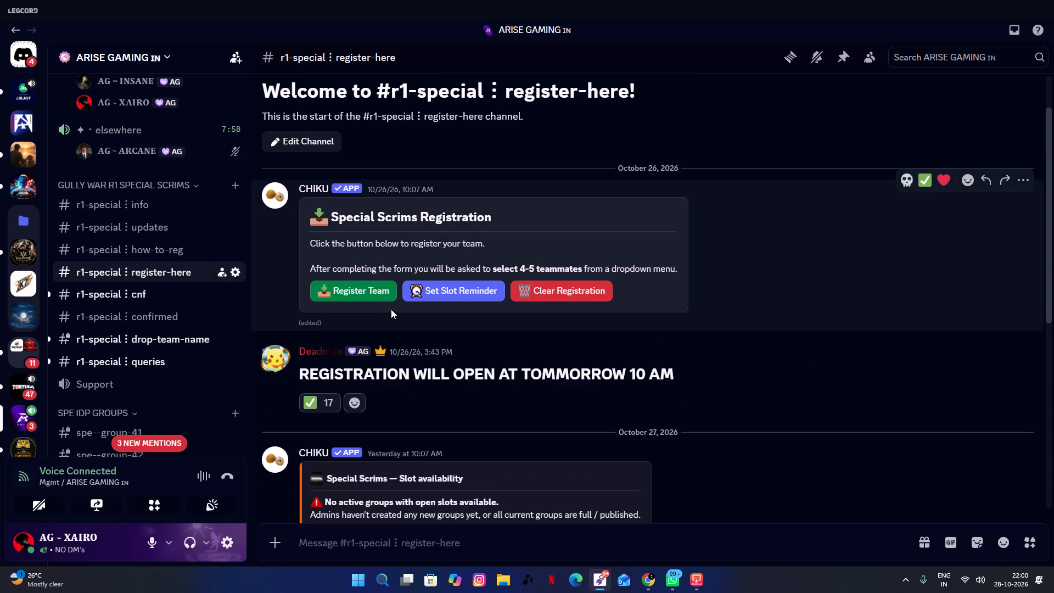
drag(311, 241, 418, 244)
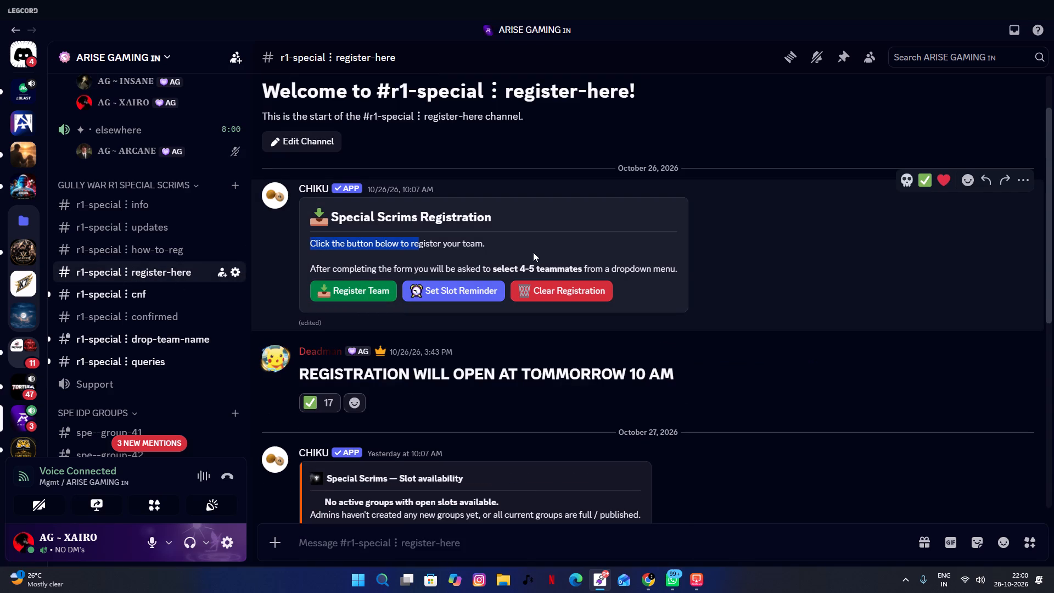
drag(683, 266, 296, 236)
click(299, 236)
scroll(144, 218, up, 3)
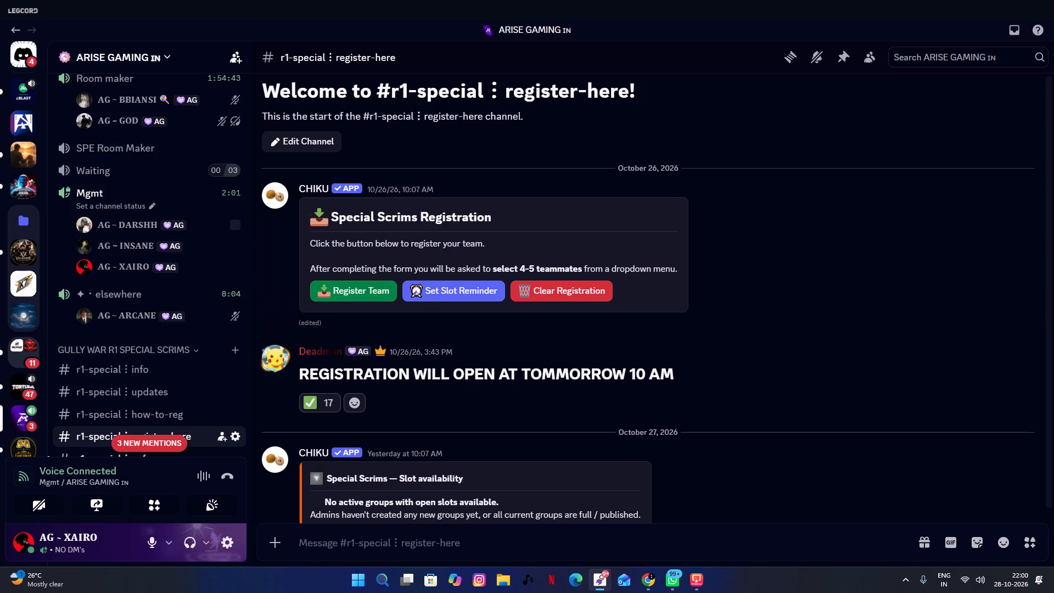
Return to the T3 weekly data sheet in Chrome and enter 85 as group 1109's WEEK DAY 2 average in L16.
click(645, 584)
click(540, 349)
click(489, 262)
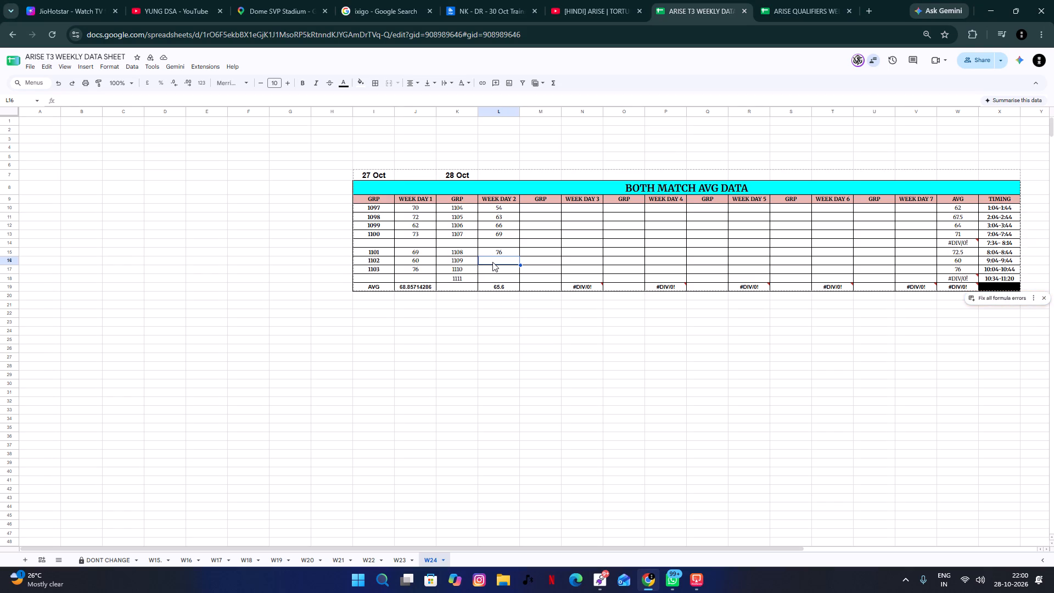
text(85)
key(Return)
key(Up)
key(Down)
key(Down)
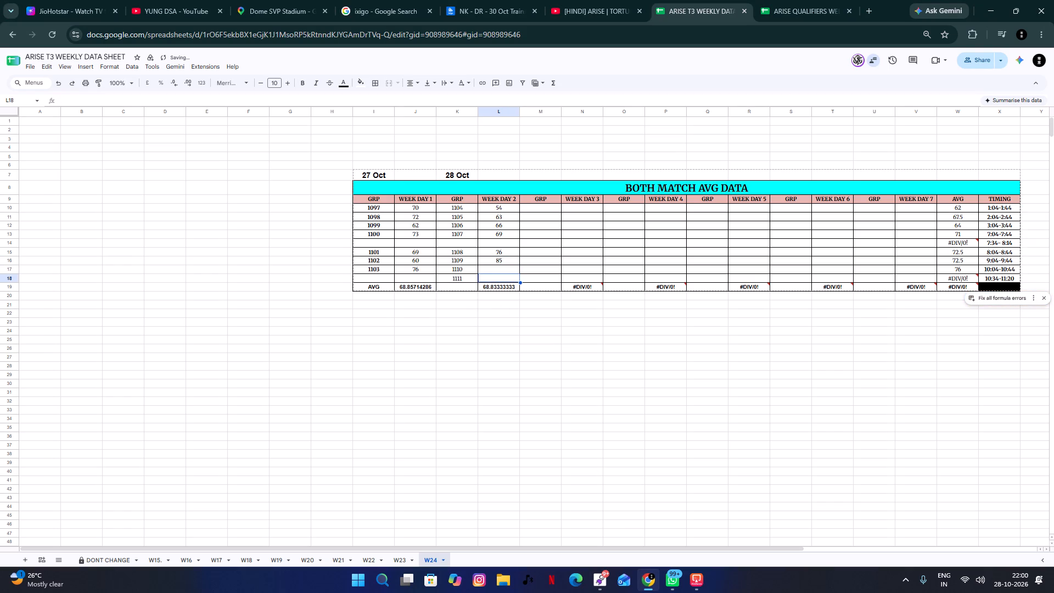
Change the WEEK DAY 2 average for group 1109 in L16 to 80.
key(Up)
key(Up)
text(80)
key(Return)
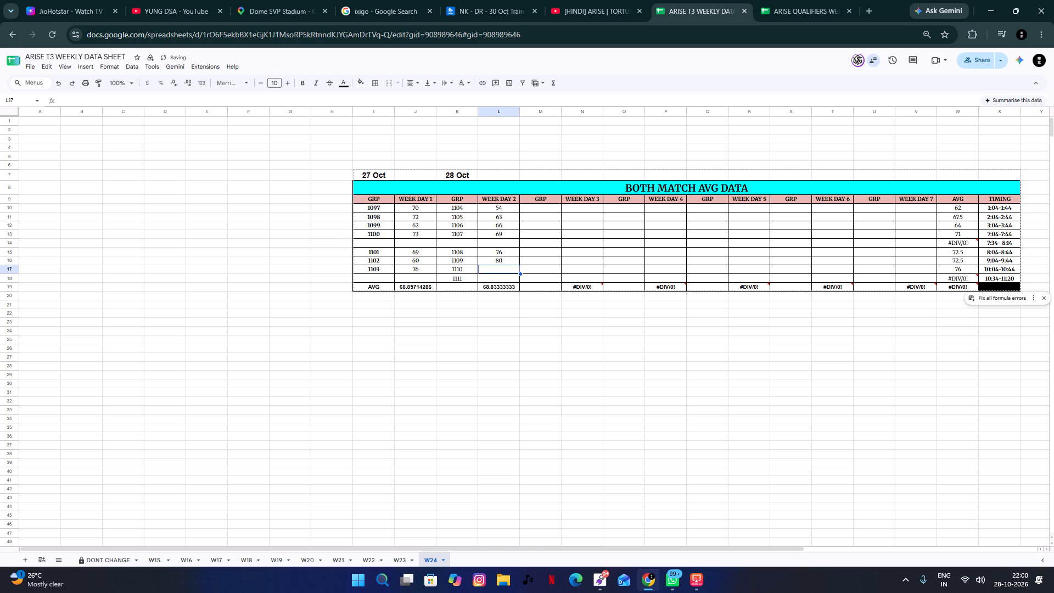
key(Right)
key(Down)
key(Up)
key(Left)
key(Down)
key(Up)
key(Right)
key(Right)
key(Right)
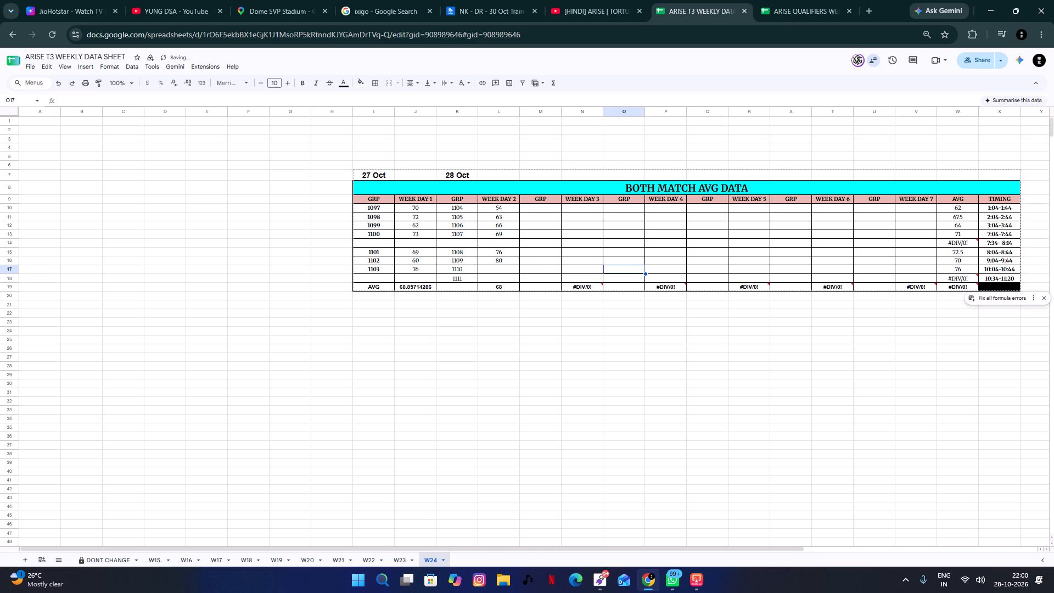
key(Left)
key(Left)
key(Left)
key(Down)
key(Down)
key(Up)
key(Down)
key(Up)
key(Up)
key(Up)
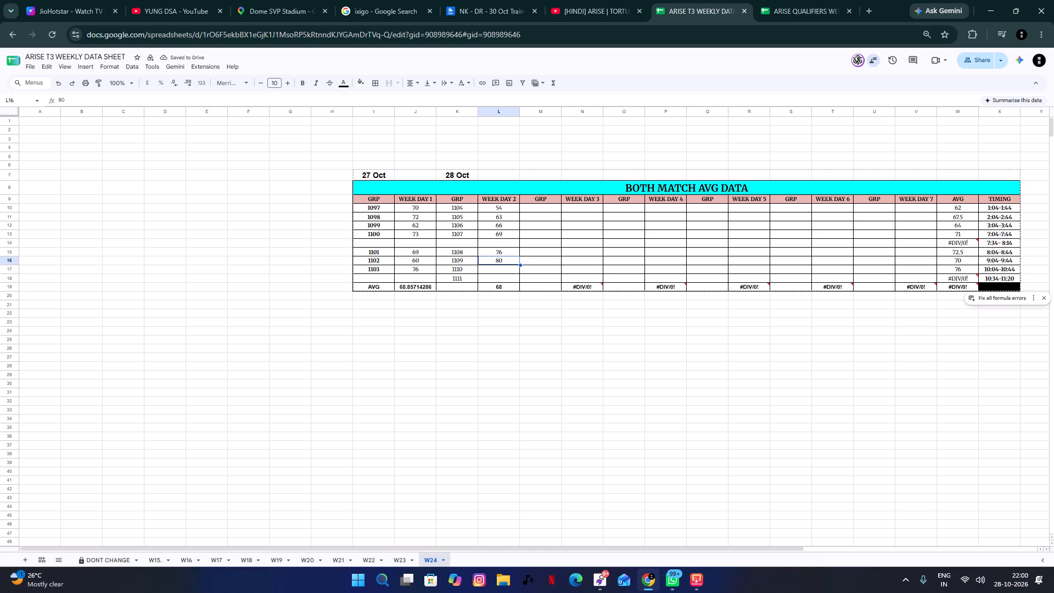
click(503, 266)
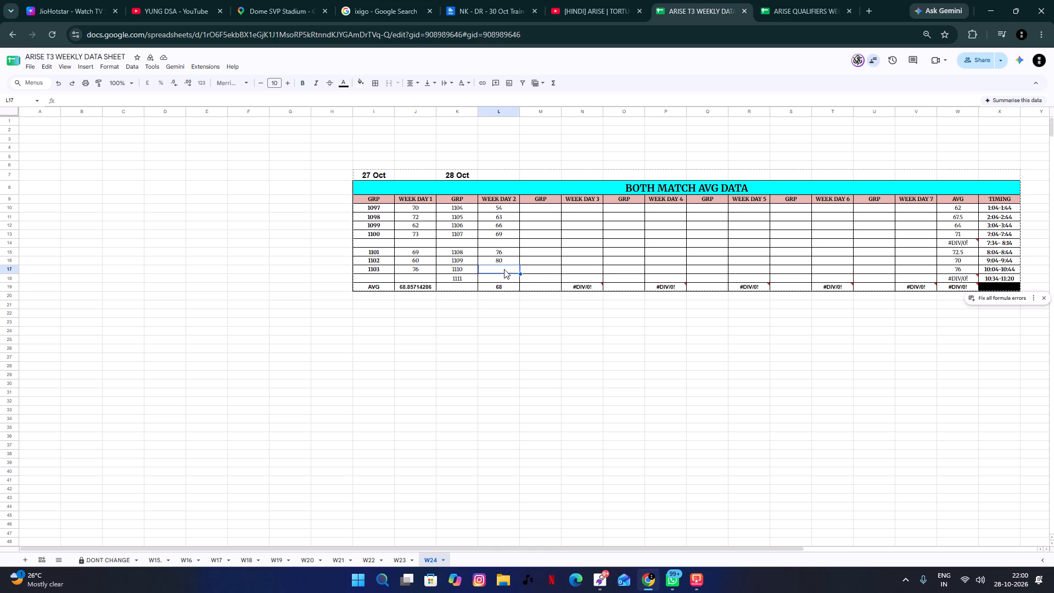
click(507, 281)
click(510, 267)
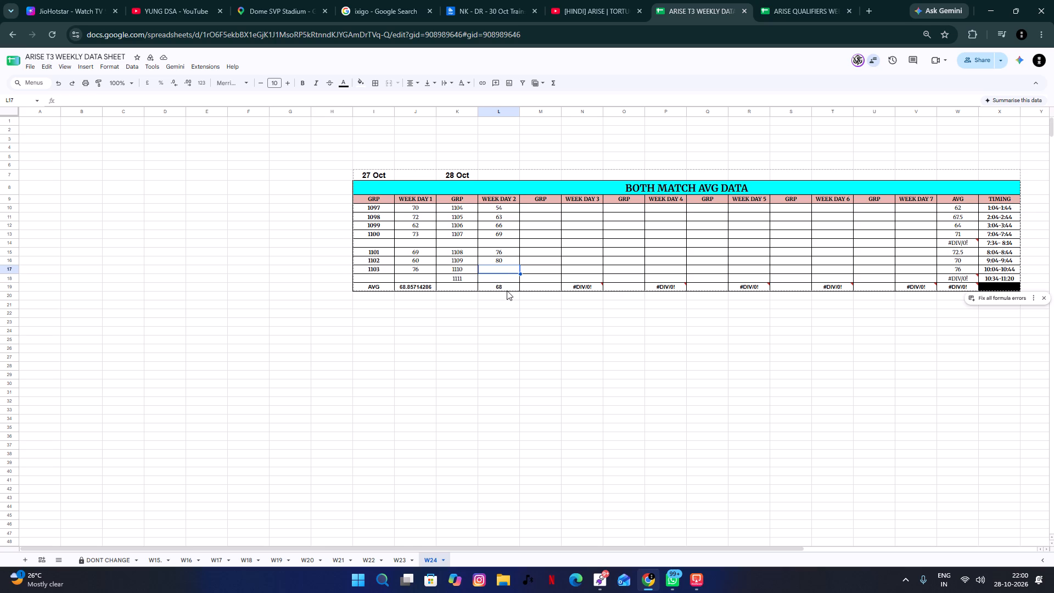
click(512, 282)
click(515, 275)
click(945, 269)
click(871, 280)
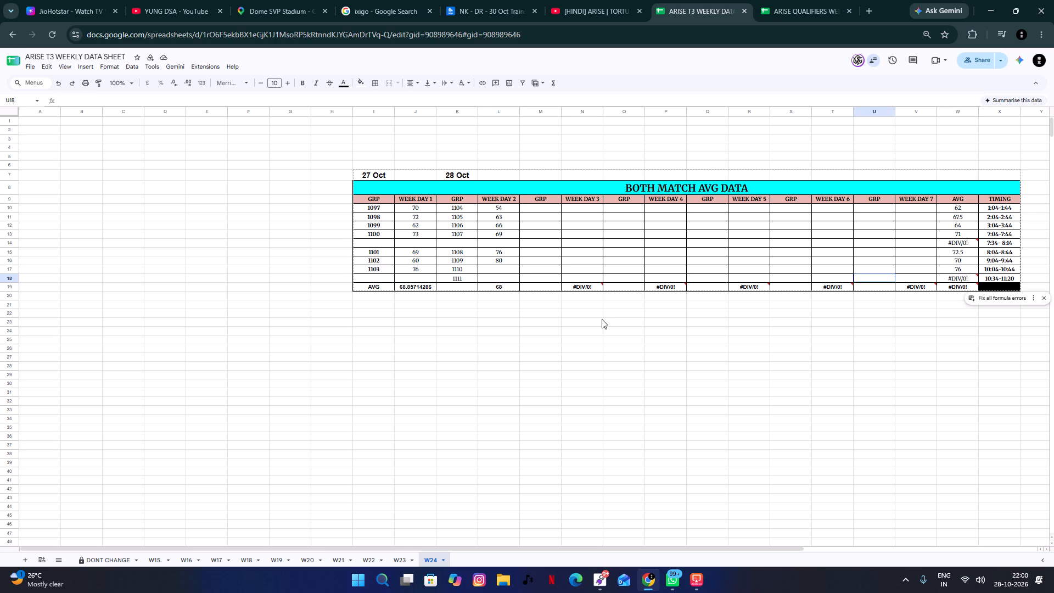
Bring up the ARISE QUALIFIERS WEEKLY DATA spreadsheet and close the ARISE T3 WEEKLY DATA SHEET browser tab.
click(813, 9)
click(747, 11)
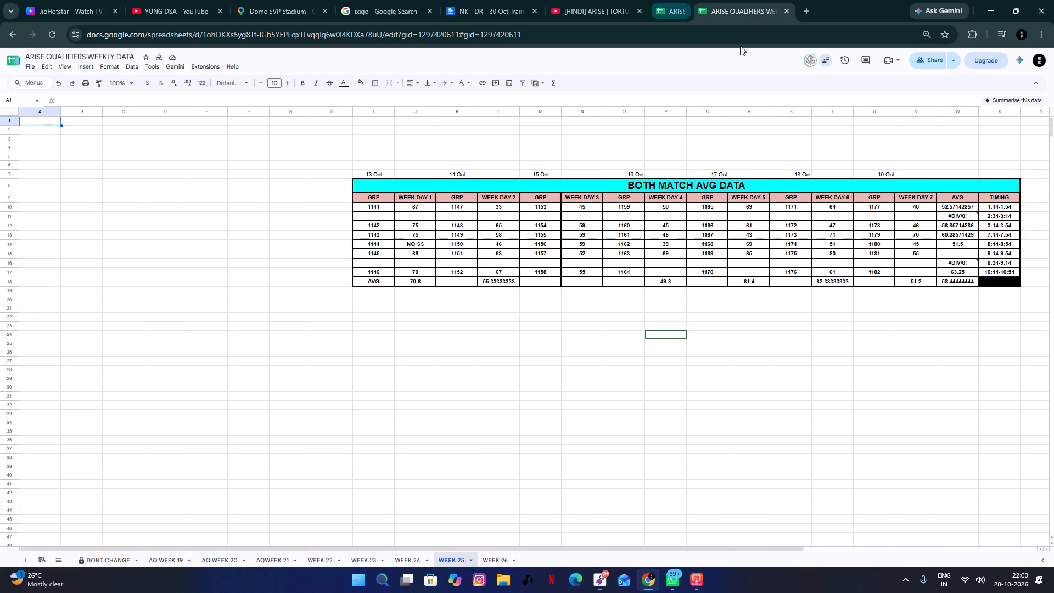
Examine the BOTH MATCH AVG DATA tables on the WEEK 25 and WEEK 26 sheets, ending on WEEK 25.
click(691, 361)
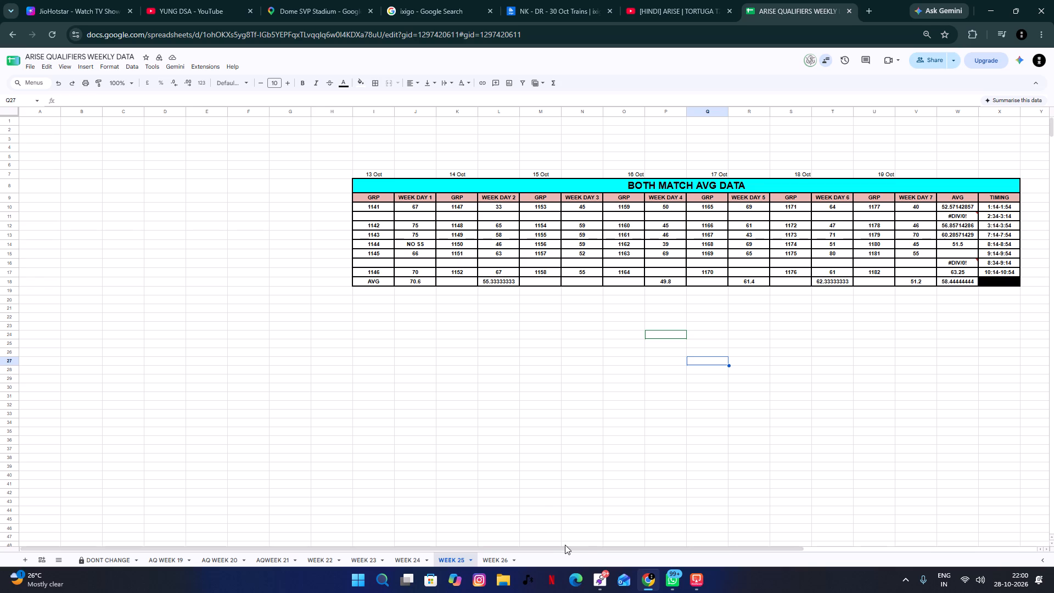
drag(566, 547, 655, 546)
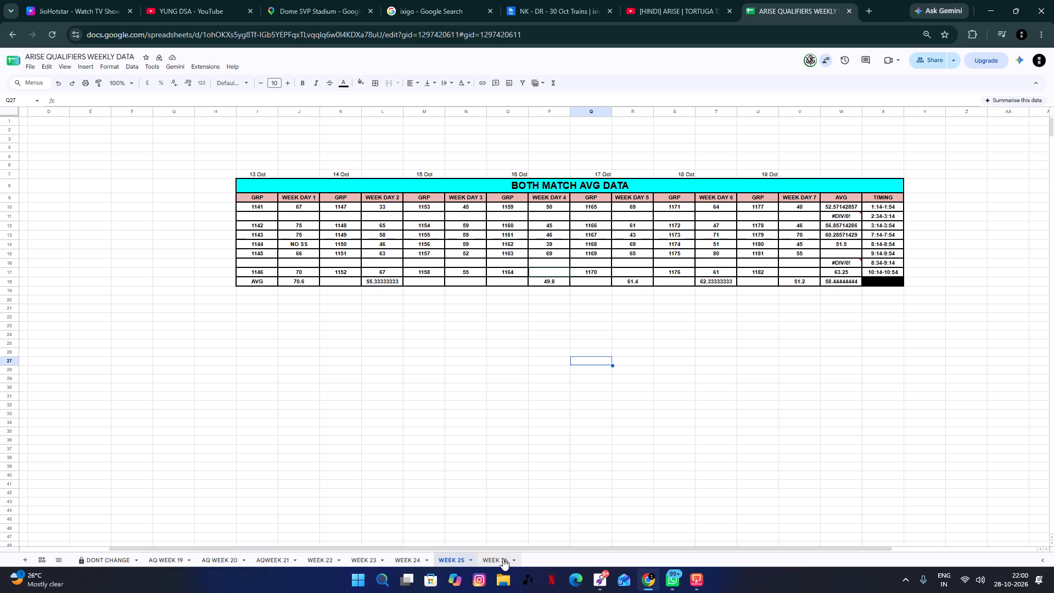
click(503, 558)
click(579, 479)
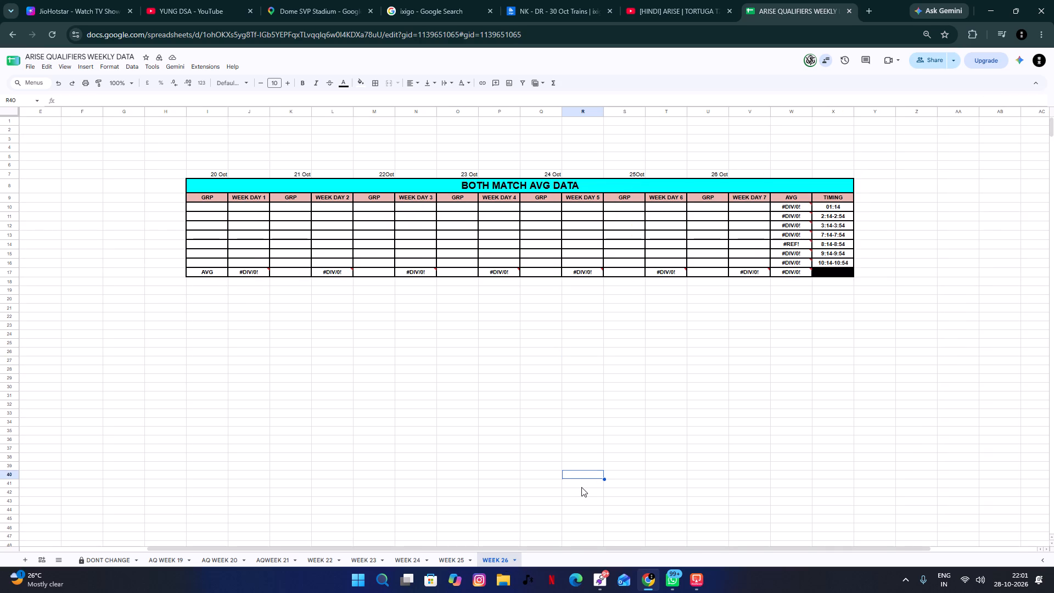
click(456, 561)
click(482, 389)
click(487, 260)
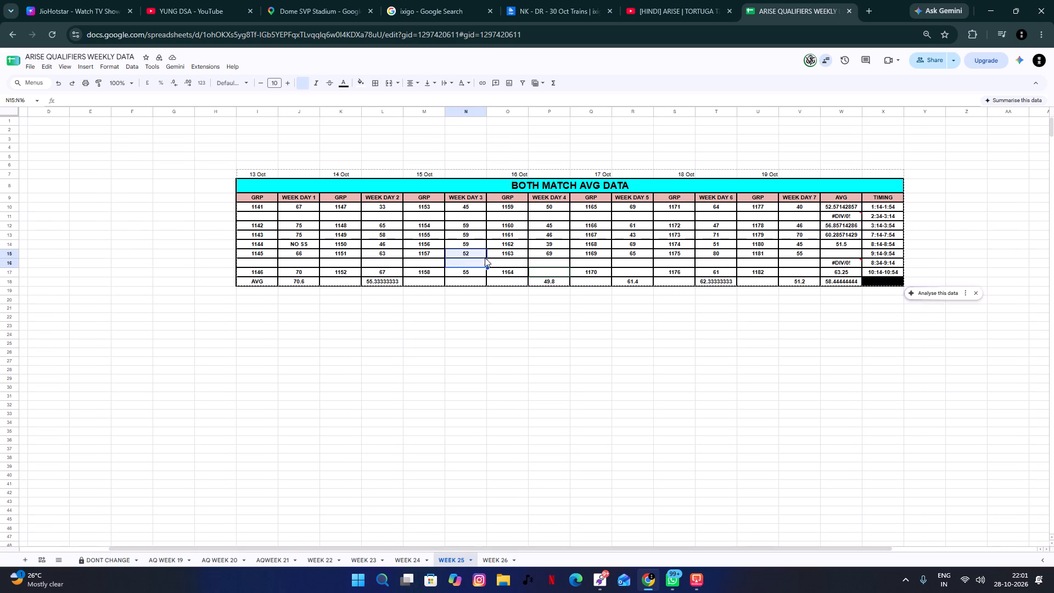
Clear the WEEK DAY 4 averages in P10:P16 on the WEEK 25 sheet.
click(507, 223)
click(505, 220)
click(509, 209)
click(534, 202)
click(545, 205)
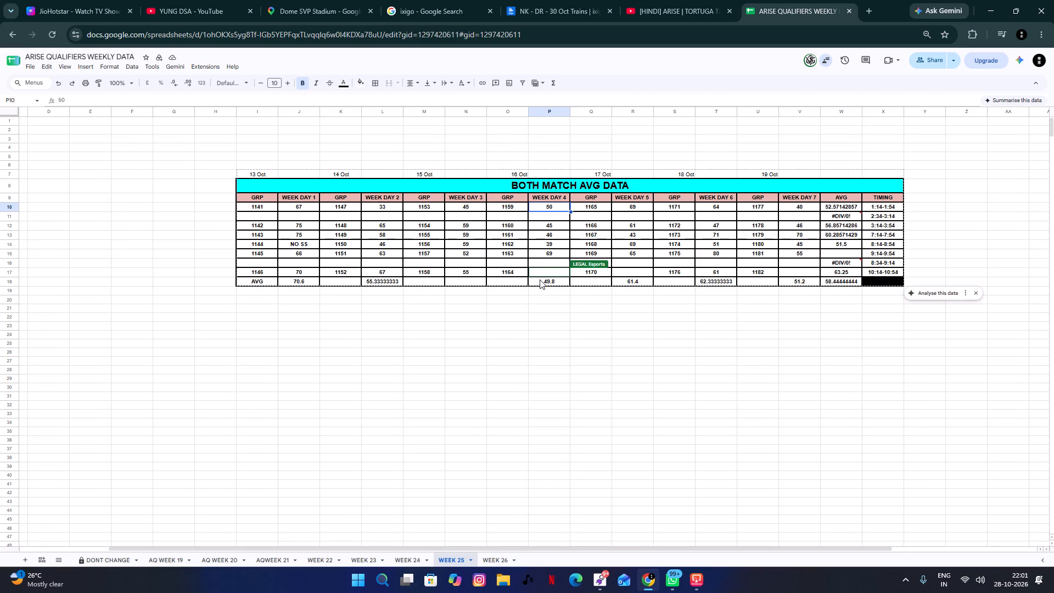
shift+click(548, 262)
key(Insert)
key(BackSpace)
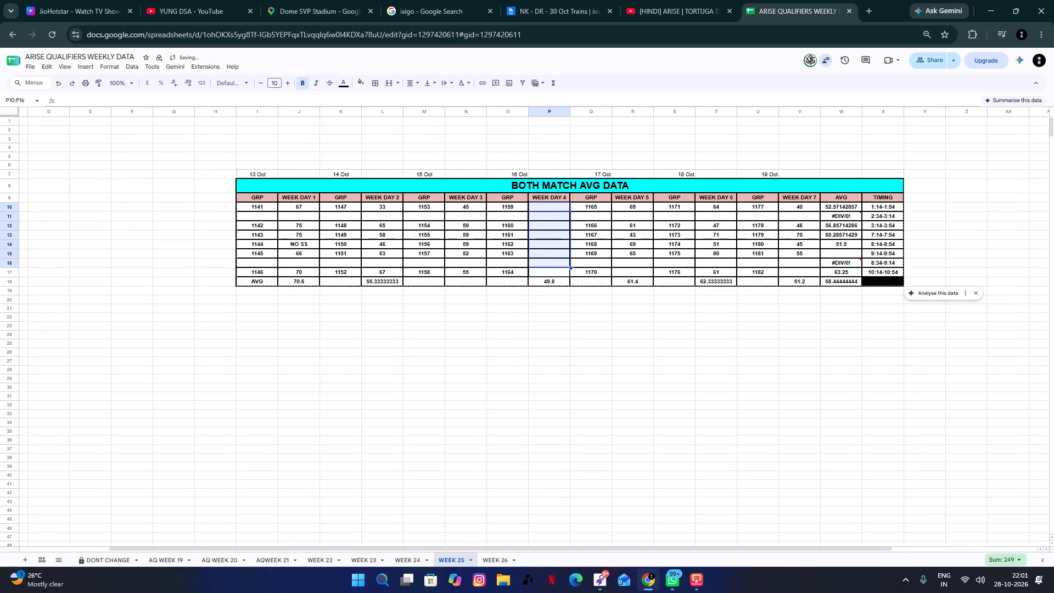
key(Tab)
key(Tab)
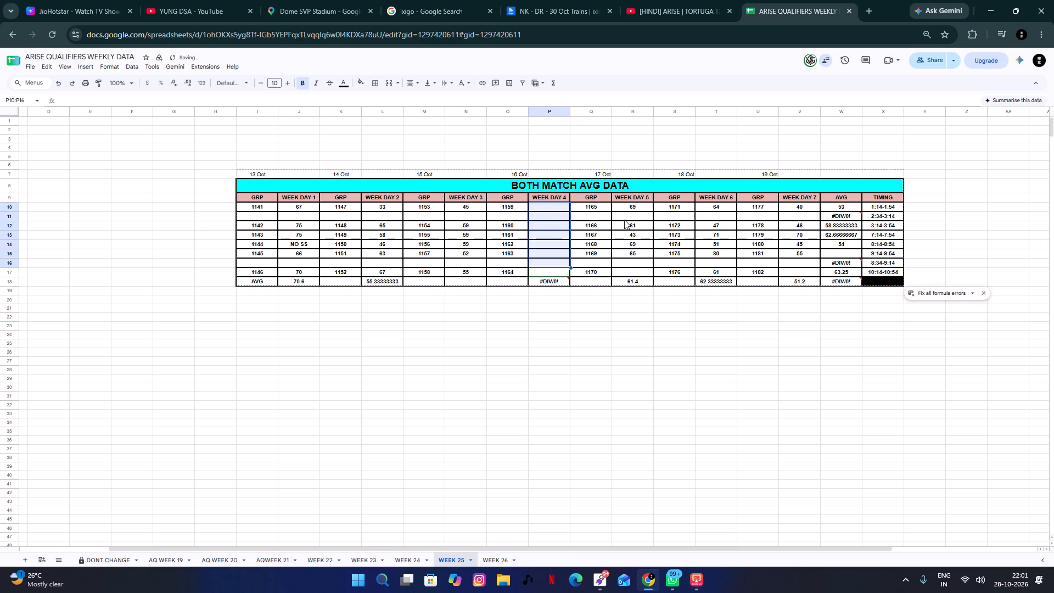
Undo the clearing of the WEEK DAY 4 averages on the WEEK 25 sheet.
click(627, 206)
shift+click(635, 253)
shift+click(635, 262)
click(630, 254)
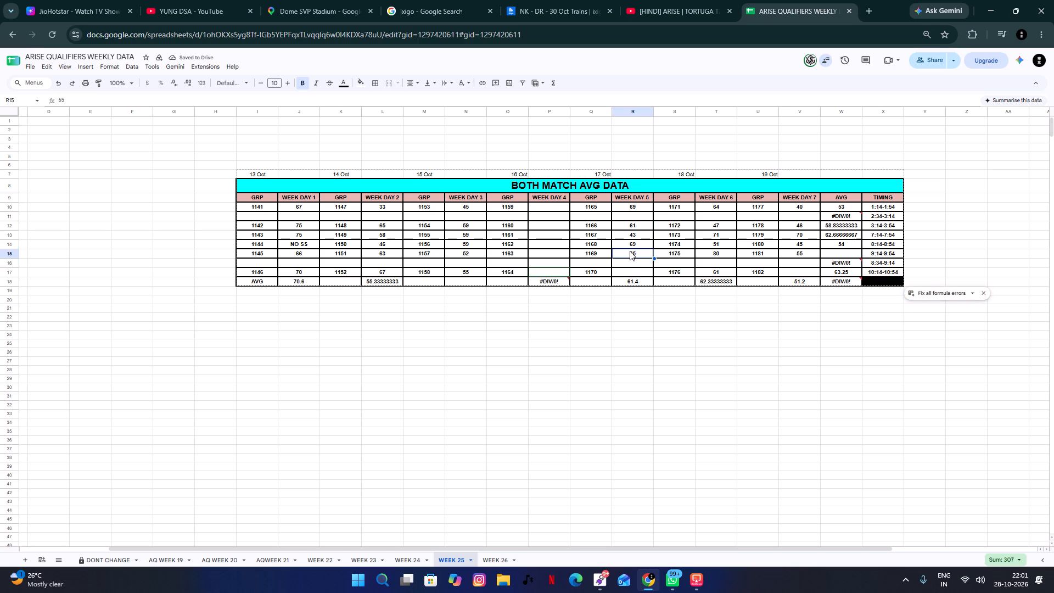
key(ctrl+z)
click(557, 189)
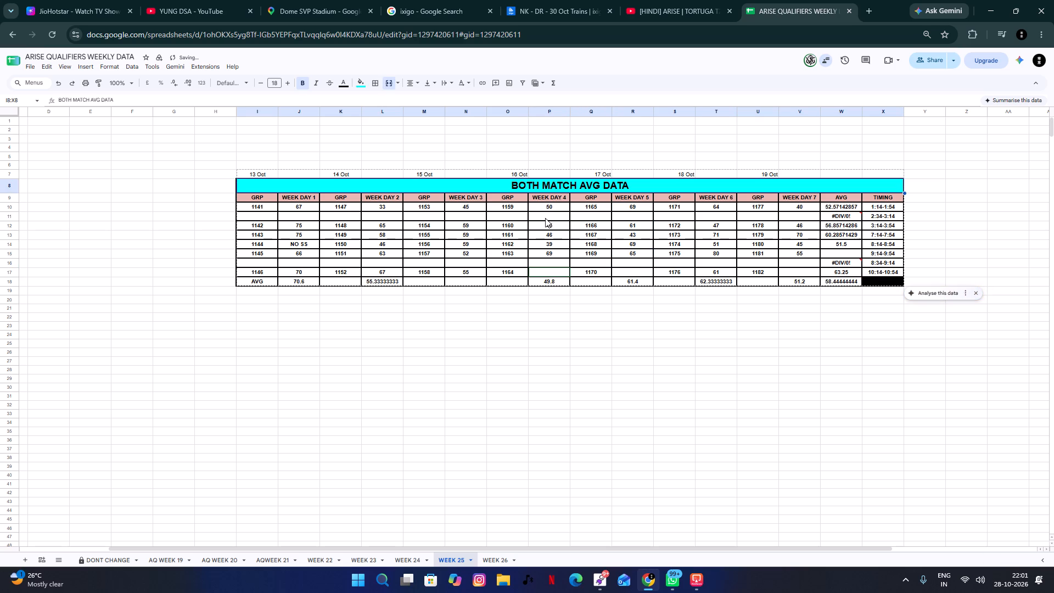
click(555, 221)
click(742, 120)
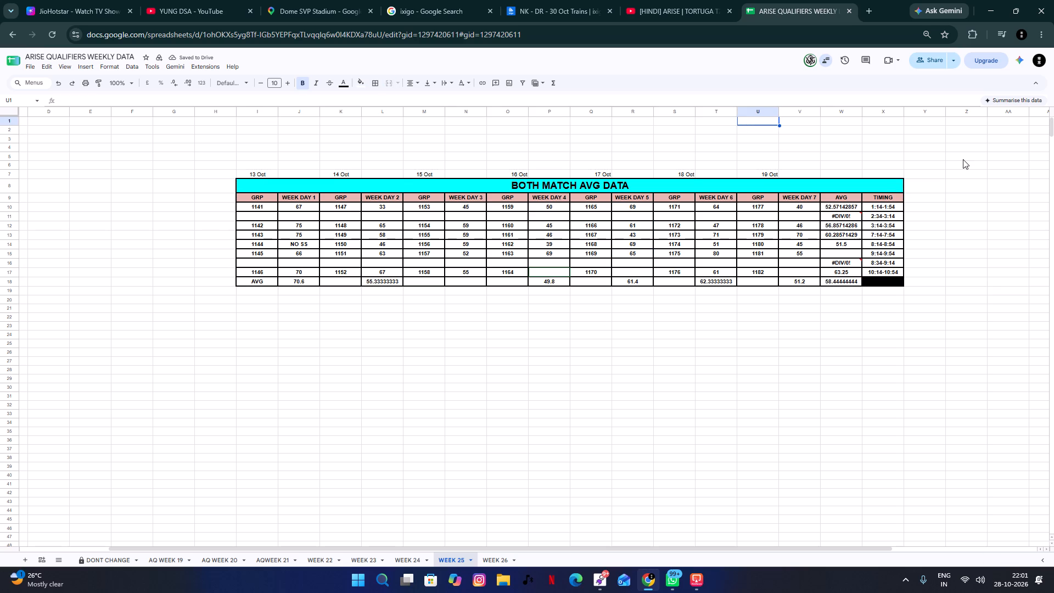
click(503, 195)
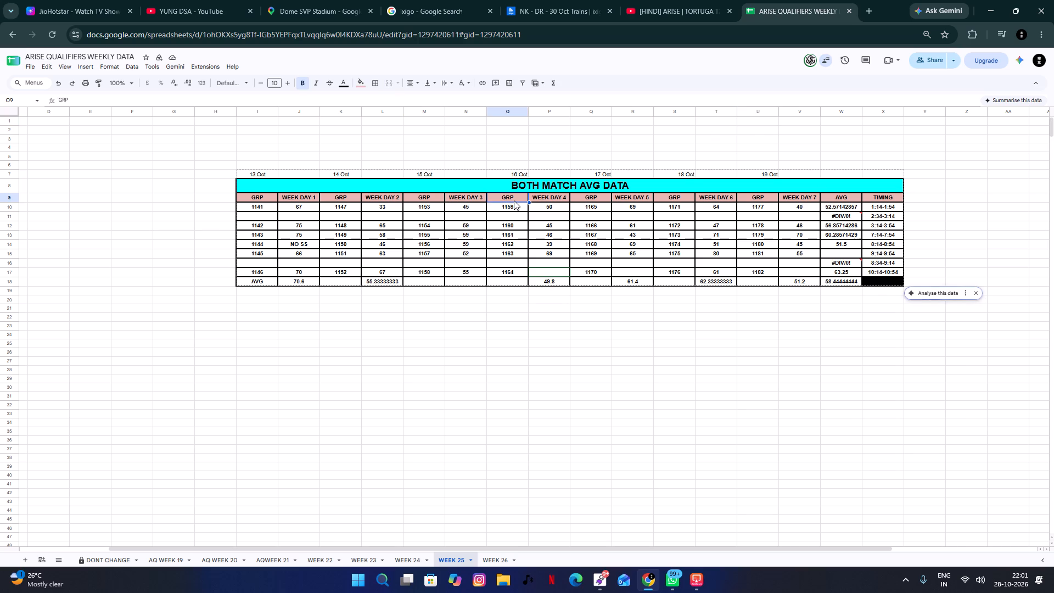
On the WEEK 25 sheet, enter averages 67 for group 1164 (WEEK DAY 4) and 72 for group 1170 (WEEK DAY 5).
click(514, 200)
click(515, 209)
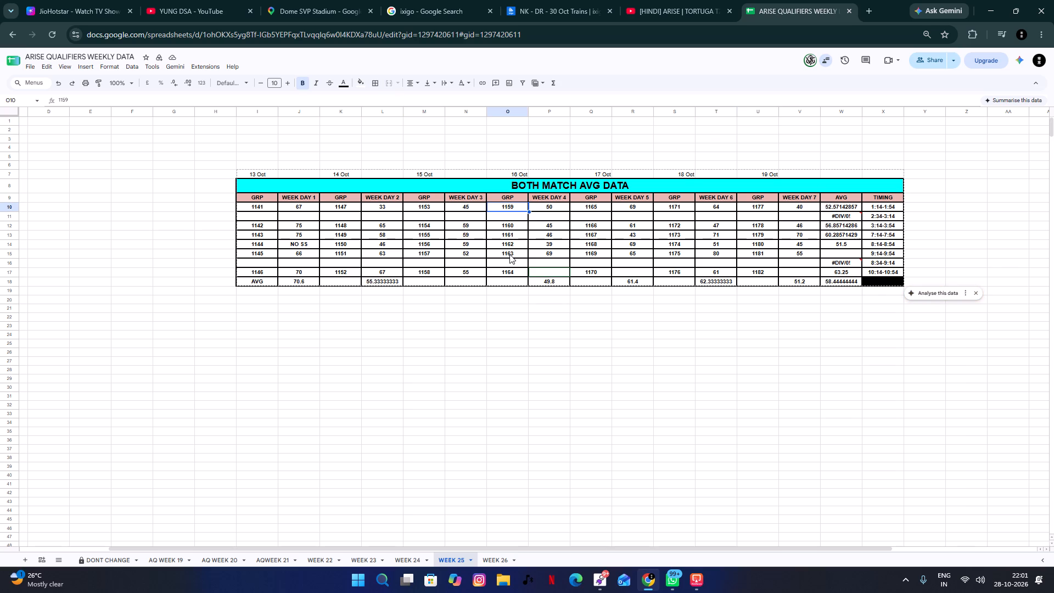
click(517, 271)
click(557, 270)
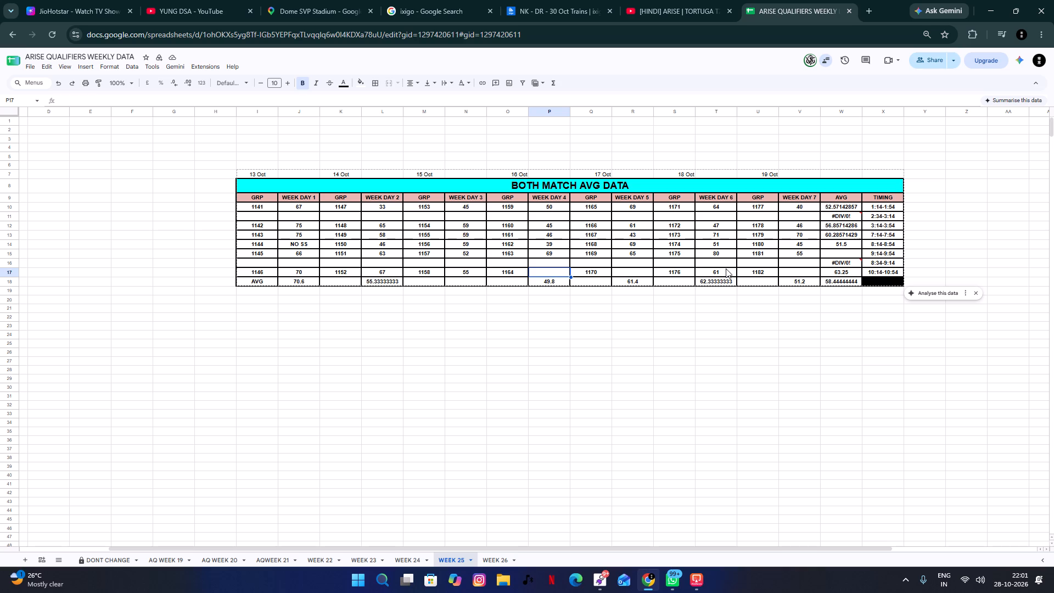
text(67)
key(Return)
key(Up)
key(Tab)
key(Tab)
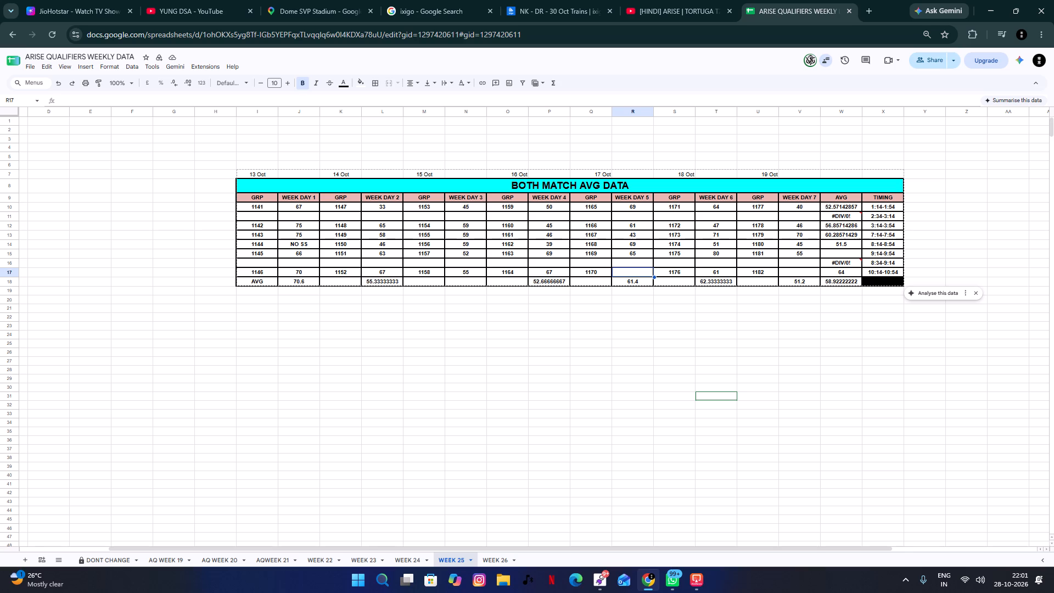
text(72)
key(Return)
Enter the WEEK DAY 7 average 56 for group 1182 in row 17 of the WEEK 25 sheet.
key(Tab)
key(Tab)
key(Up)
key(Up)
key(Tab)
key(Tab)
key(Tab)
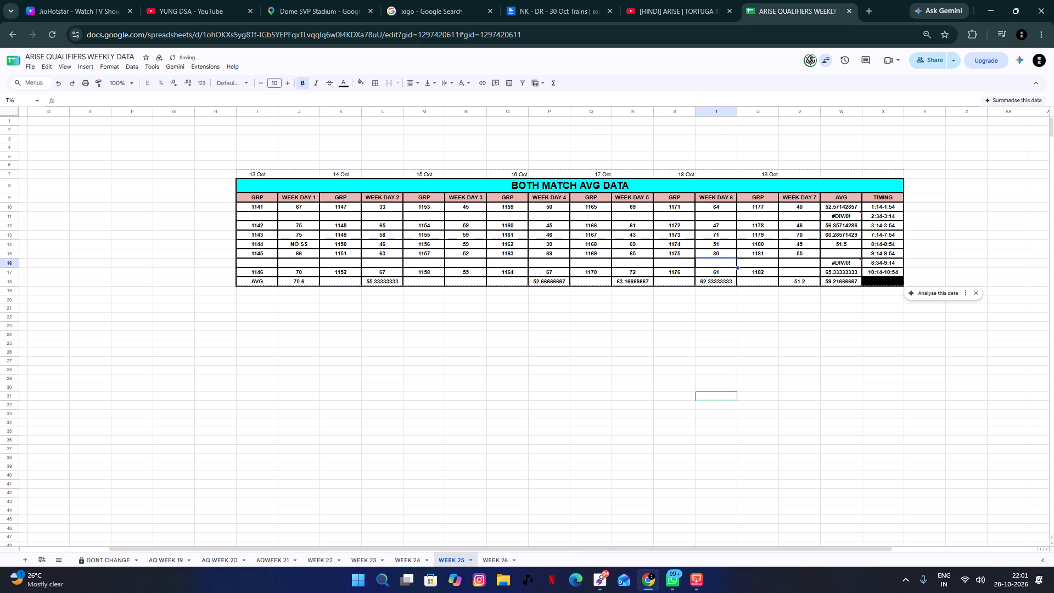
key(Down)
key(Tab)
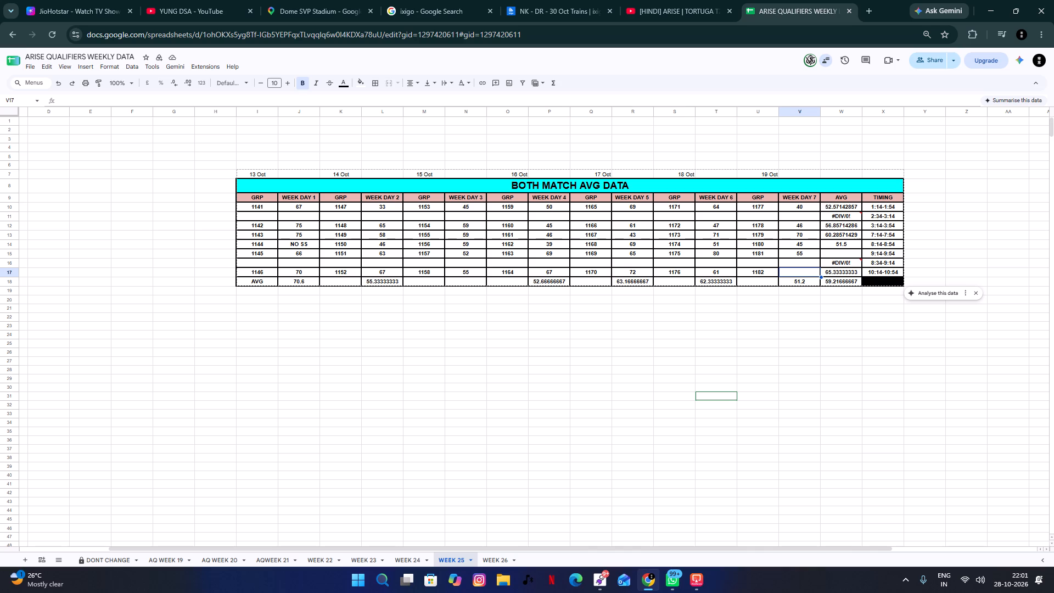
text(56)
key(Return)
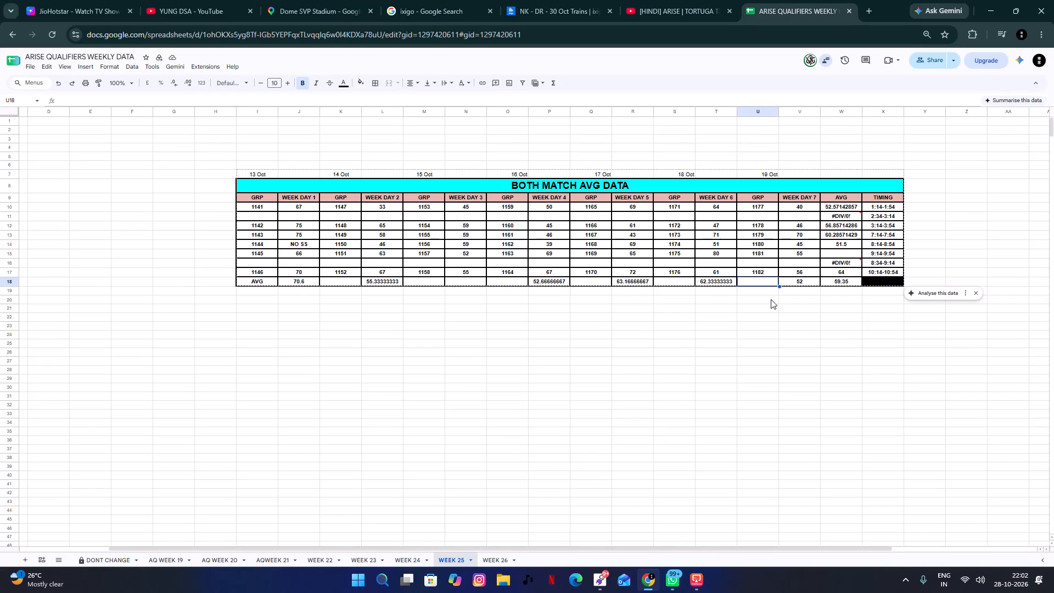
On the WEEK 26 sheet, set the first TIMING entry in X10 to 01:14-1:54.
click(869, 212)
click(497, 558)
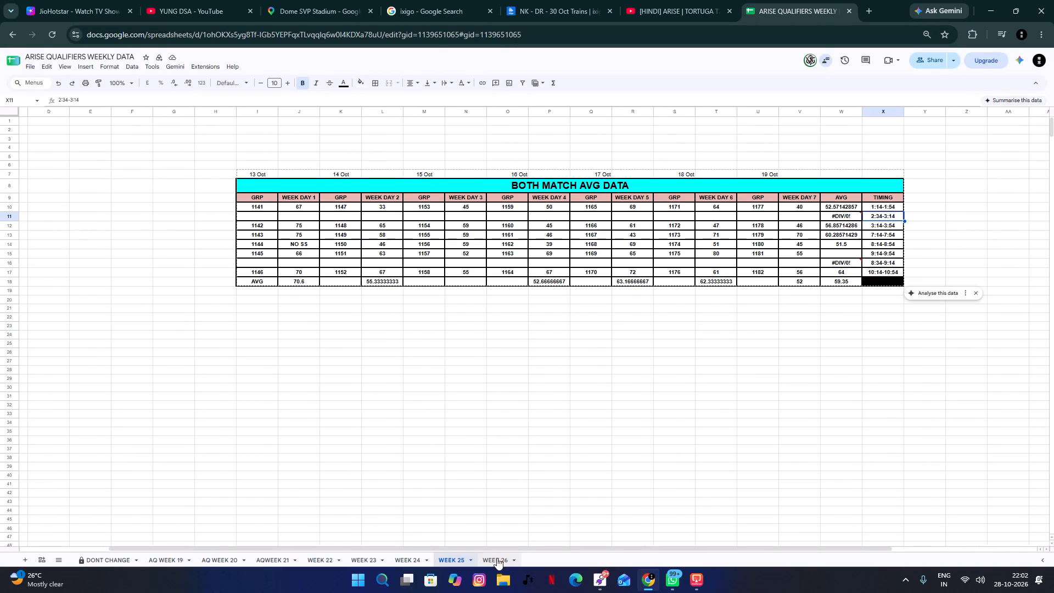
click(749, 372)
click(840, 199)
double_click(836, 209)
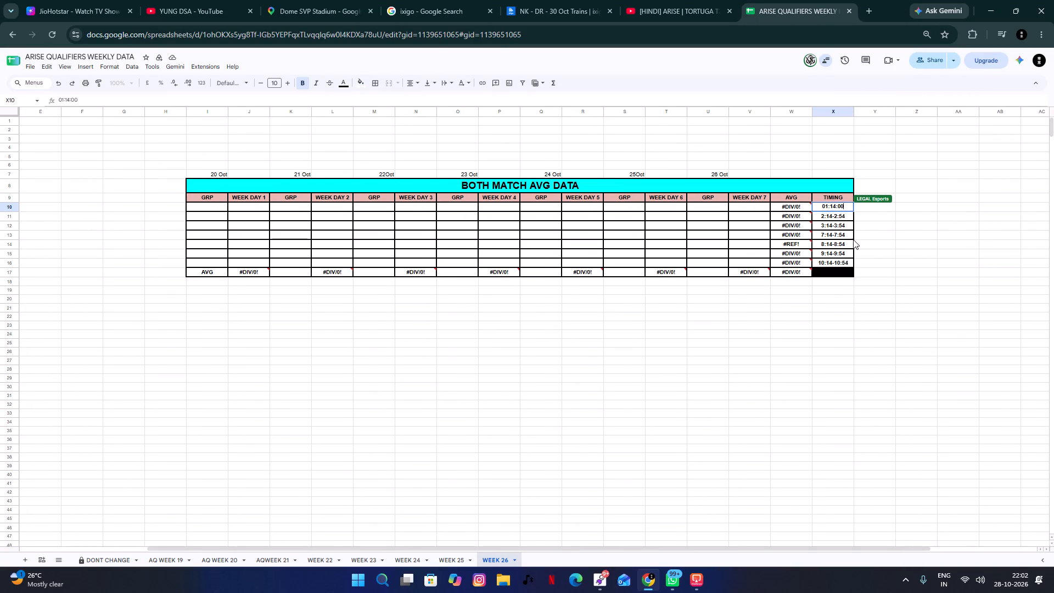
key(BackSpace)
key(BackSpace)
key(BackSpace)
text(-1")
key(BackSpace)
text(:54)
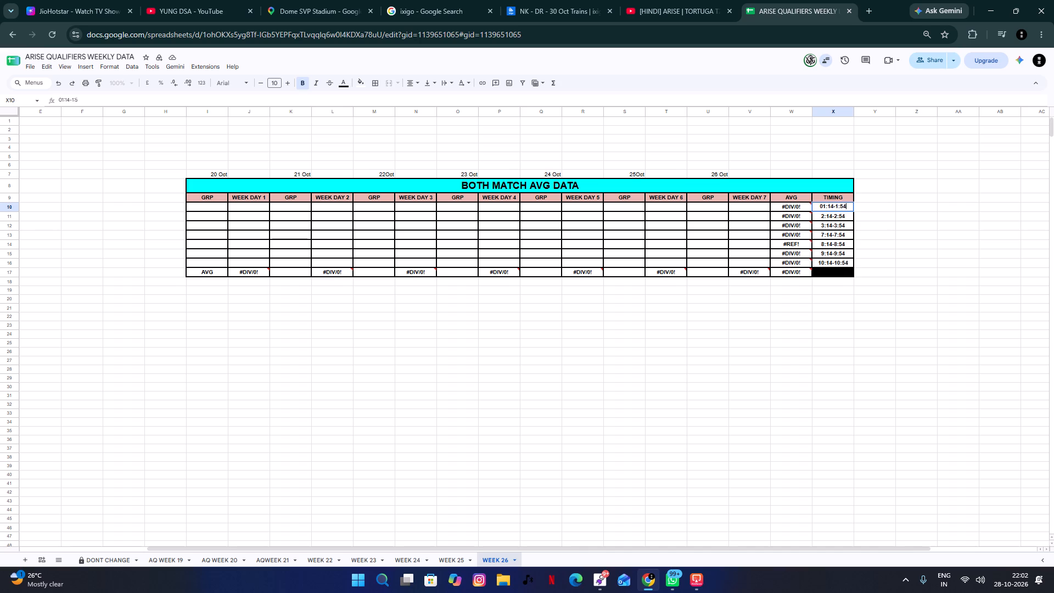
key(Return)
On the DONT CHANGE template sheet, set the first TIMING entry in X10 to 01:14-1:54, keeping the TIMING header intact.
click(111, 558)
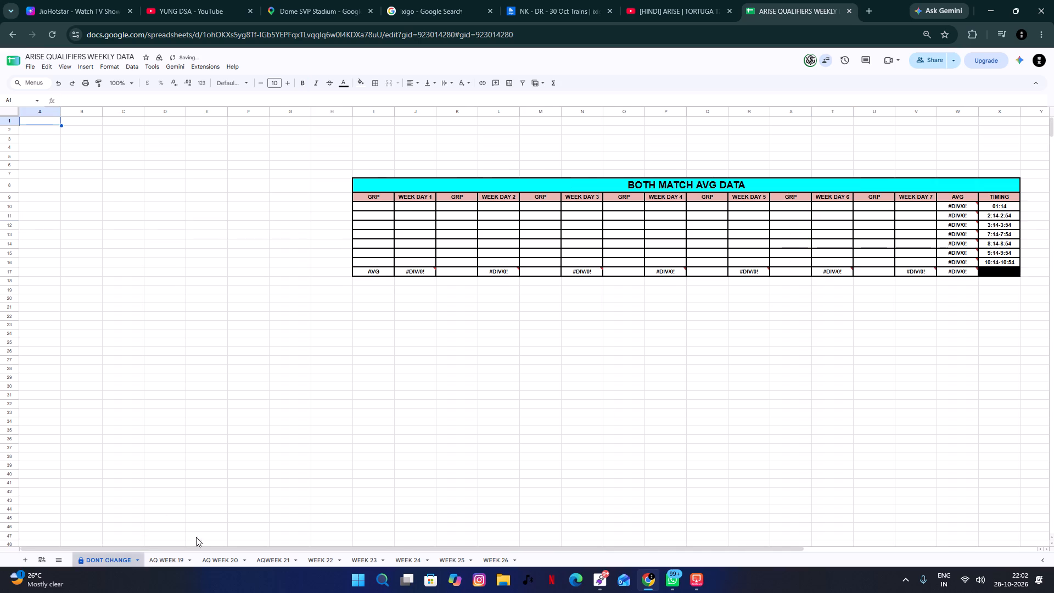
click(994, 202)
double_click(995, 204)
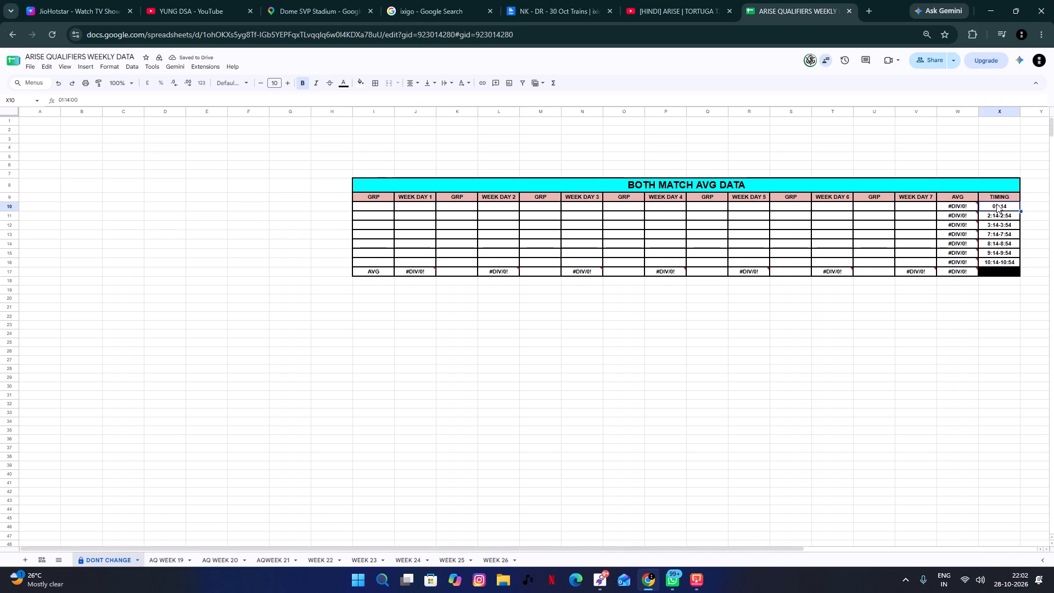
double_click(996, 204)
key(BackSpace)
key(BackSpace)
key(BackSpace)
text(-1)
key(shift+Return)
key(shift+colon)
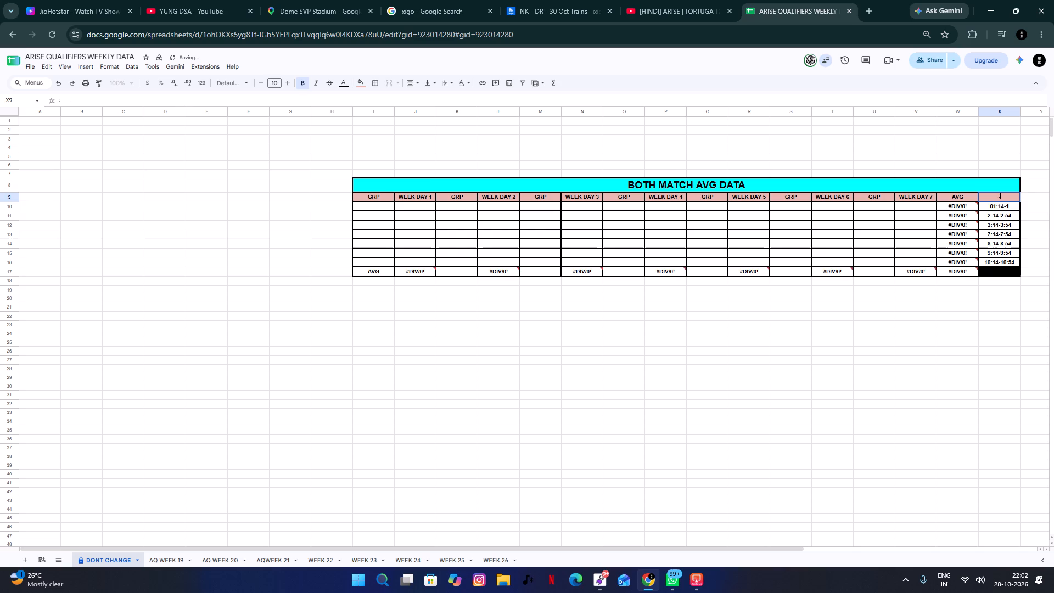
click(1000, 238)
key(ctrl+z)
double_click(1019, 205)
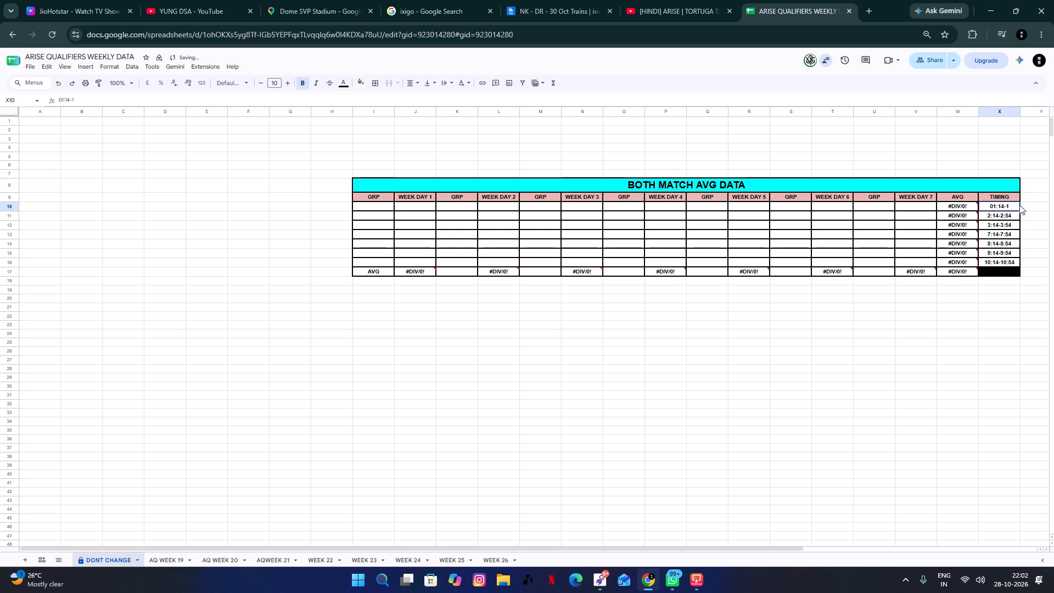
text(:54)
key(Return)
On the WEEK 26 sheet, enter group 1183 with a WEEK DAY 1 average of 54 in the 01:14-1:54 row.
click(498, 564)
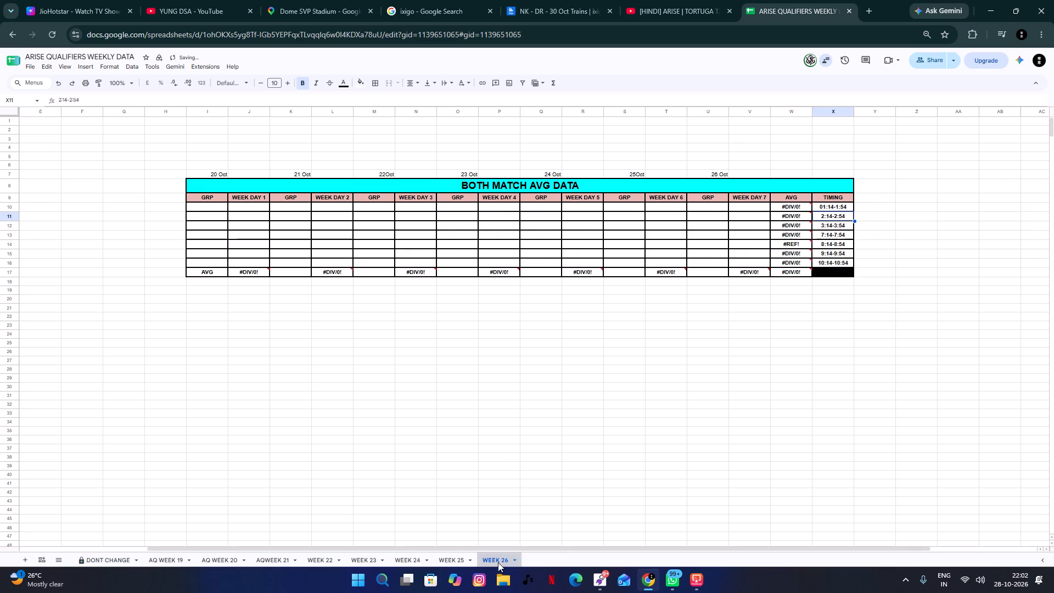
drag(527, 549, 464, 549)
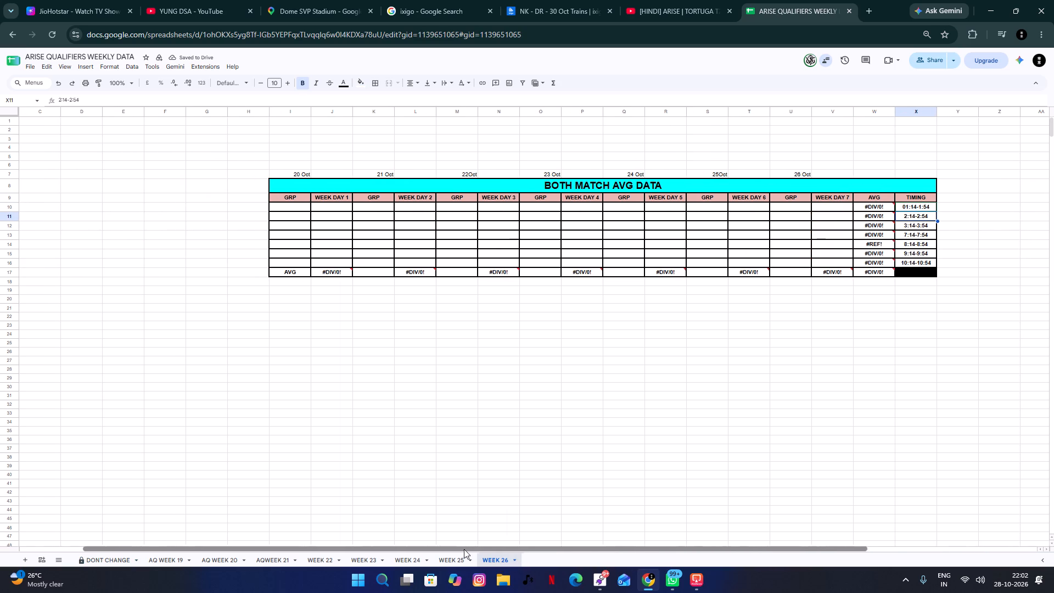
drag(464, 549, 462, 549)
click(293, 214)
click(298, 208)
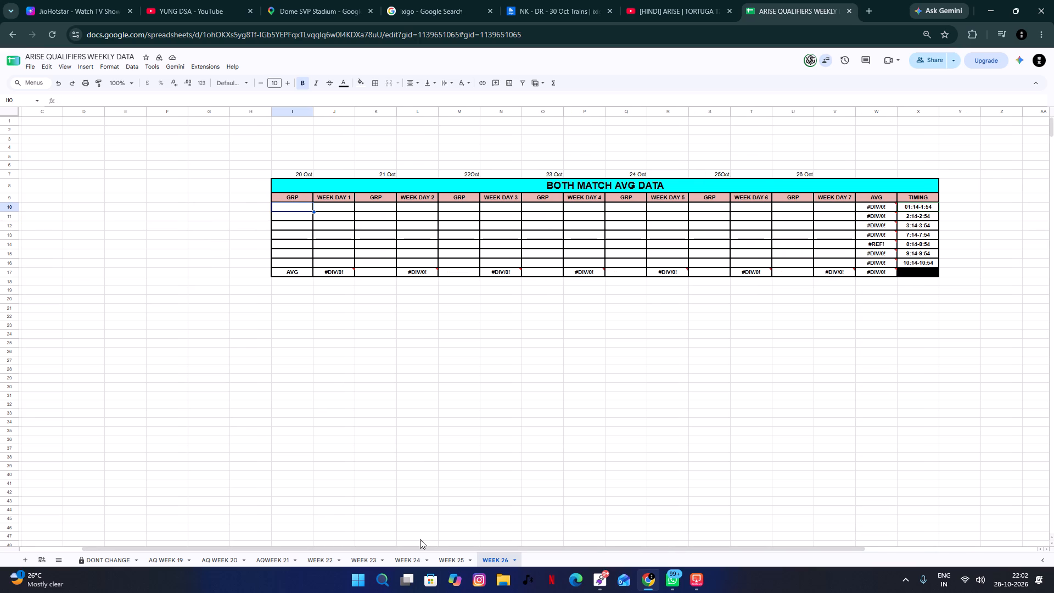
click(441, 559)
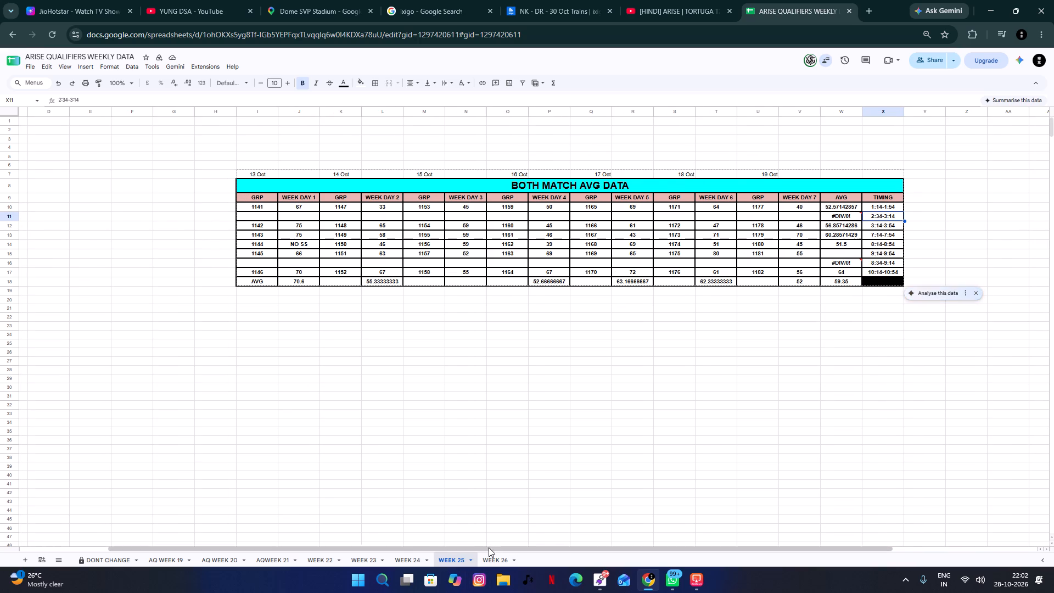
click(488, 560)
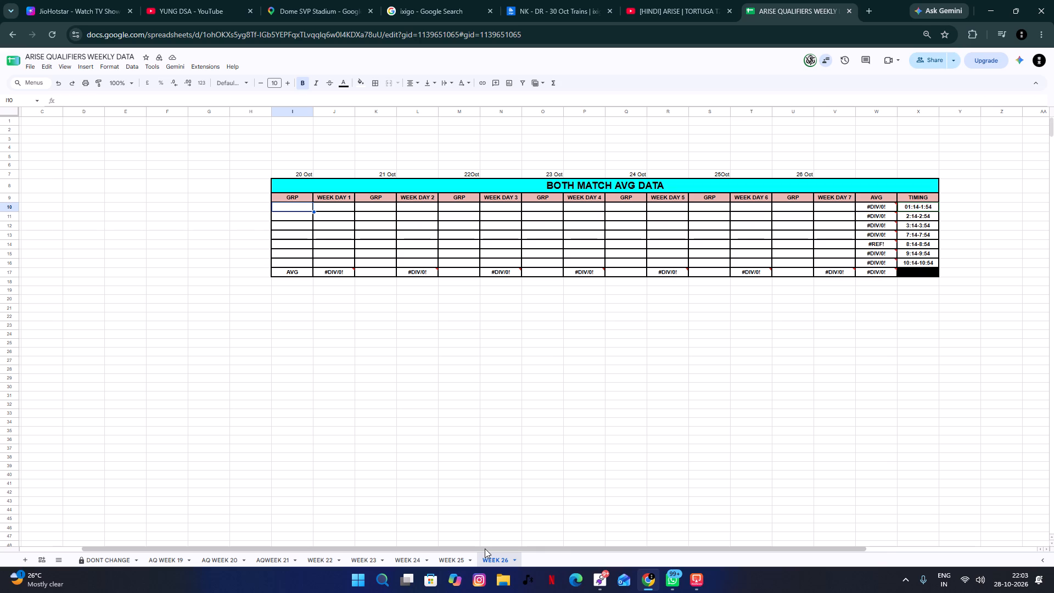
text(1183)
key(Tab)
key(Up)
key(Down)
key(Left)
key(shift+Tab)
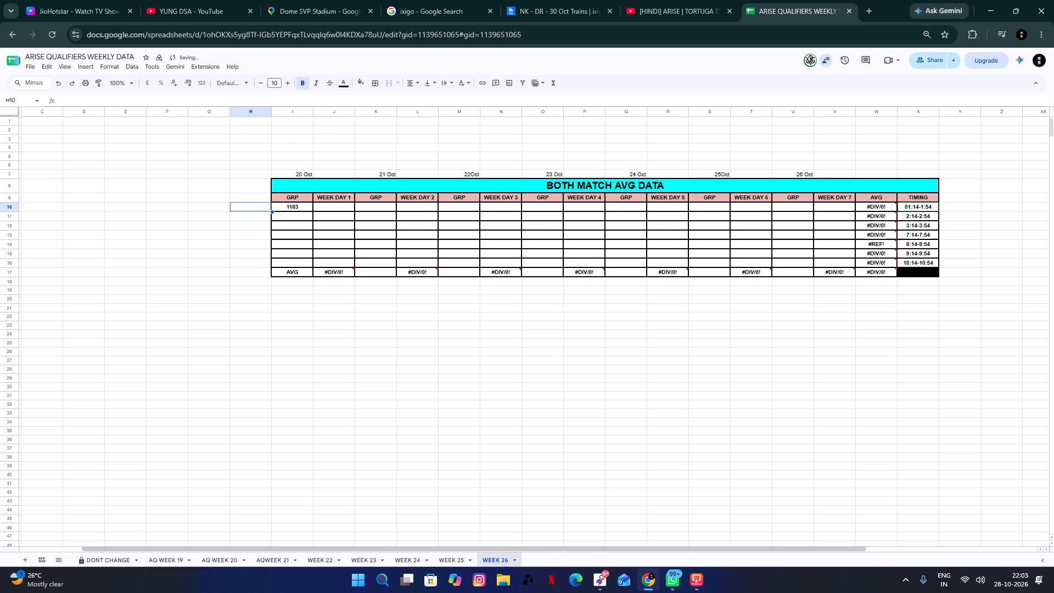
key(Tab)
key(Down)
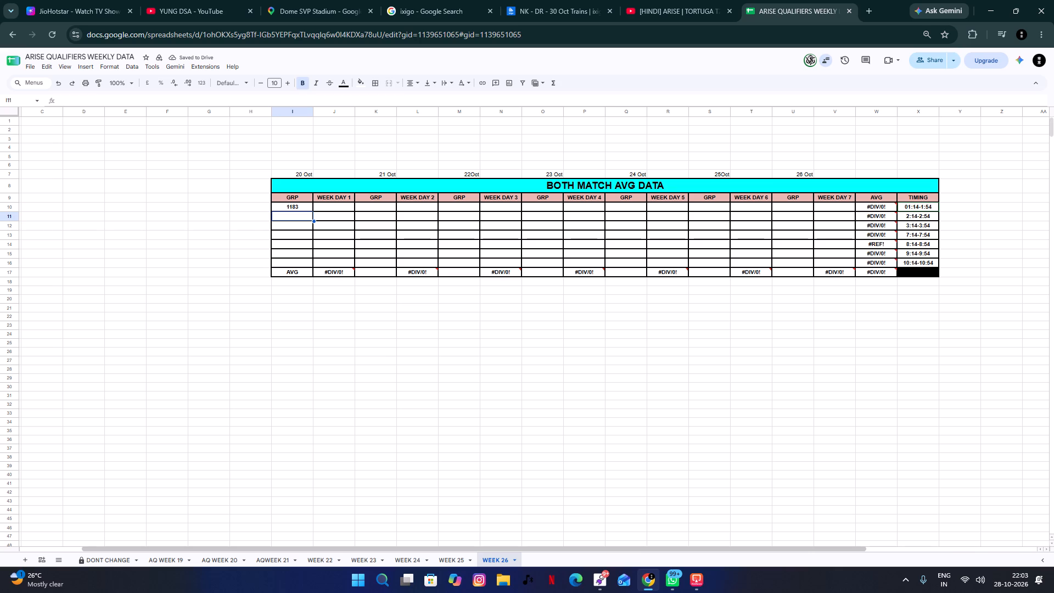
key(Up)
key(Tab)
text(54.)
key(Return)
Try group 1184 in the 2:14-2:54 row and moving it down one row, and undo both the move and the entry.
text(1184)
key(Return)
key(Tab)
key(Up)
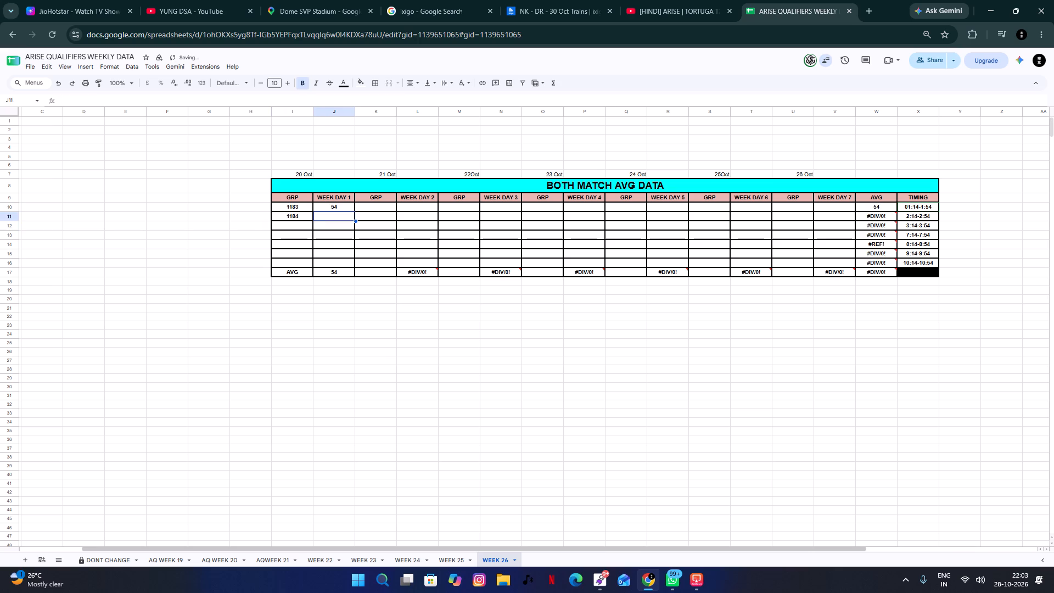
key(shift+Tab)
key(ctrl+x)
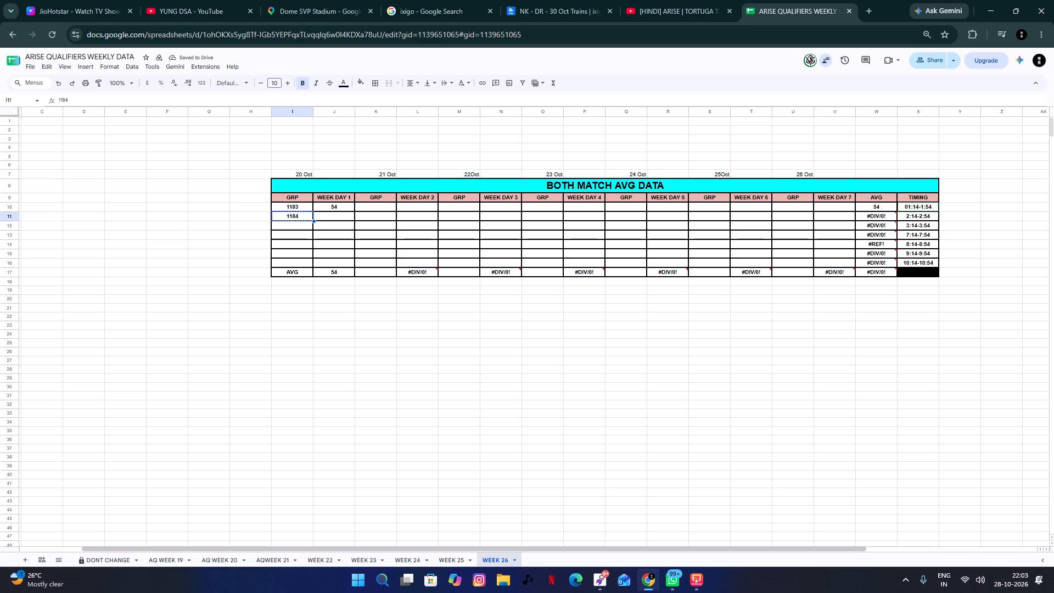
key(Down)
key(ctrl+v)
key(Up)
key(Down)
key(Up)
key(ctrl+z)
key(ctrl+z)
Enter groups 1184 and 1185 with WEEK DAY 1 averages 76 and 63 in the 3:14-3:54 and 7:14-7:54 rows.
key(Down)
text(1184)
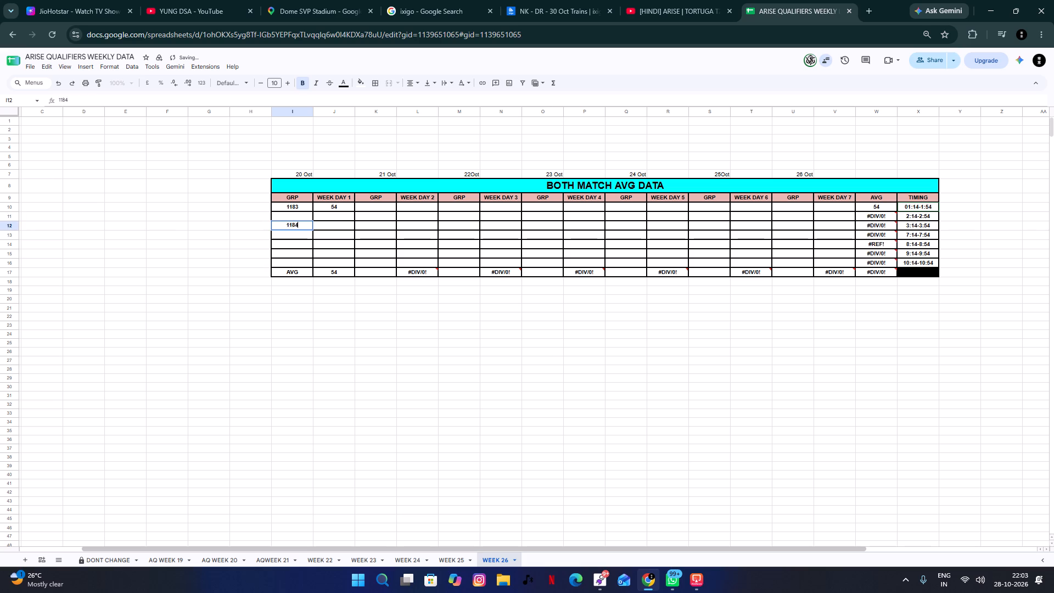
key(Tab)
text(76)
key(Return)
key(Down)
key(Up)
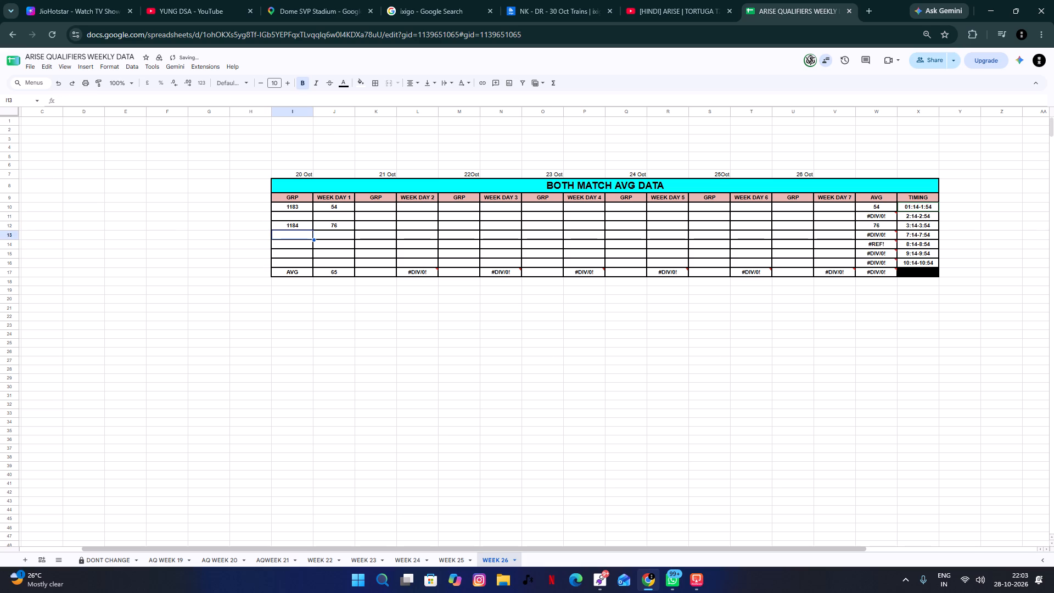
key(1)
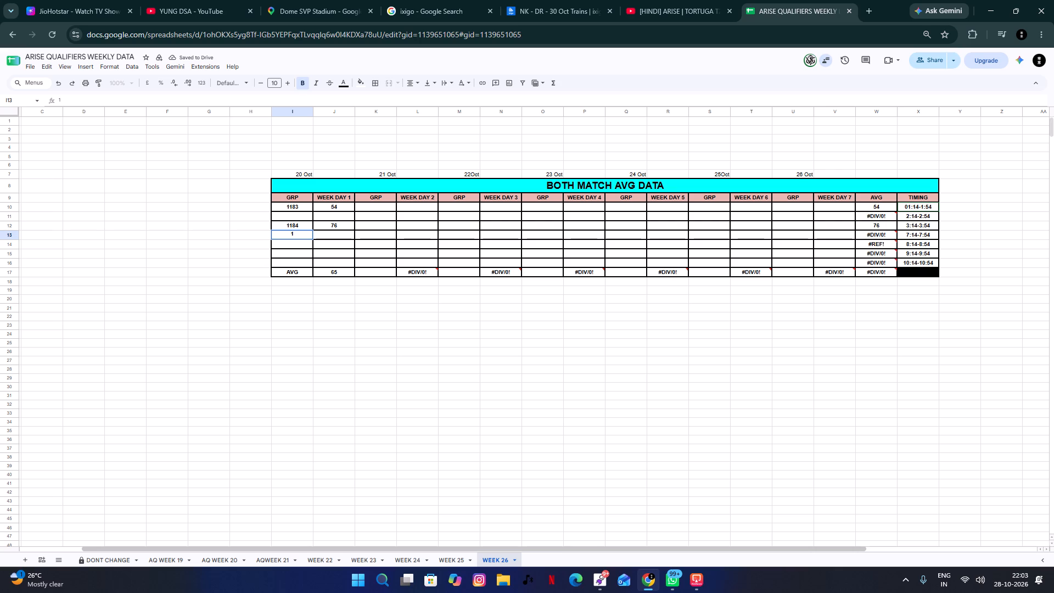
text(185)
key(Tab)
text(63)
key(Return)
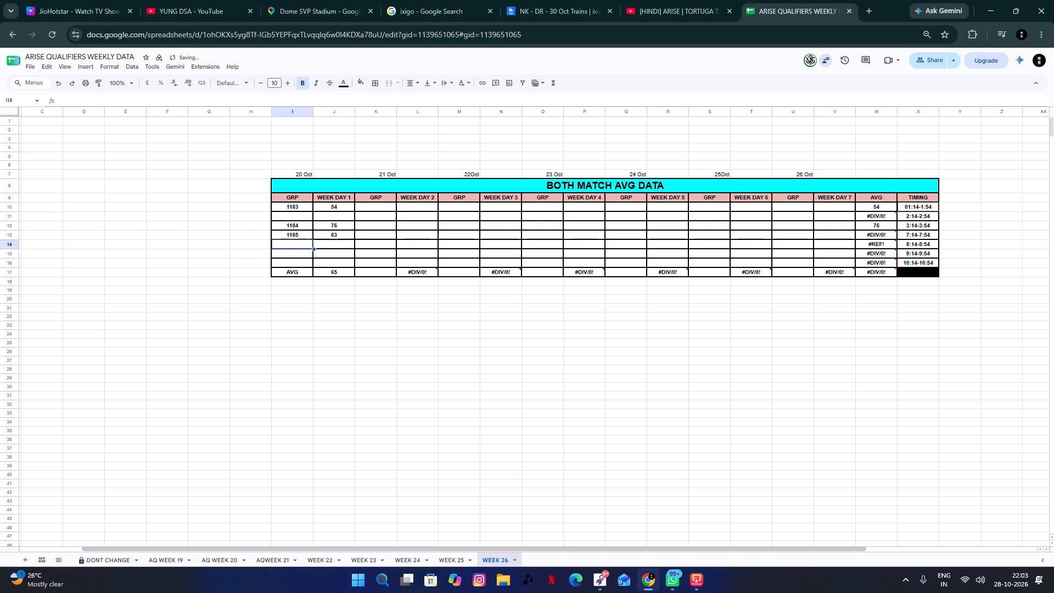
Enter group 1186 with a WEEK DAY 1 average of 52 in the 8:14-8:54 row.
key(Down)
key(Up)
text(1186)
key(Tab)
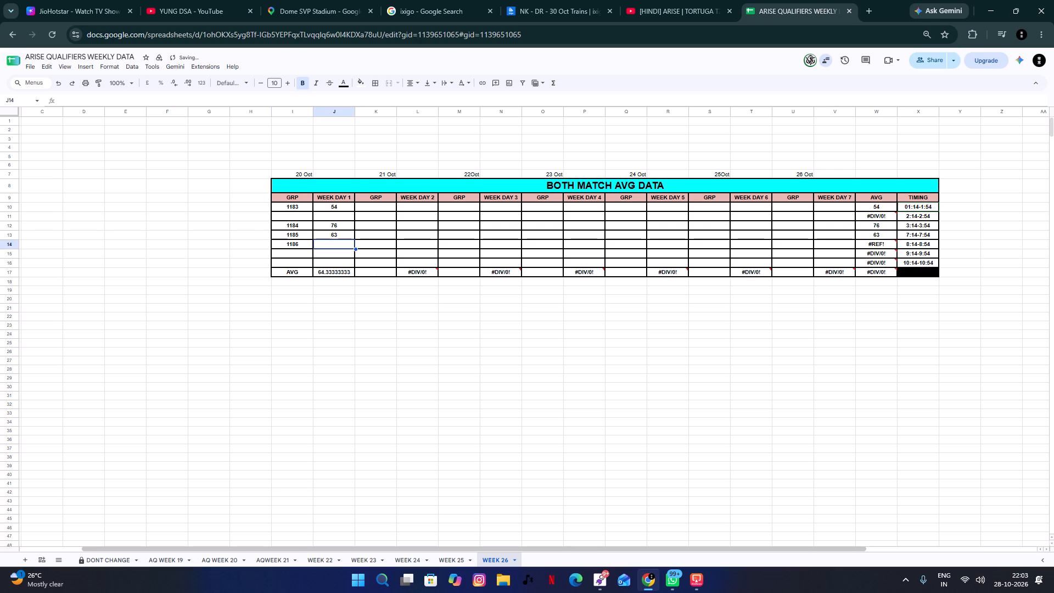
text(52)
key(Return)
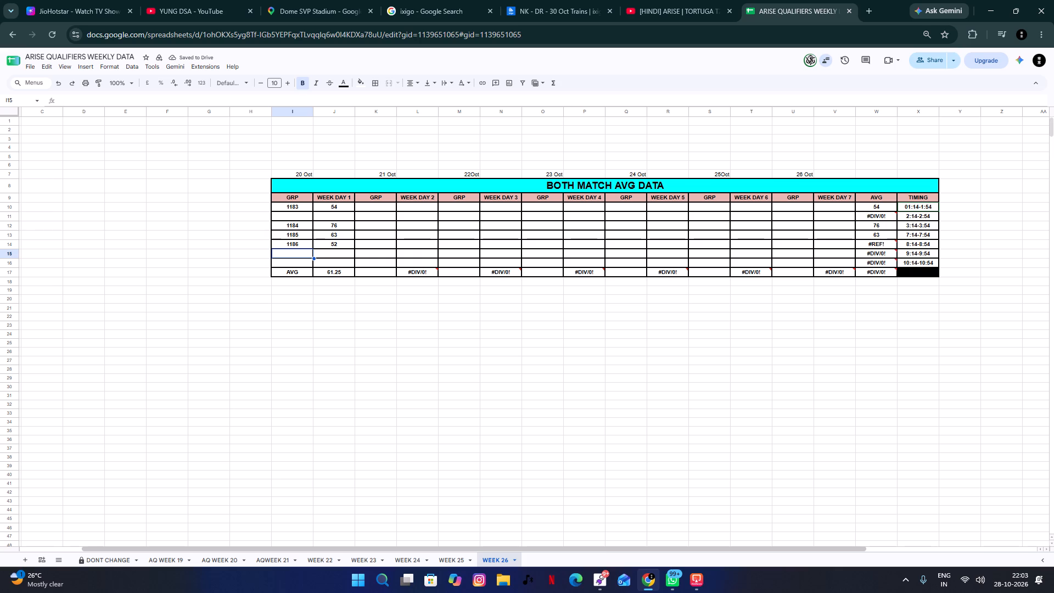
Enter group 1187 with a WEEK DAY 1 average of 59 in the 9:14-9:54 row.
text(1178)
key(BackSpace)
key(BackSpace)
text(87)
key(Tab)
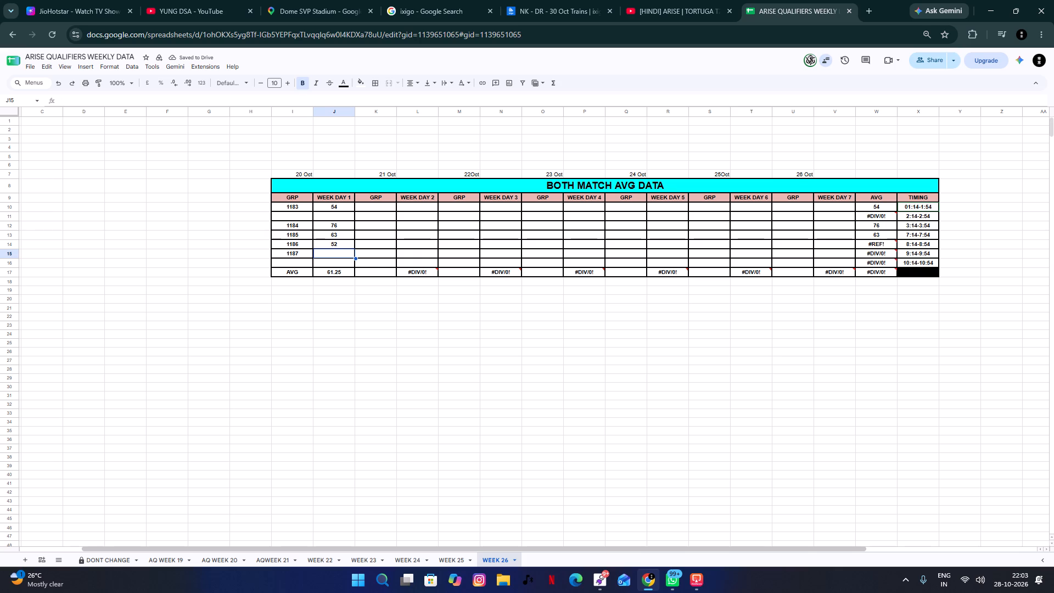
text(59)
key(Return)
key(Down)
key(Up)
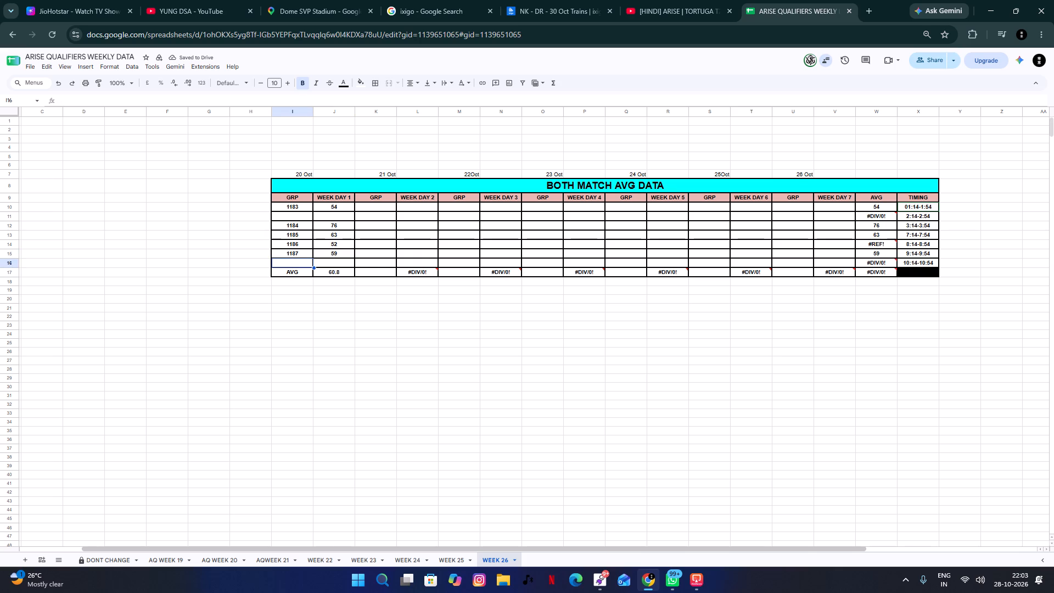
Enter group 1188 with a WEEK DAY 1 average of 66 in the 10:14-10:54 row.
text(1188)
key(Return)
key(Up)
key(Right)
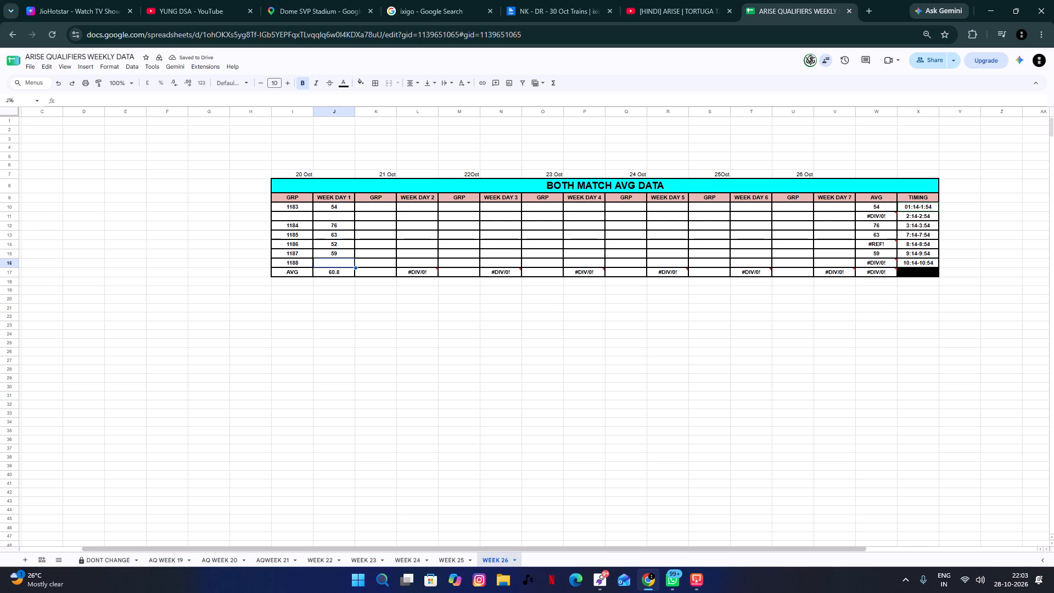
text(58)
key(BackSpace)
key(BackSpace)
text(66)
key(Return)
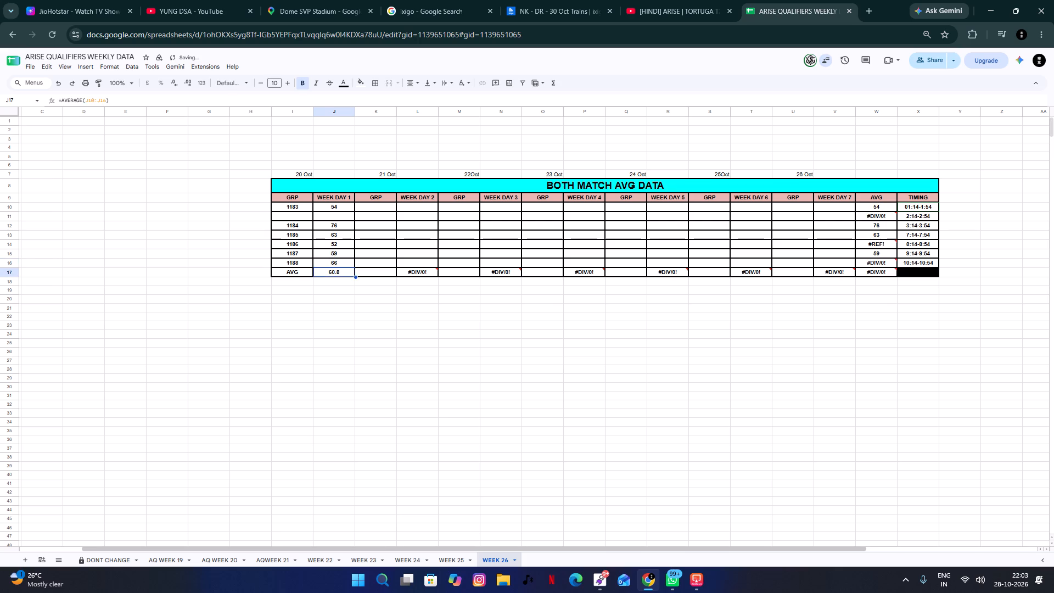
Select the empty GRP cell for 21 Oct, beside WEEK DAY 2, in the 01:14-1:54 row.
key(Up)
key(Up)
key(Up)
key(Up)
key(Up)
key(Up)
key(Up)
key(Tab)
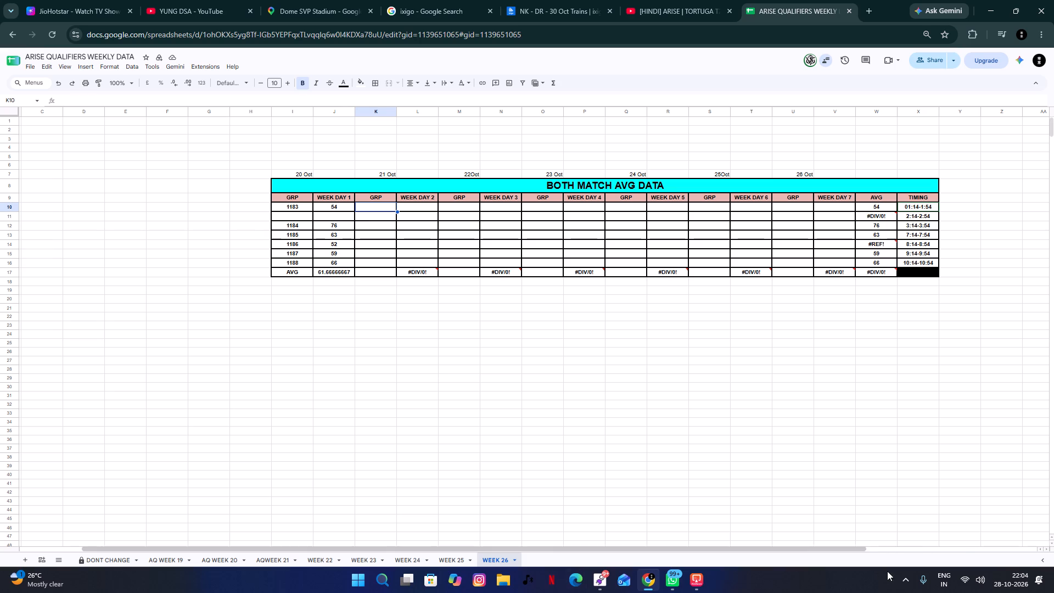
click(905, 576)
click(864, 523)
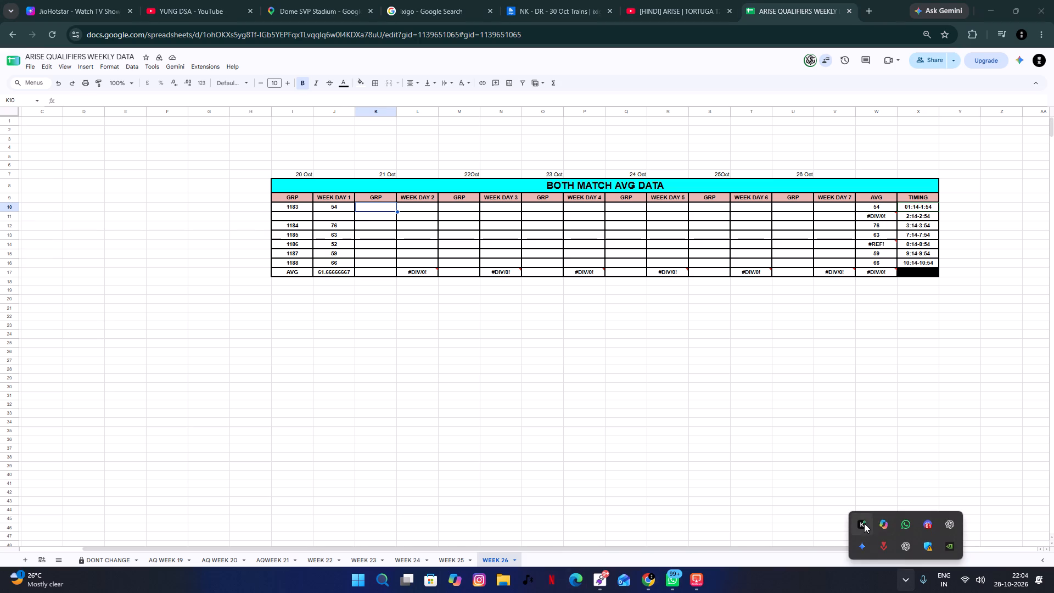
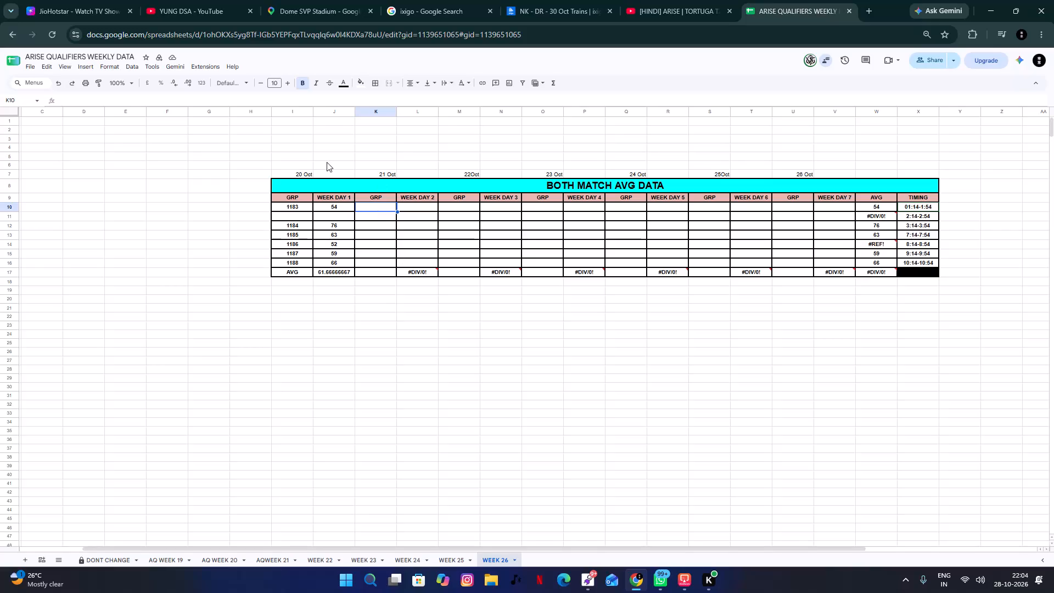
Enter group 1189 in the GRP cell for 21 Oct in the 01:14-1:54 row.
click(398, 211)
click(367, 210)
text(11896)
key(BackSpace)
key(Return)
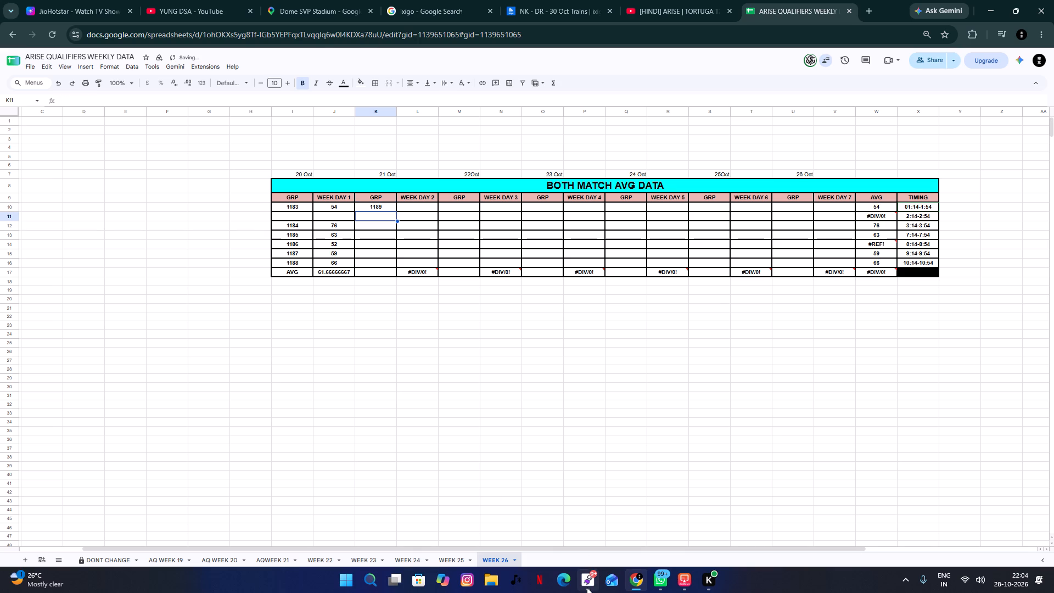
Switch to Legcord and join the Help Vc voice channel of the ARISE GAMING server.
click(587, 589)
scroll(356, 244, up, 4)
right_click(148, 351)
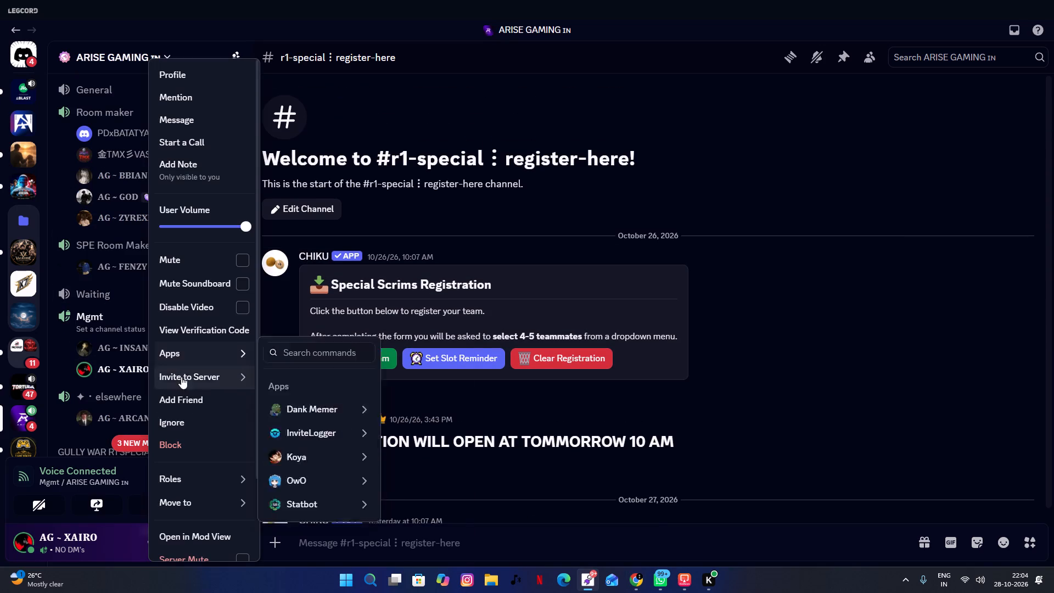
click(326, 427)
scroll(171, 255, up, 18)
click(167, 184)
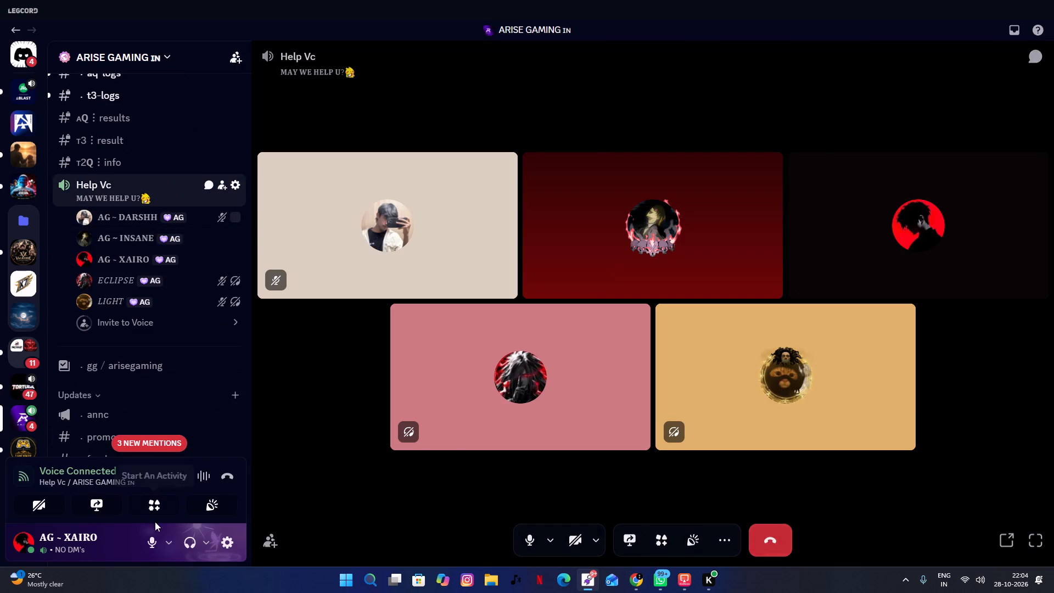
click(157, 553)
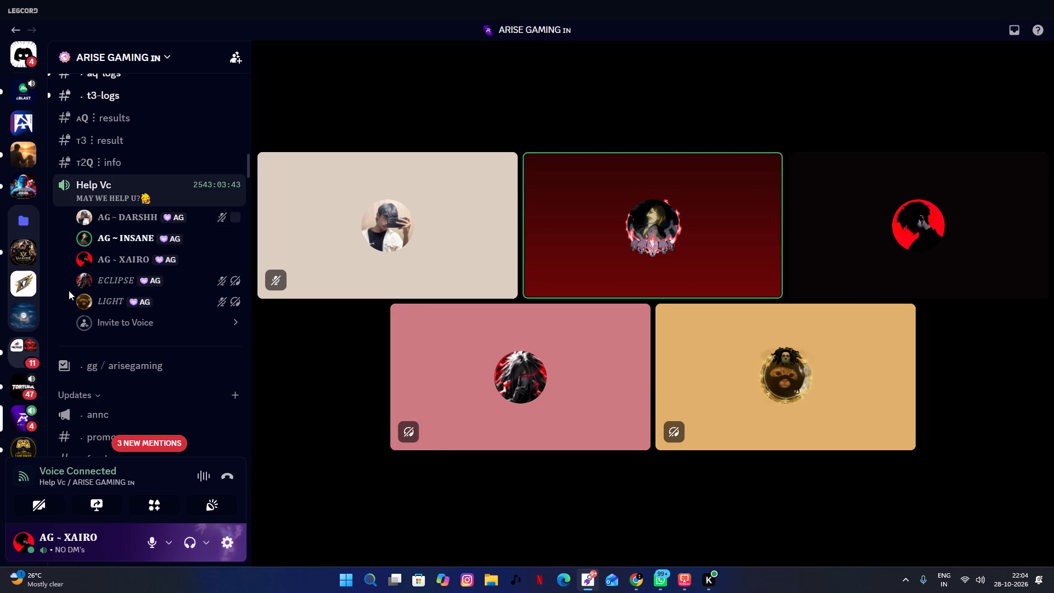
Switch back to the WEEK 26 sheet in Chrome and enter a WEEK DAY 2 average of 70 in the 01:14-1:54 row.
click(637, 584)
click(439, 231)
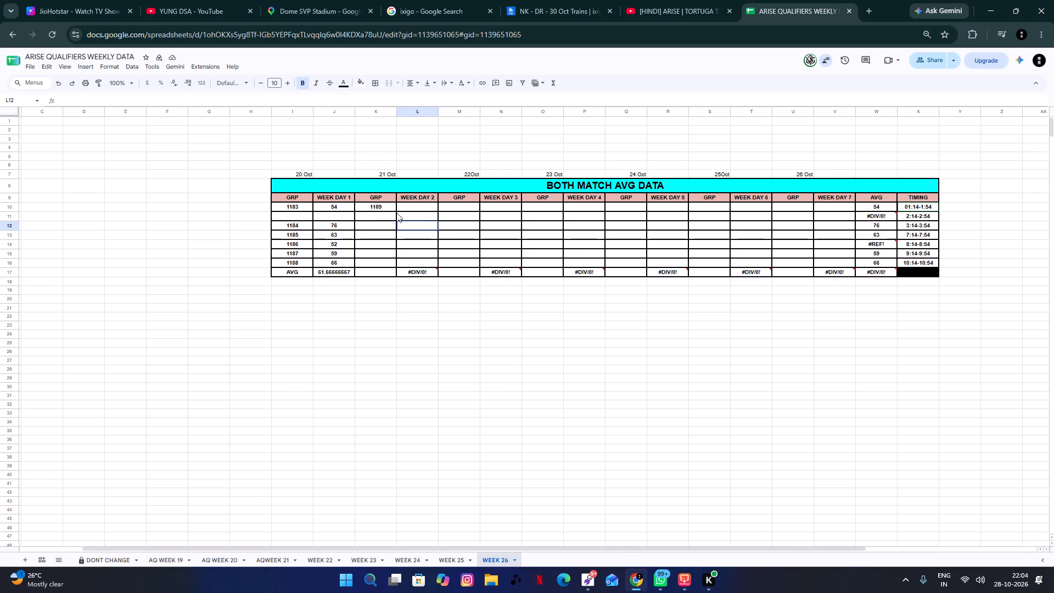
click(424, 203)
click(421, 210)
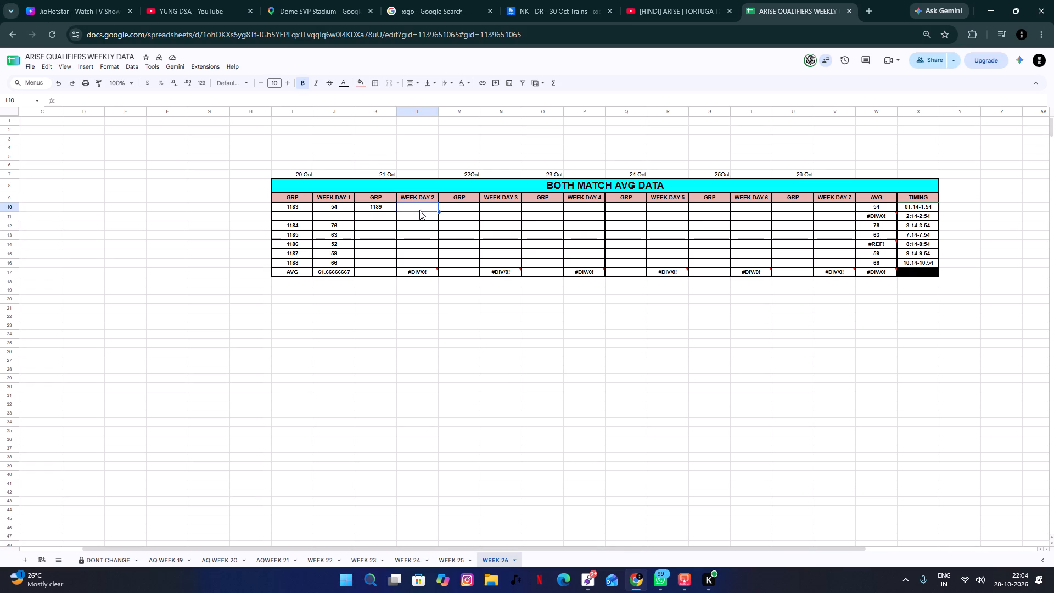
text(70)
key(Return)
Enter group 1190 with a WEEK DAY 2 average of 66 in the 3:14-3:54 row.
key(Down)
key(Left)
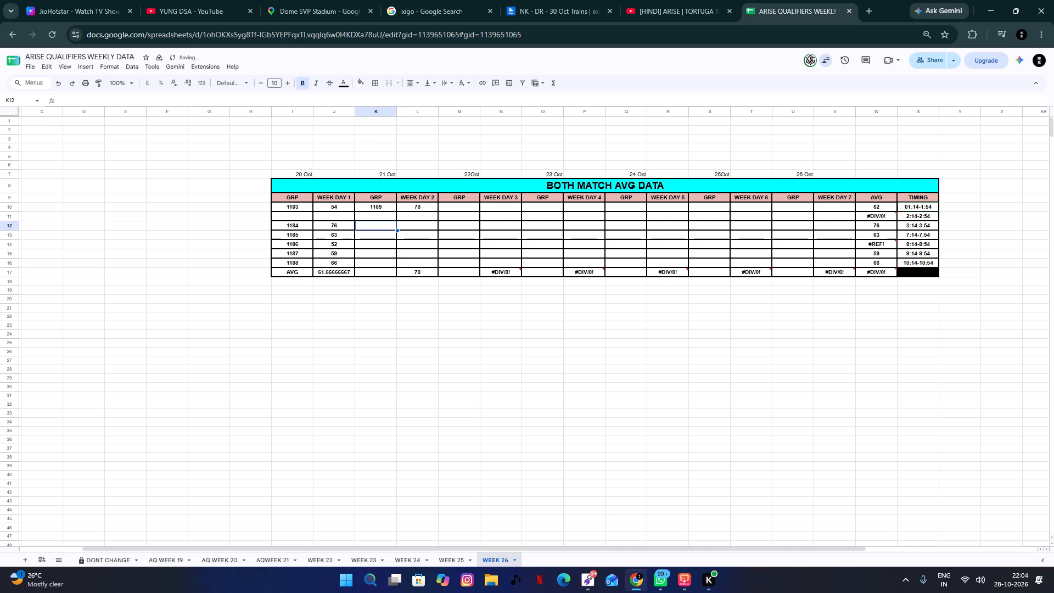
text(1190)
key(Tab)
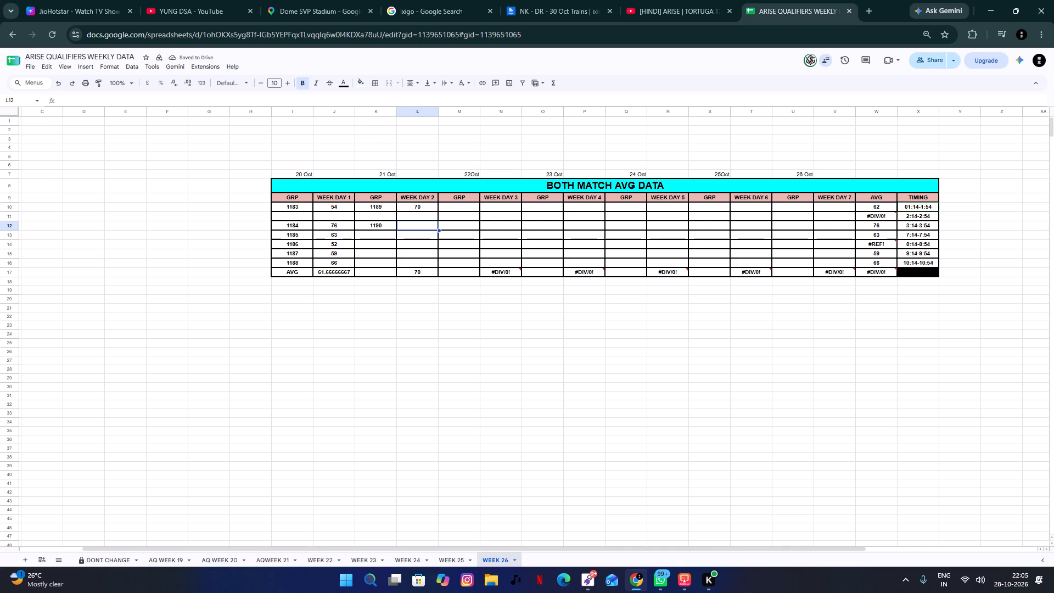
key(Up)
key(Left)
key(Down)
key(Tab)
text(66)
key(Return)
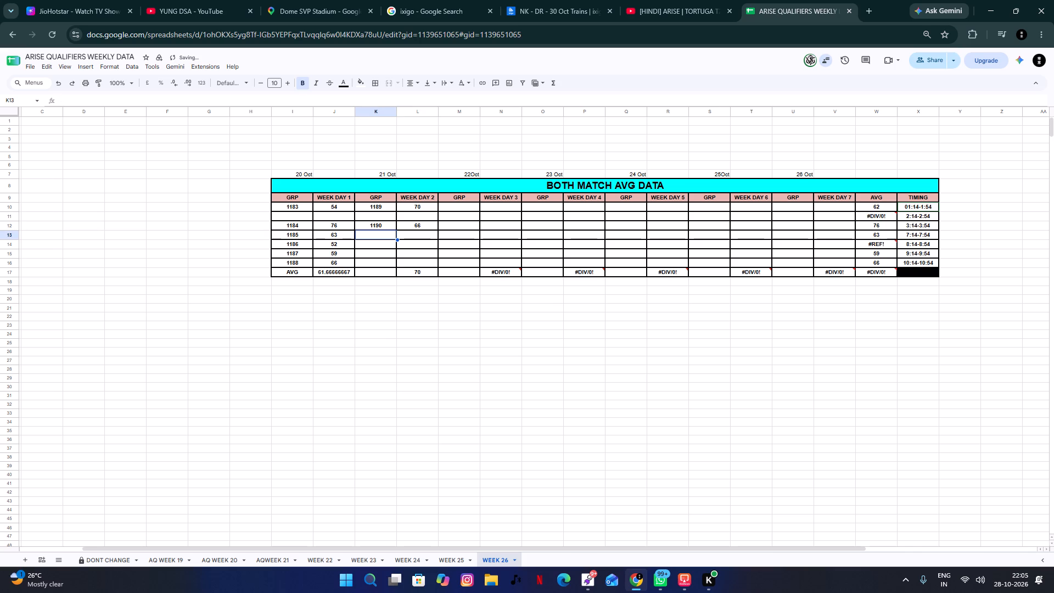
Enter group 1191 with a WEEK DAY 2 average of 50 in the 7:14-7:54 row.
text(10)
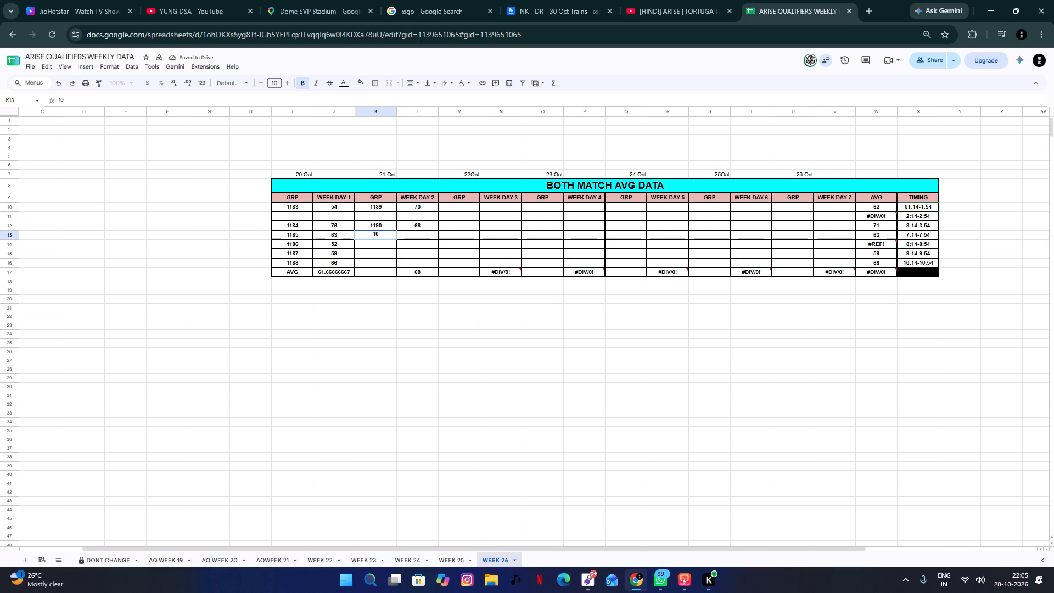
key(BackSpace)
text(191)
key(Tab)
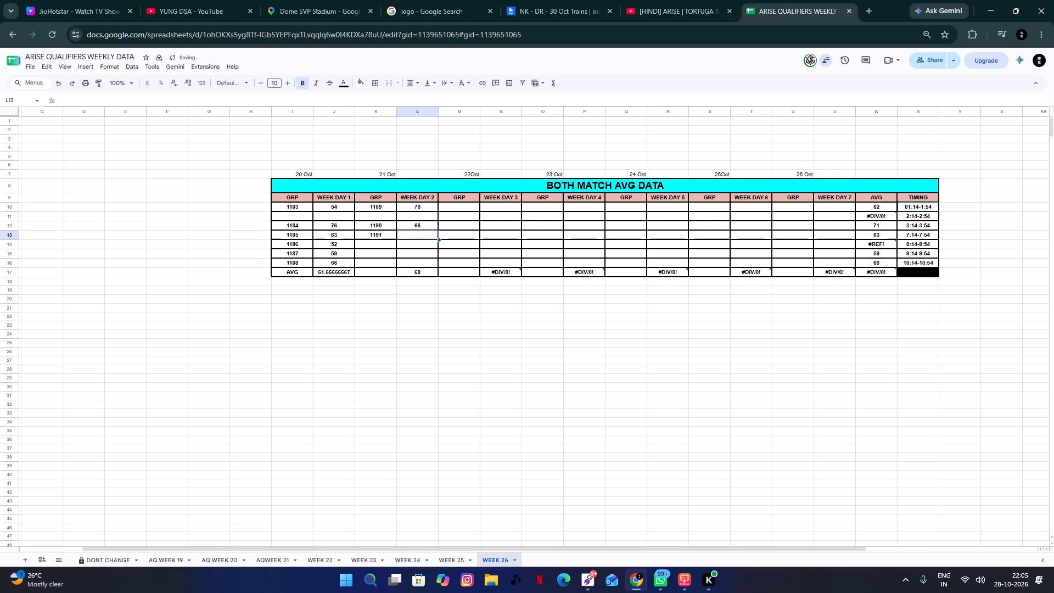
text(50)
key(Return)
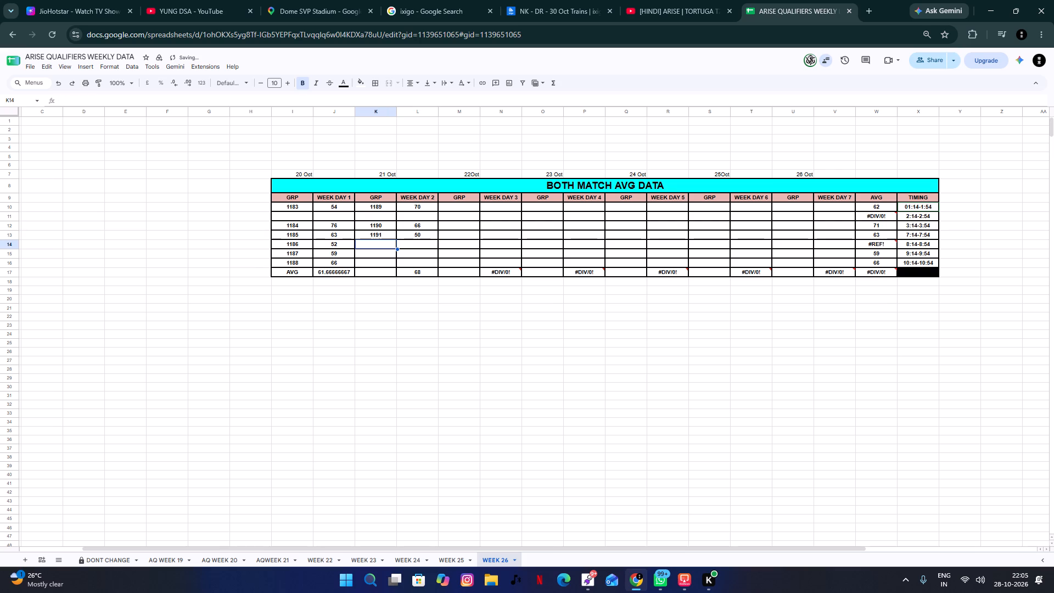
Enter group 1192 with a WEEK DAY 2 average of 72 in the 8:14-8:54 row.
text(1192)
key(Return)
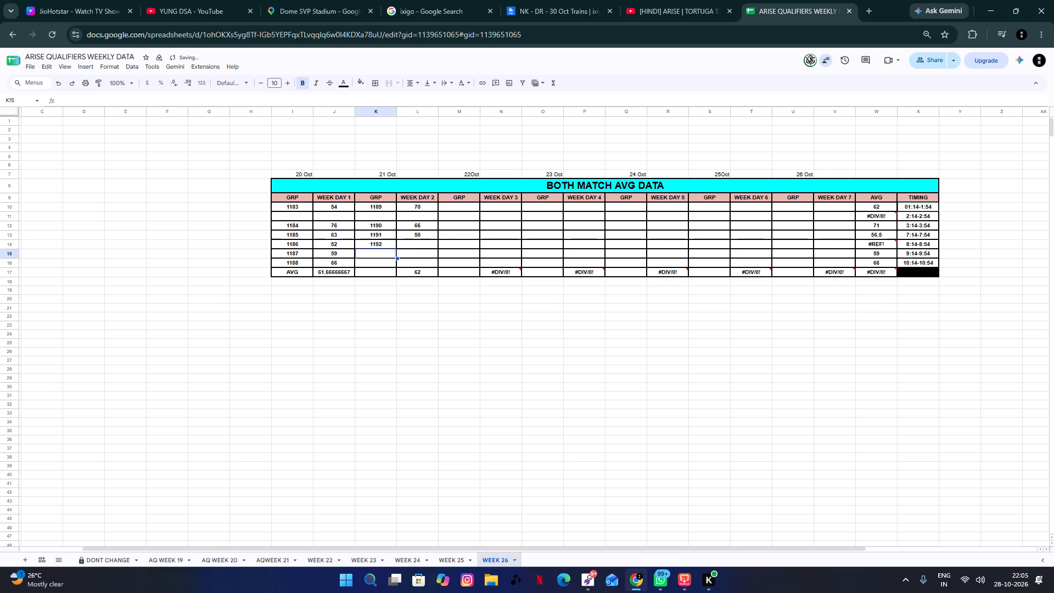
key(Up)
key(Tab)
text(72)
key(Return)
Enter group 1193 with a WEEK DAY 2 average of 63 in the 9:14-9:54 row.
text(1193)
key(Return)
key(Up)
key(Tab)
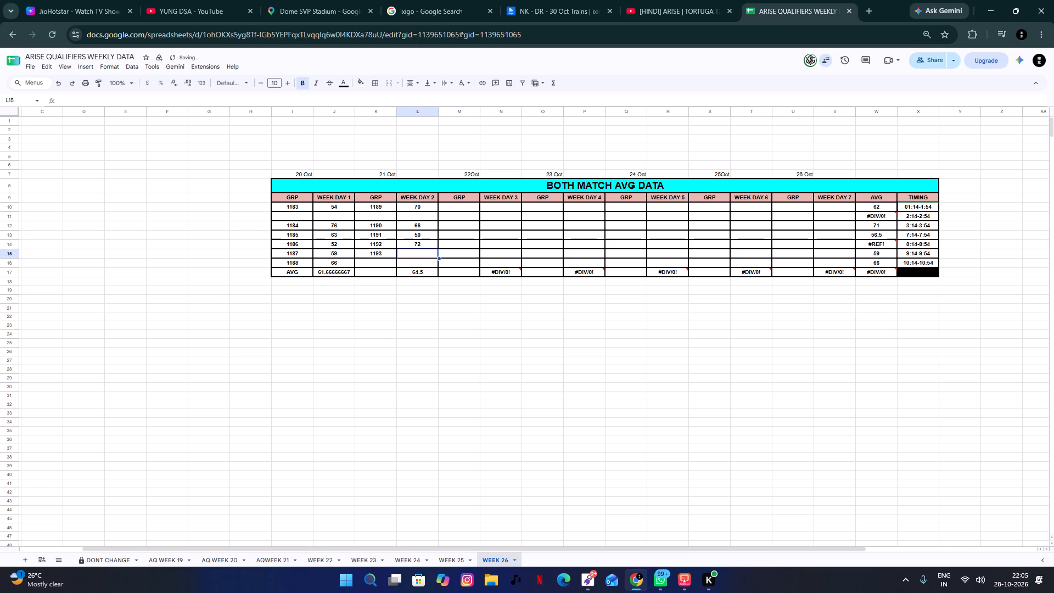
text(63)
key(Return)
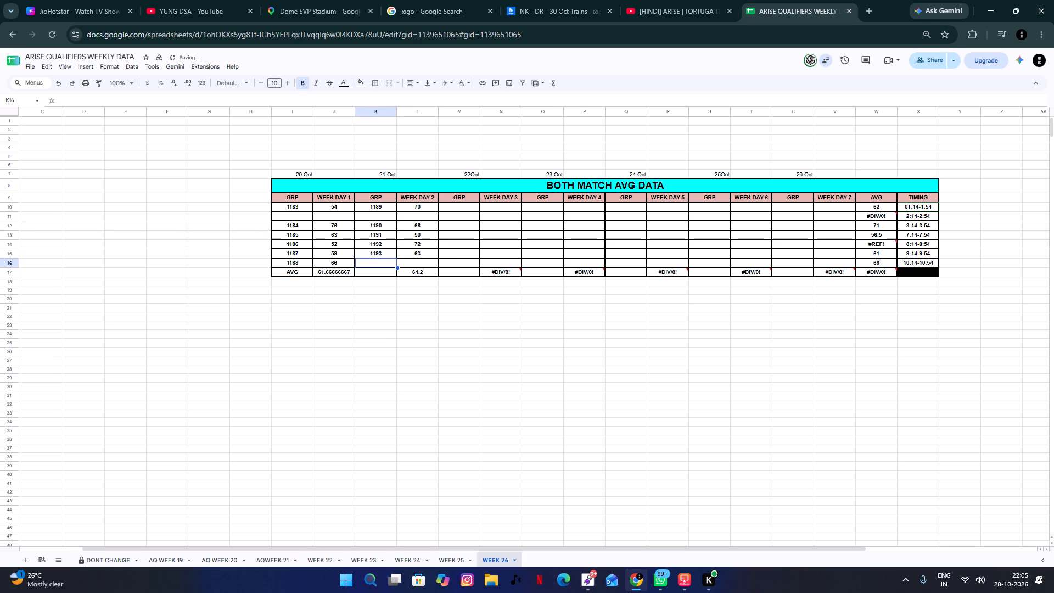
Enter group 1194 with a WEEK DAY 2 average of 54 in the 10:14-10:54 row.
text(1194)
key(Tab)
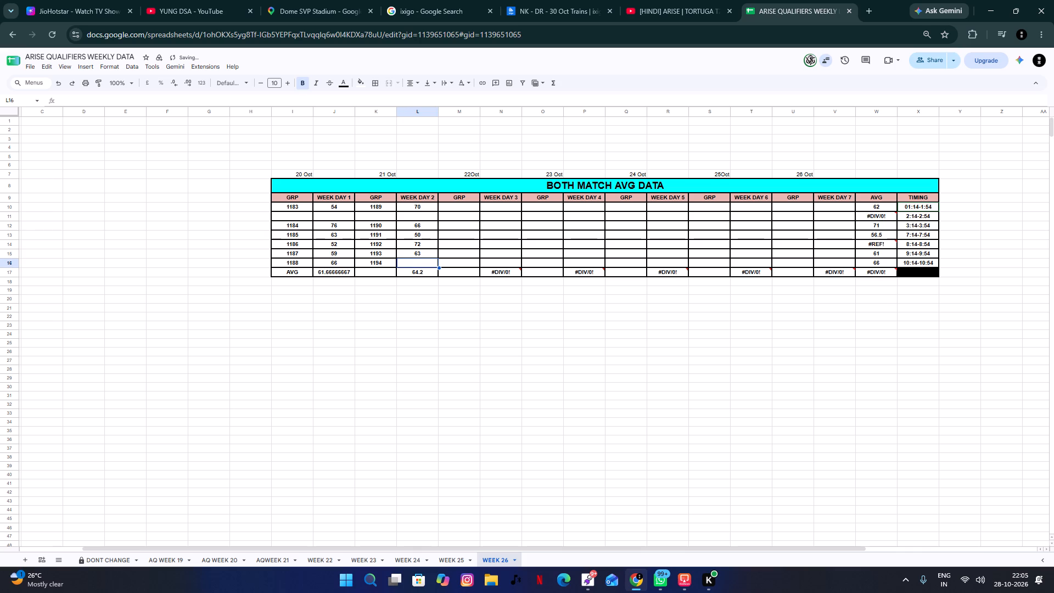
text(54)
key(Return)
Enter group 1195 in the GRP cell for 22 Oct in the 01:14-1:54 row.
key(Up)
key(Down)
key(Tab)
key(Up)
key(Up)
key(Tab)
key(Up)
key(Up)
key(Up)
key(Up)
key(Up)
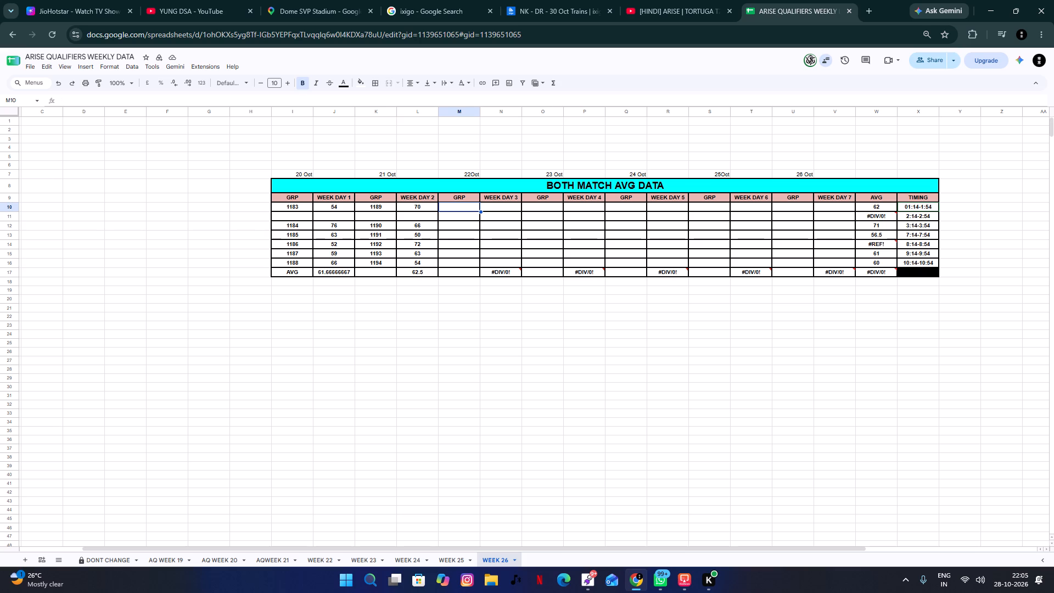
text(1195)
key(Up)
key(Tab)
key(Down)
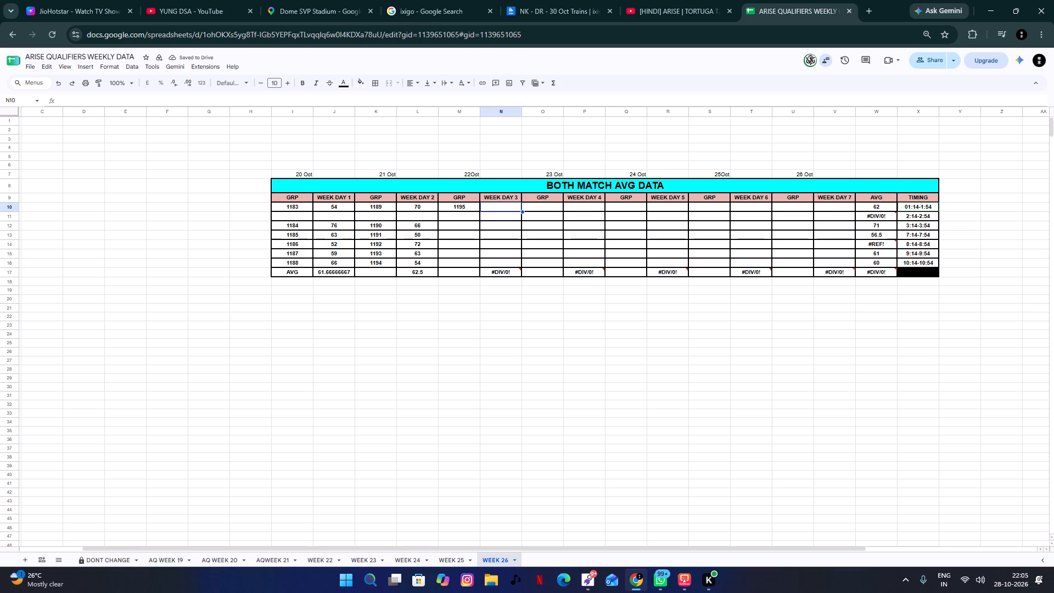
Switch to Legcord and look over the ARISE GAMING channel list and the options for members in Help Vc.
click(586, 590)
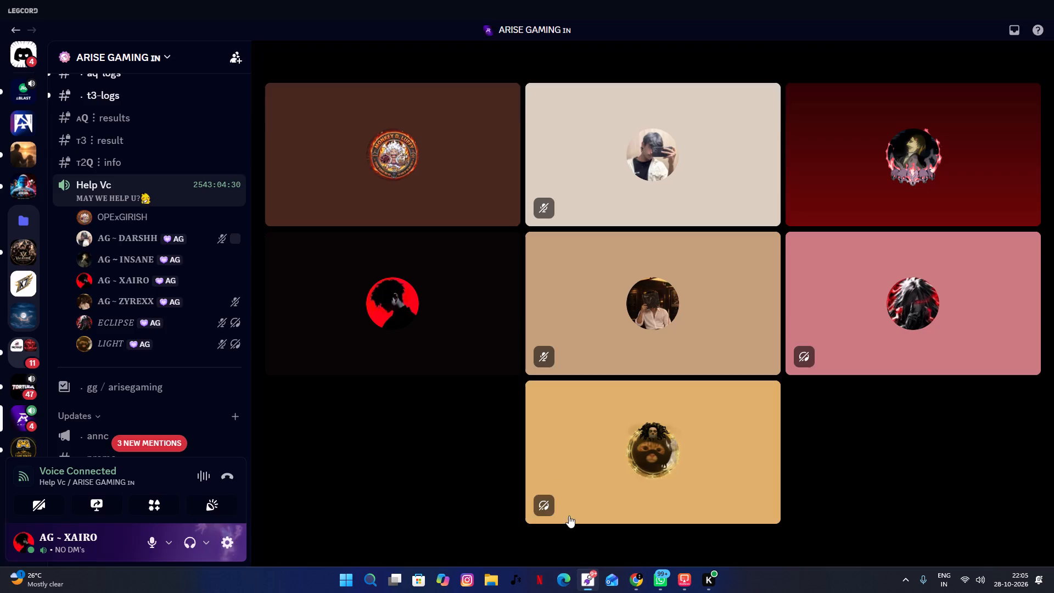
scroll(131, 210, down, 12)
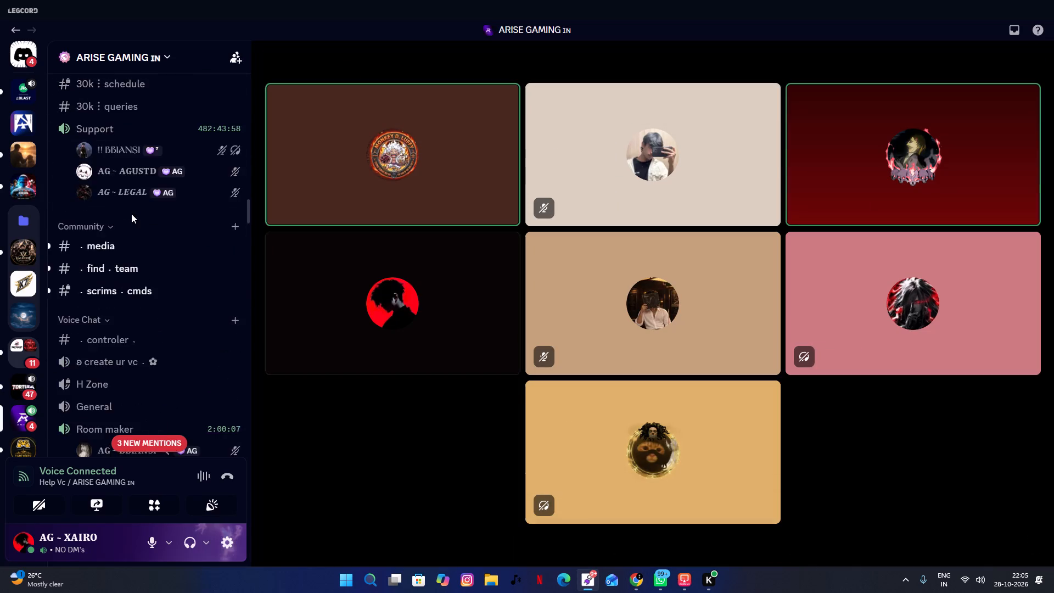
scroll(131, 214, down, 4)
scroll(131, 214, up, 10)
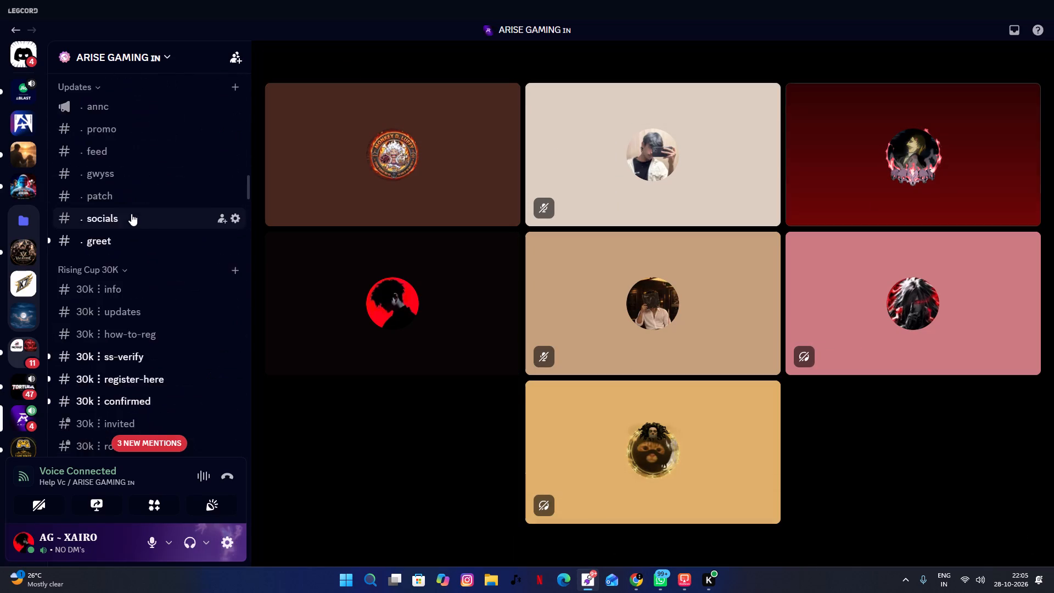
scroll(131, 214, up, 8)
scroll(131, 214, down, 2)
right_click(131, 232)
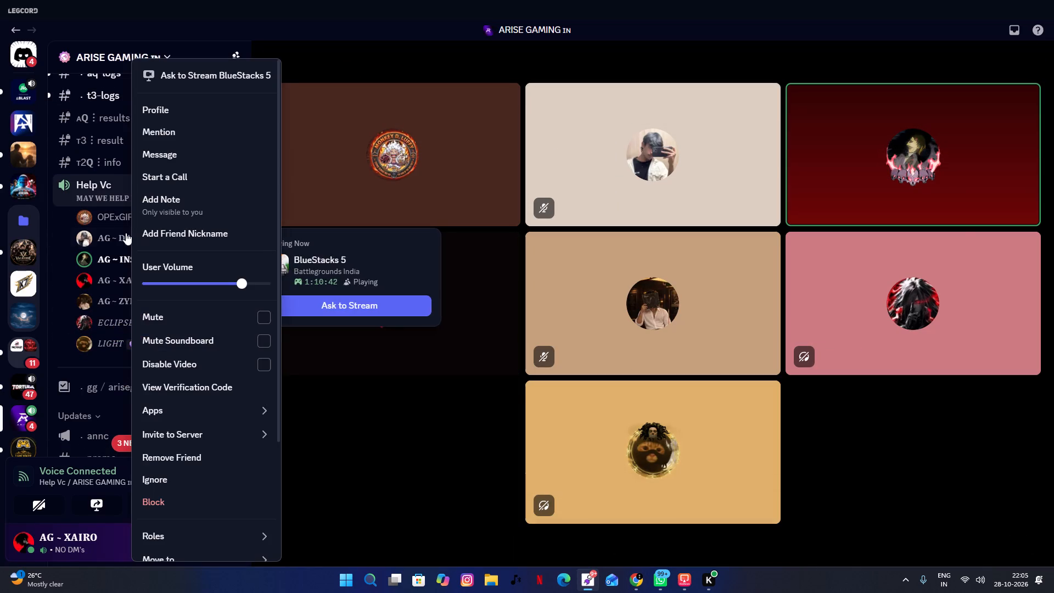
click(51, 231)
right_click(87, 220)
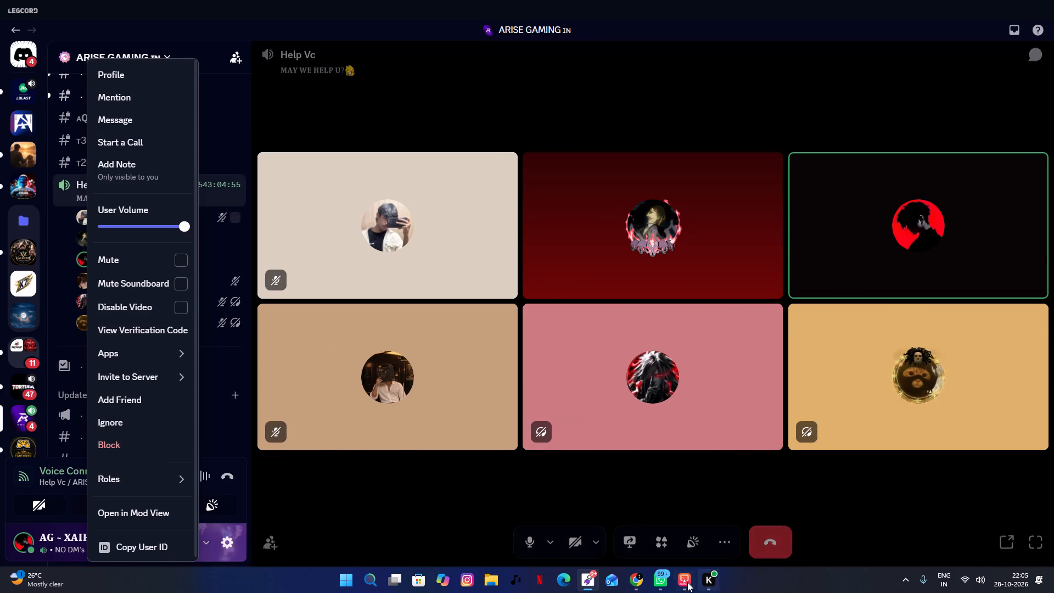
Switch back to the WEEK 26 sheet in Chrome and enter a WEEK DAY 3 average of 59 in the 01:14-1:54 row.
click(640, 583)
click(643, 351)
click(458, 236)
click(469, 195)
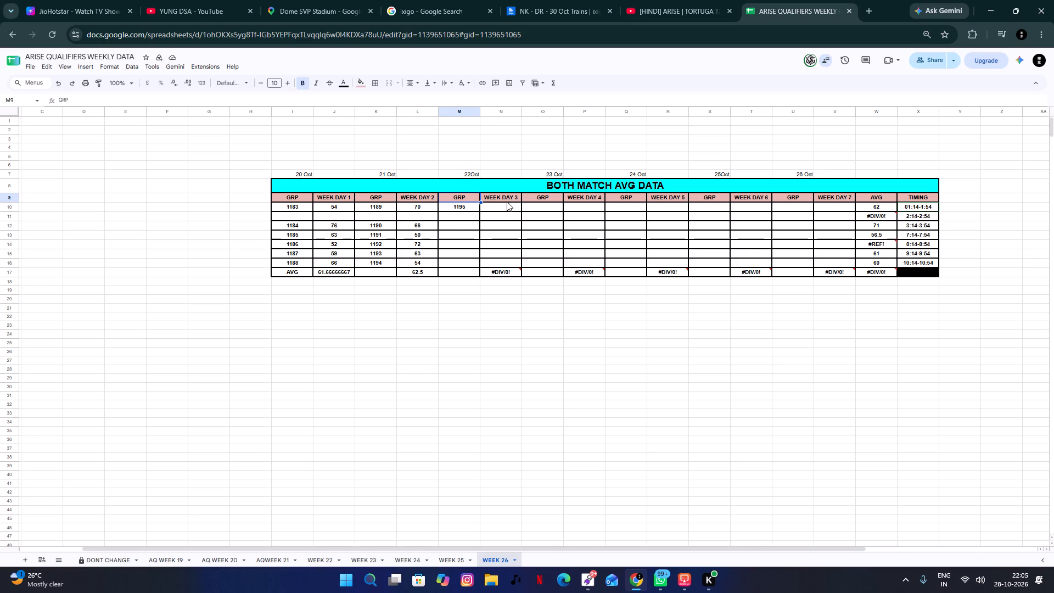
click(498, 210)
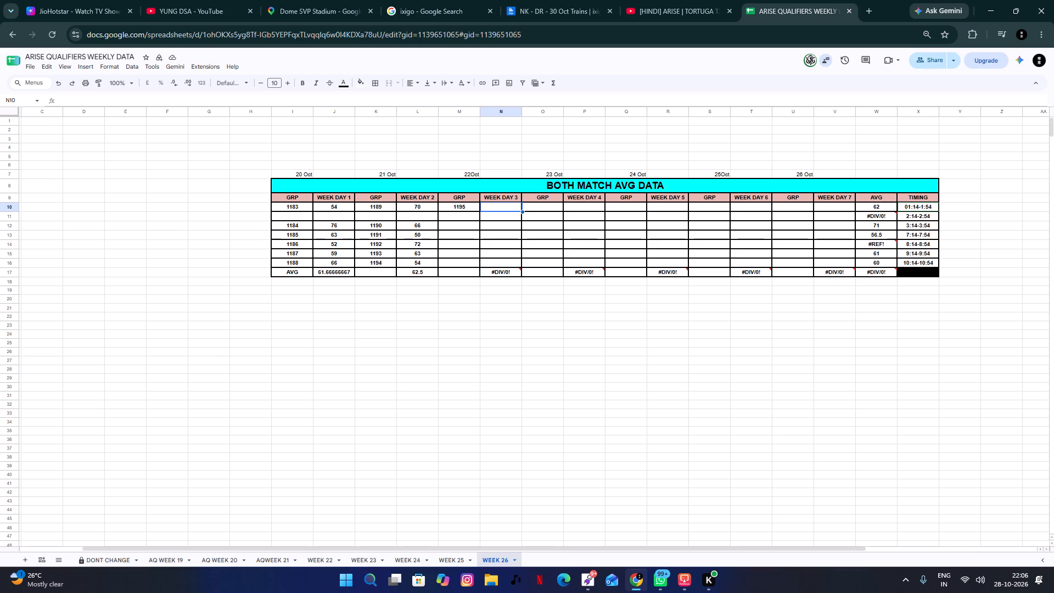
text(59)
key(Return)
Enter group 1196 with a WEEK DAY 3 average of 54 in the 3:14-3:54 row.
key(Down)
key(Left)
key(Up)
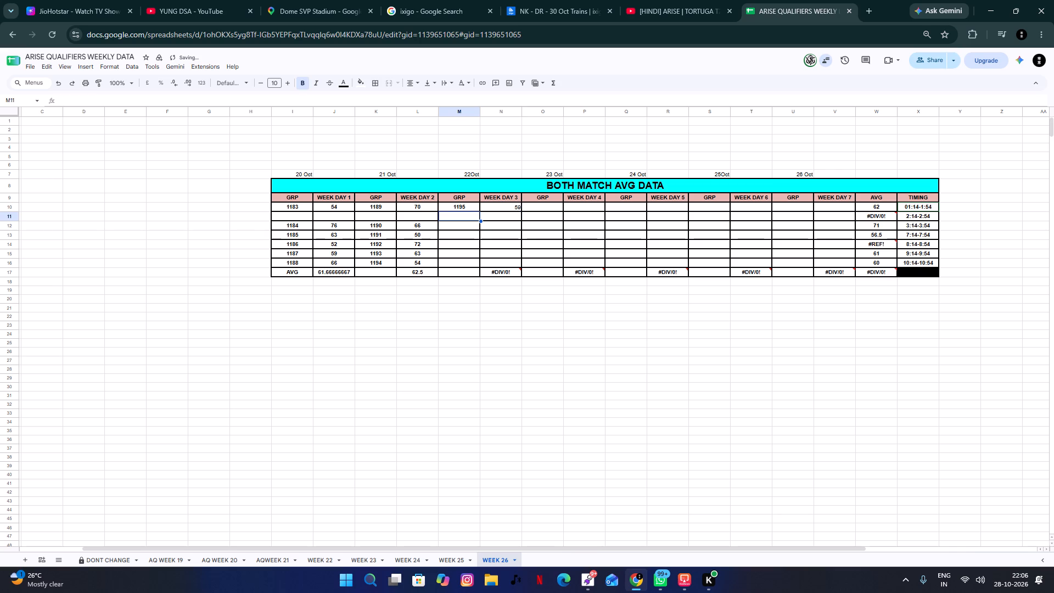
key(Down)
text(11)
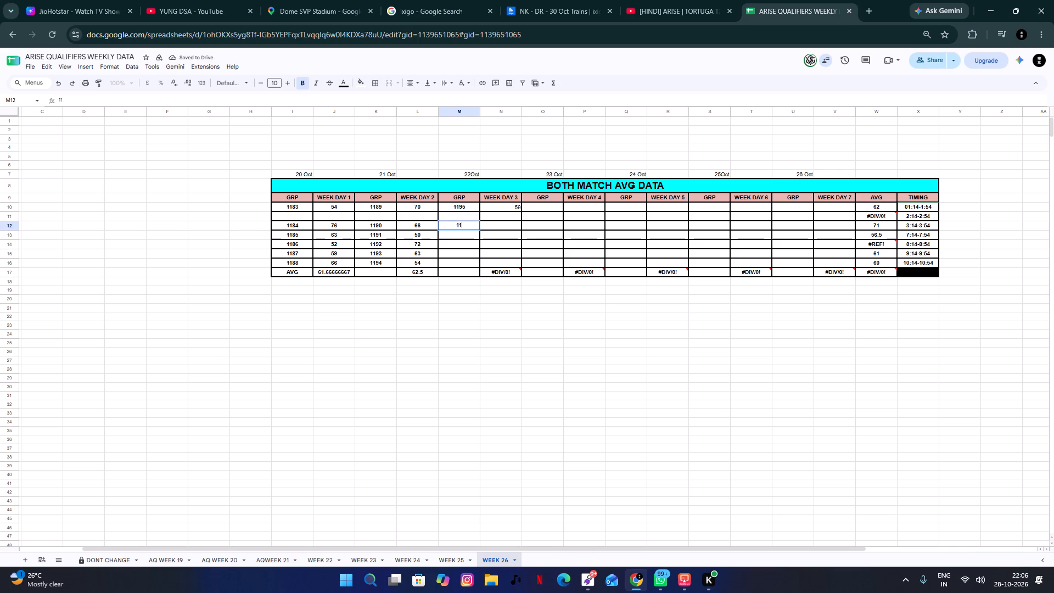
text(96)
key(Return)
key(Up)
key(Tab)
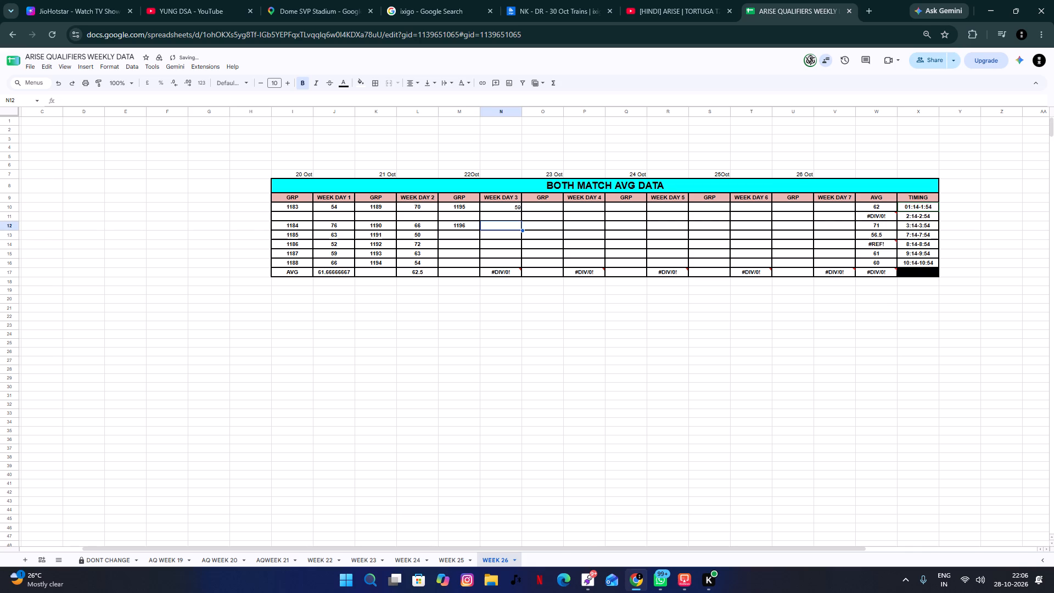
text(54)
key(Return)
Enter group 1197 with a WEEK DAY 3 average of 78 in the 7:14-7:54 row.
key(Tab)
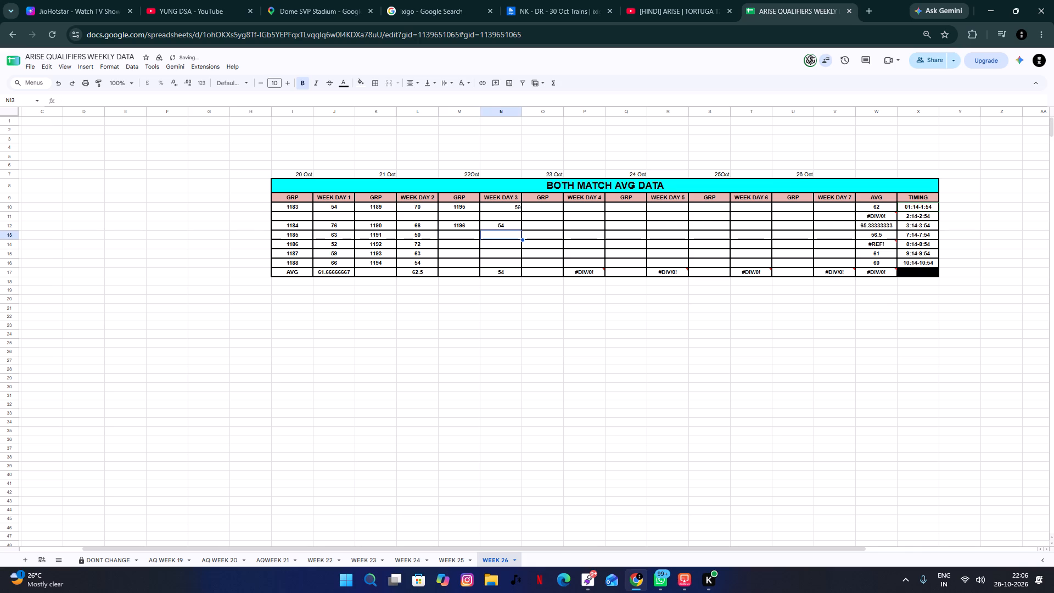
key(shift+Tab)
text(1197)
key(Tab)
text(78)
key(Return)
Enter group 1198 with a WEEK DAY 3 average of 69 in the 8:14-8:54 row.
key(shift+Tab)
key(Tab)
text(1199)
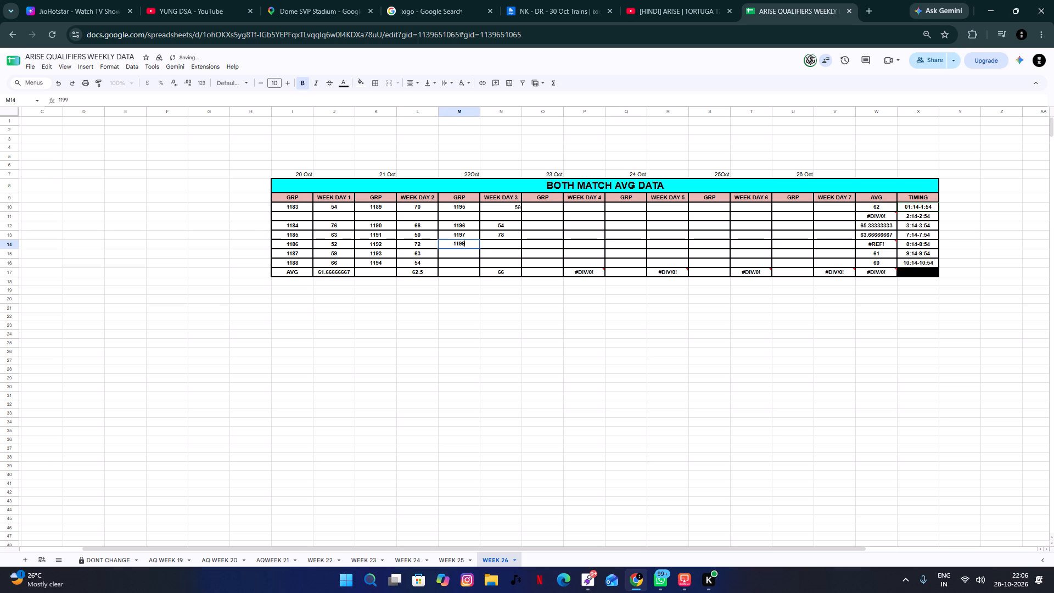
key(BackSpace)
key(8)
key(Tab)
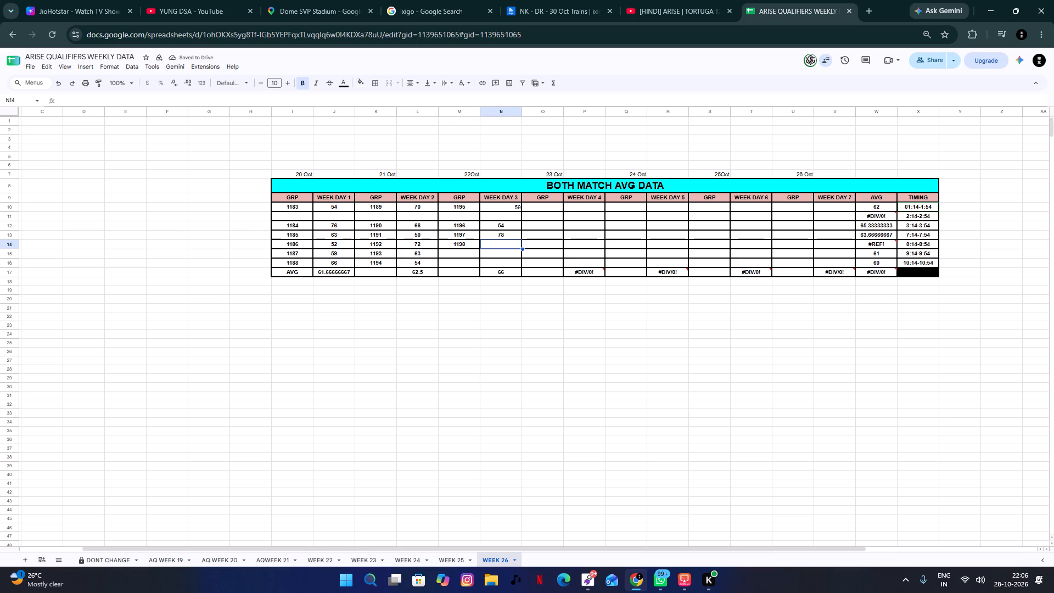
text(69)
key(Return)
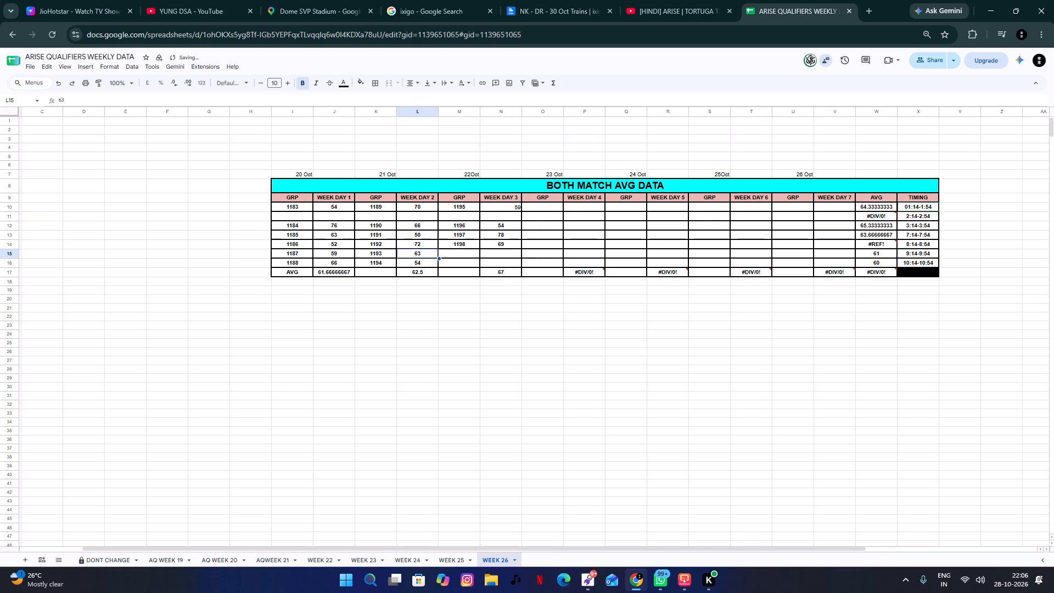
Enter group 1199 with a WEEK DAY 3 average of 65 in the 9:14-9:54 row.
key(shift+Tab)
key(Tab)
key(Tab)
text(11)
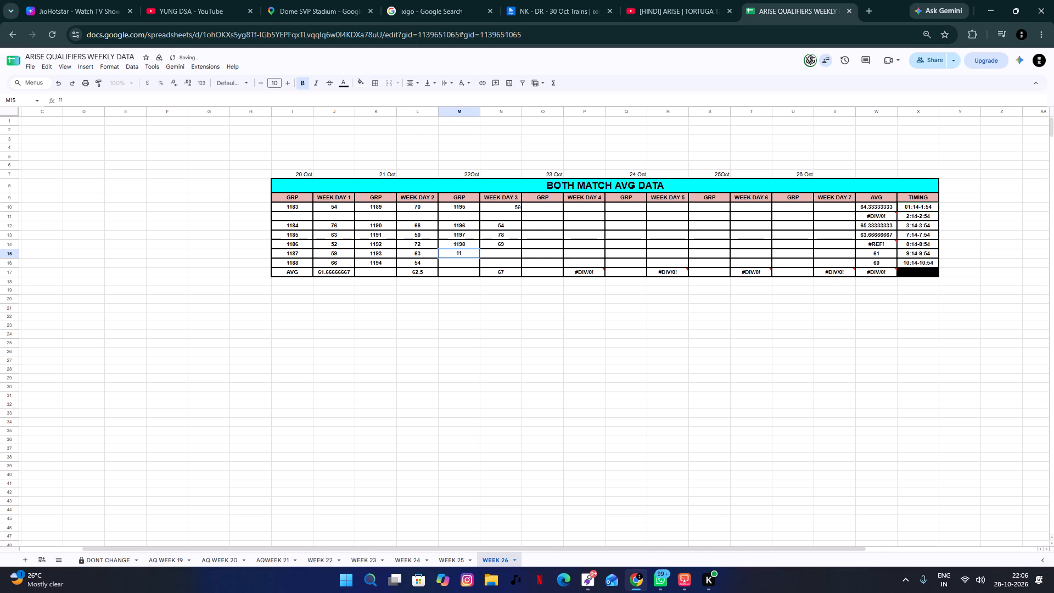
text(99)
key(Tab)
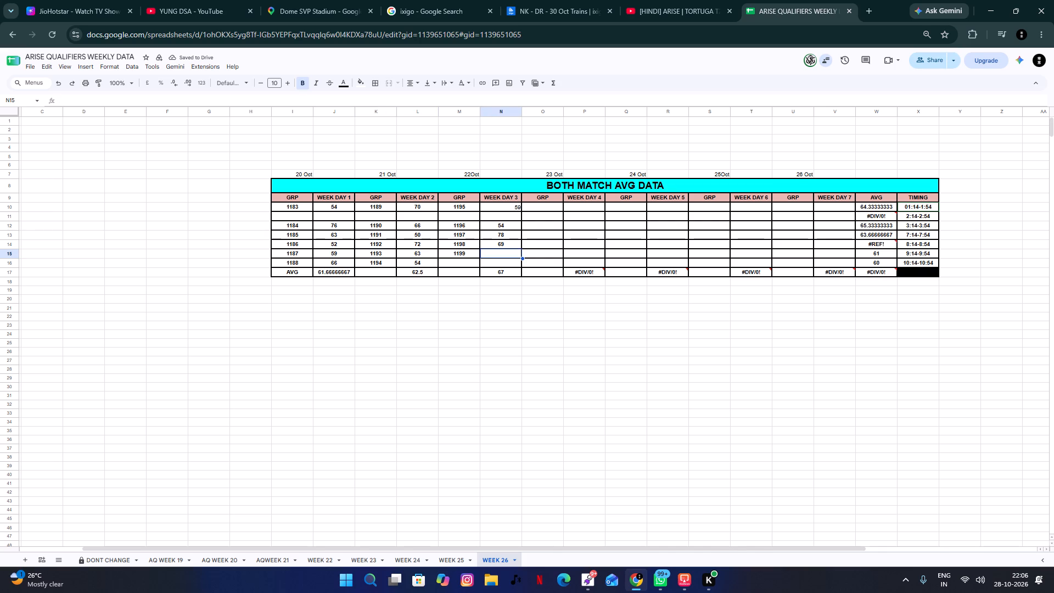
text(65)
key(Return)
Enter group 1200 for WEEK DAY 3 in the 10:14-10:54 row and select its average cell.
key(Tab)
key(Tab)
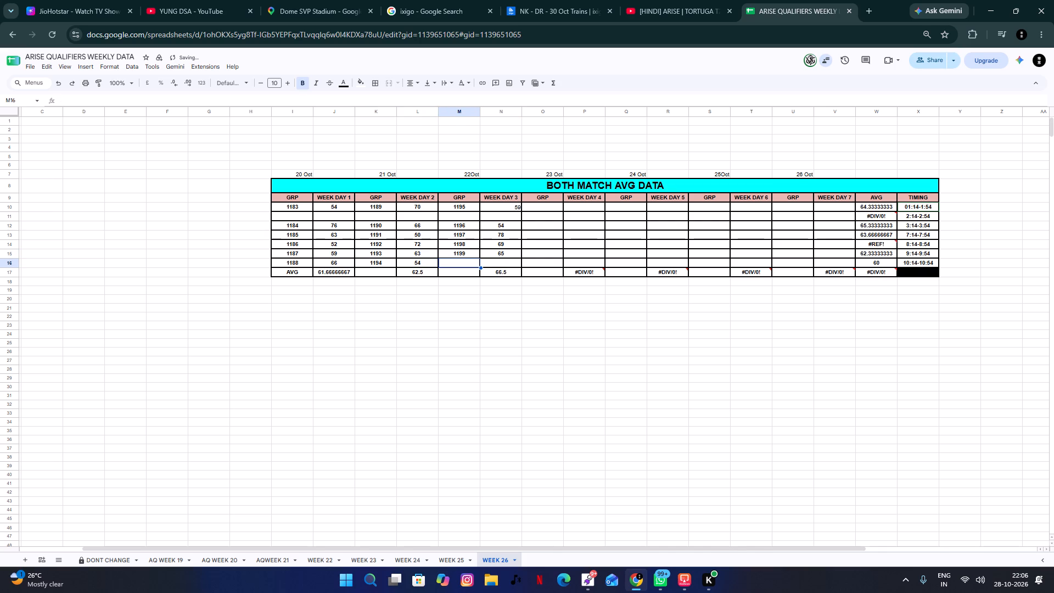
text(1200)
key(Tab)
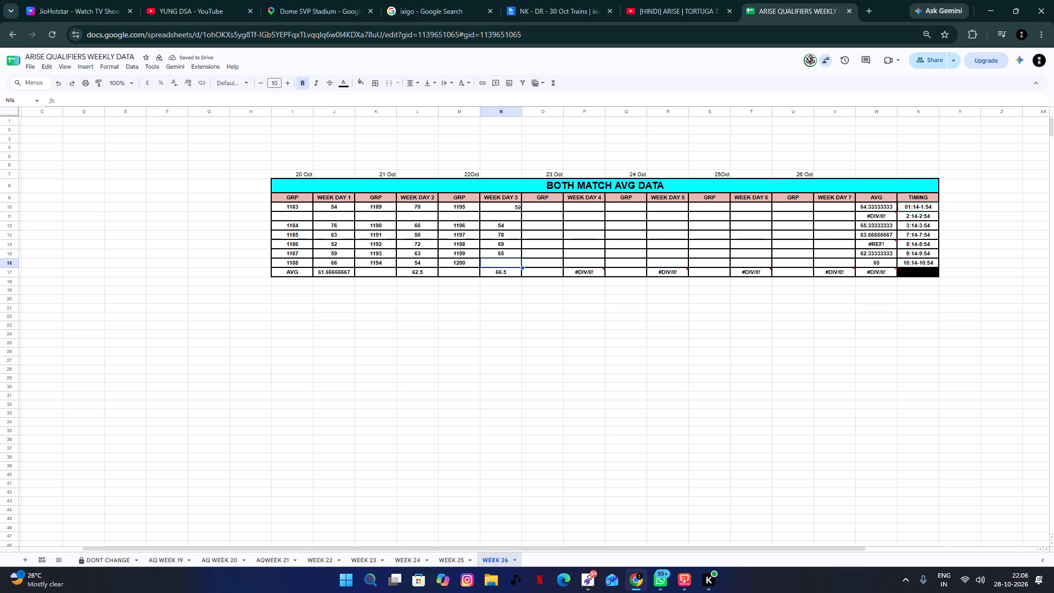
key(shift+Tab)
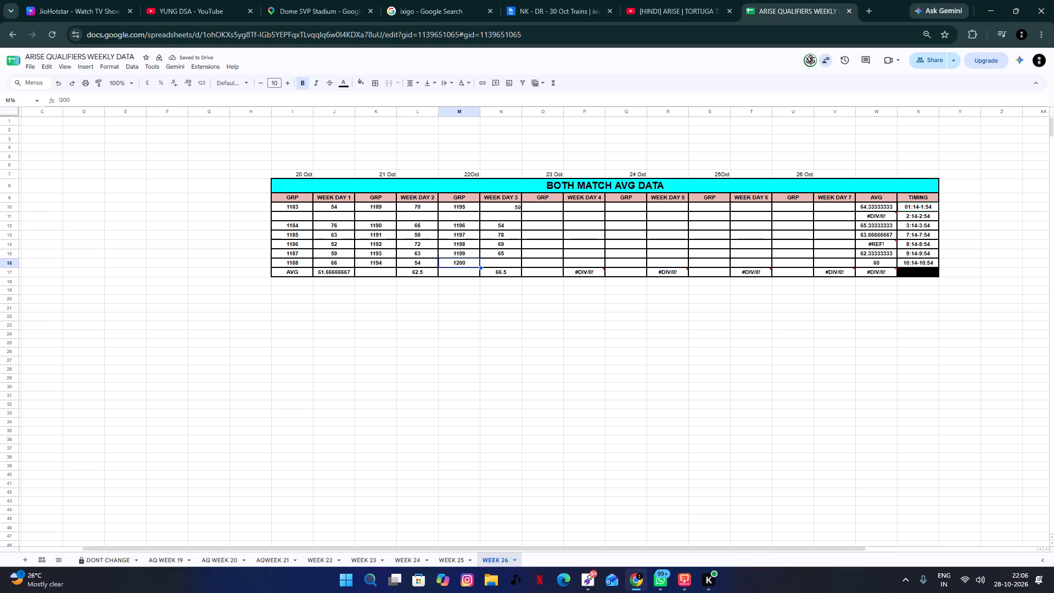
key(Tab)
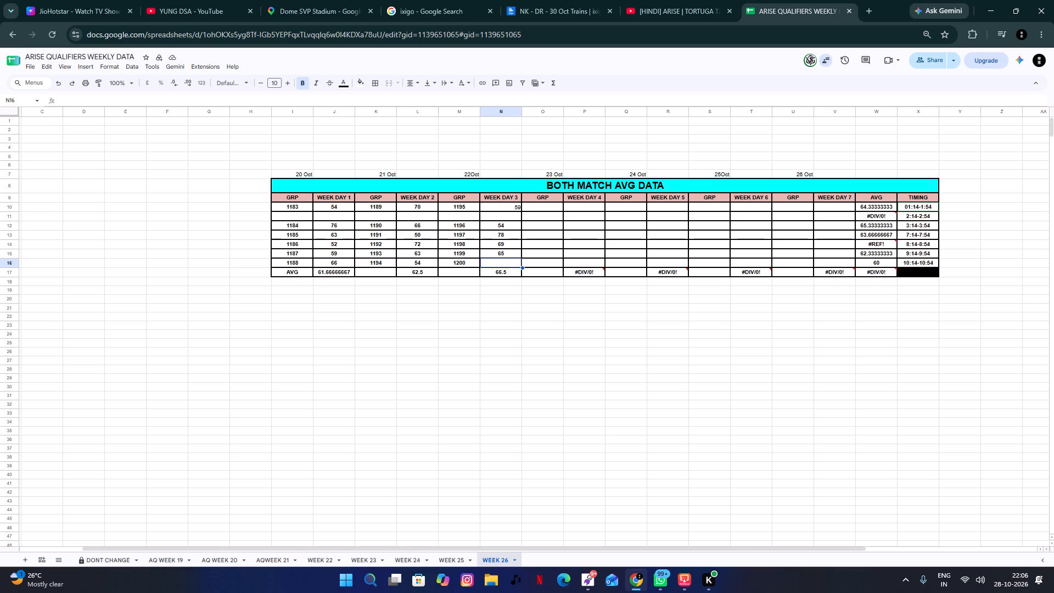
key(shift+Tab)
key(Tab)
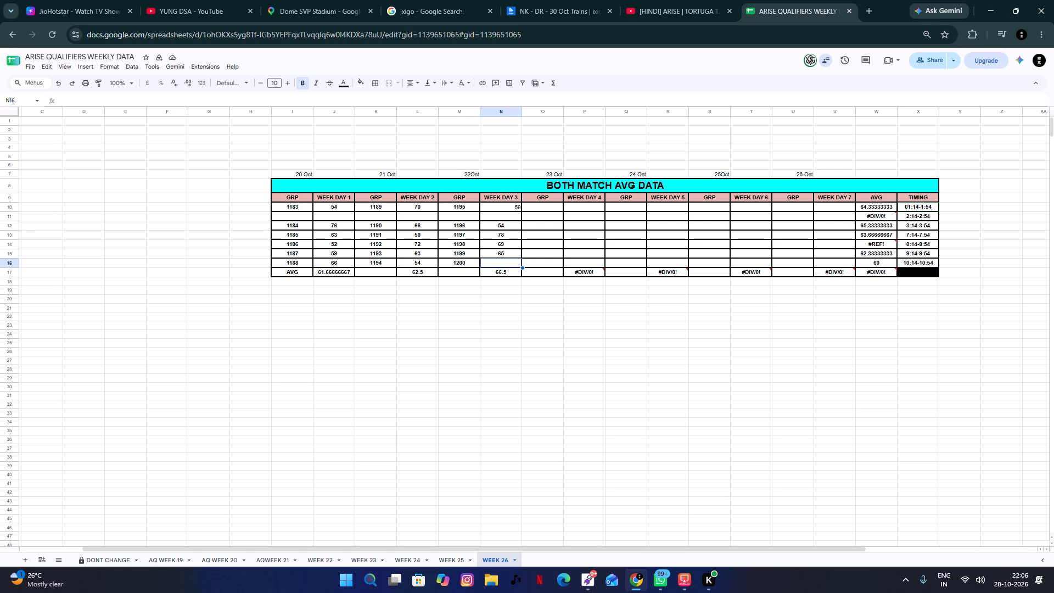
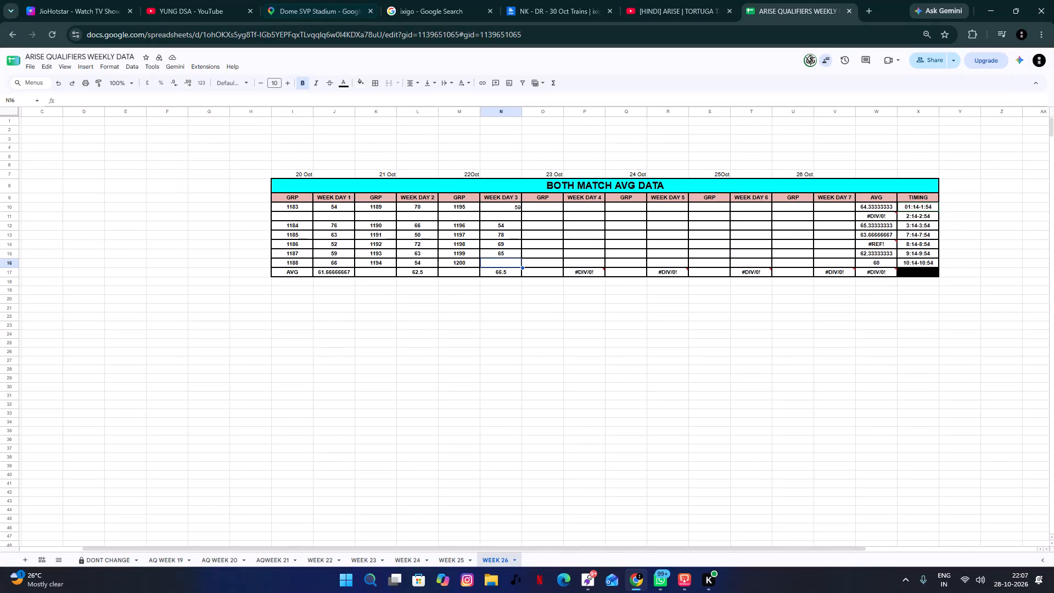
Enter NO SS as the WEEK DAY 3 average for group 1200 in the 10:14-10:54 row.
click(495, 267)
click(491, 266)
text(NO SS)
key(Return)
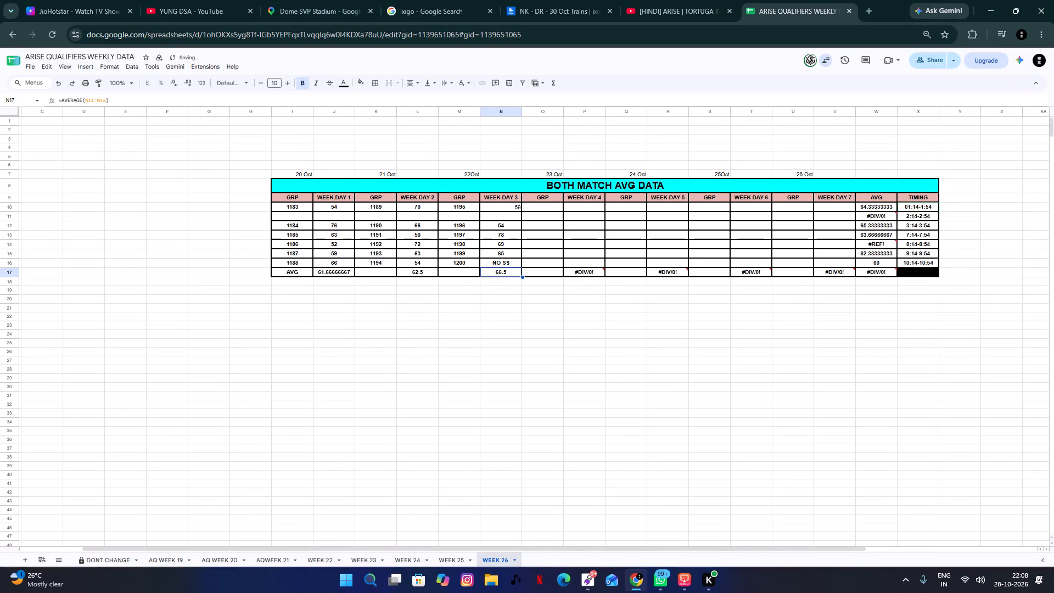
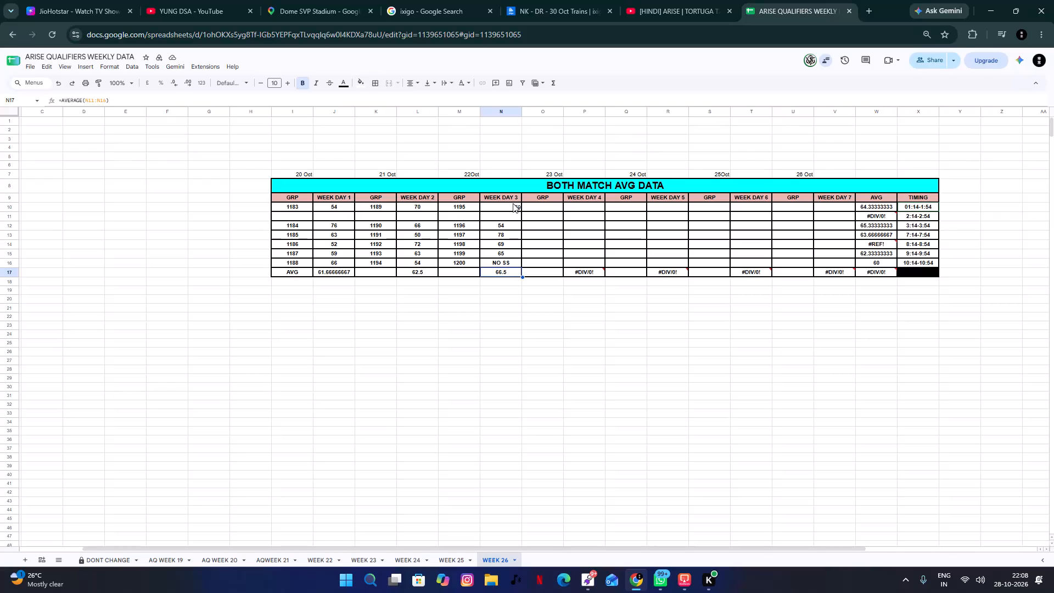
Centre-align the WEEK DAY 3 average for group 1195 in the 01:14-1:54 row.
click(513, 203)
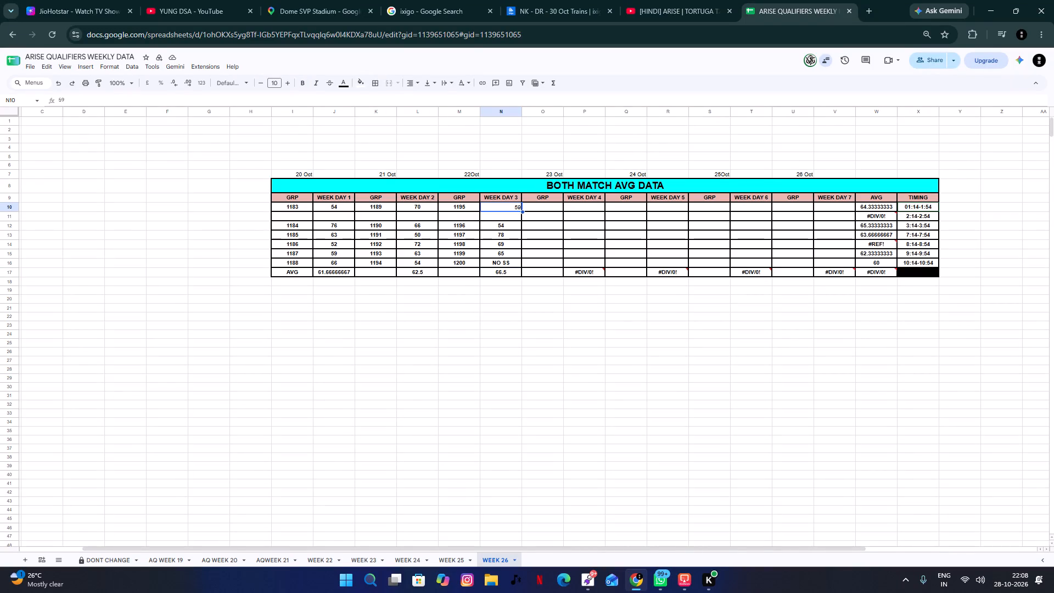
click(416, 88)
click(426, 98)
click(475, 359)
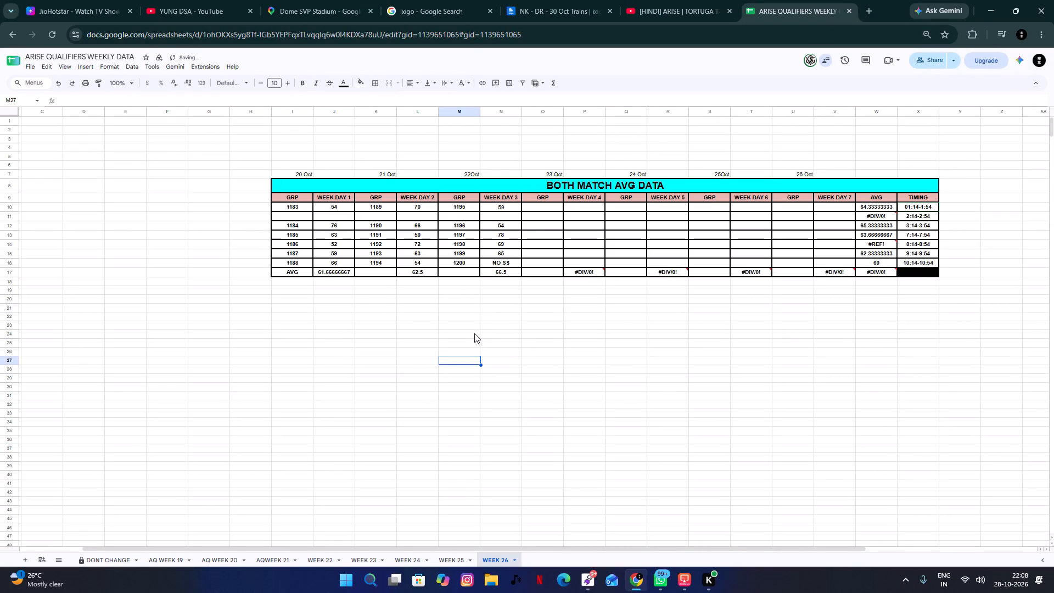
drag(511, 280, 517, 284)
click(513, 208)
click(536, 208)
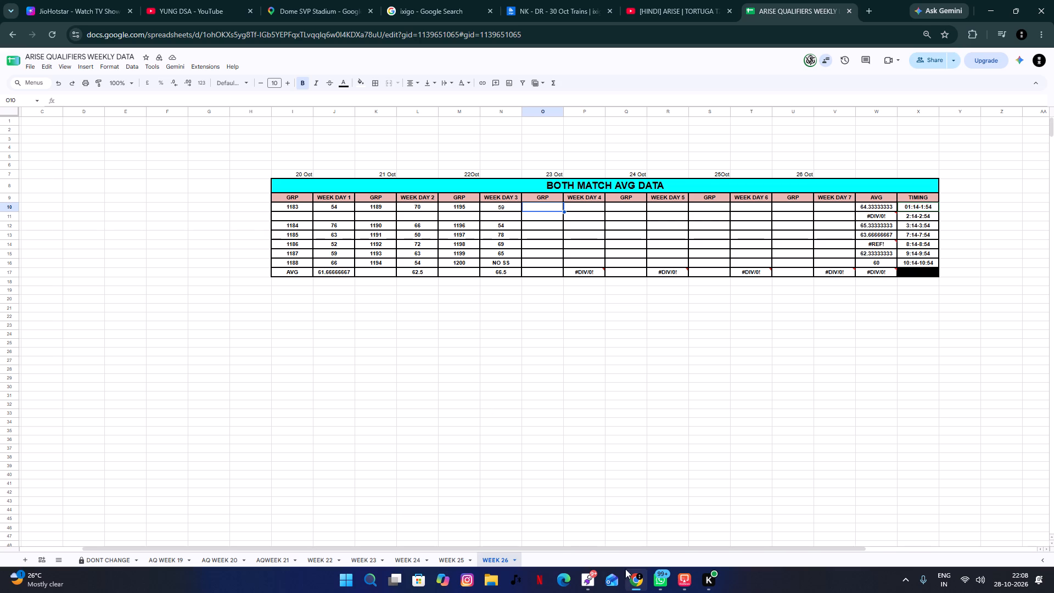
Switch to Legcord and review the ticket-0544 conversation and the profile of the member who wrote in it.
click(591, 577)
click(57, 293)
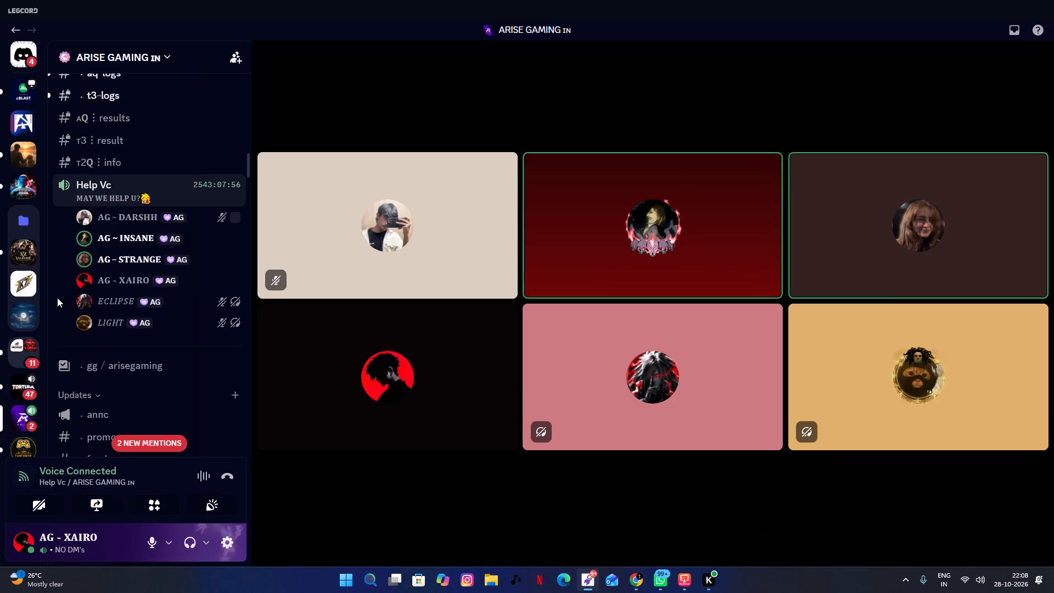
scroll(67, 309, down, 18)
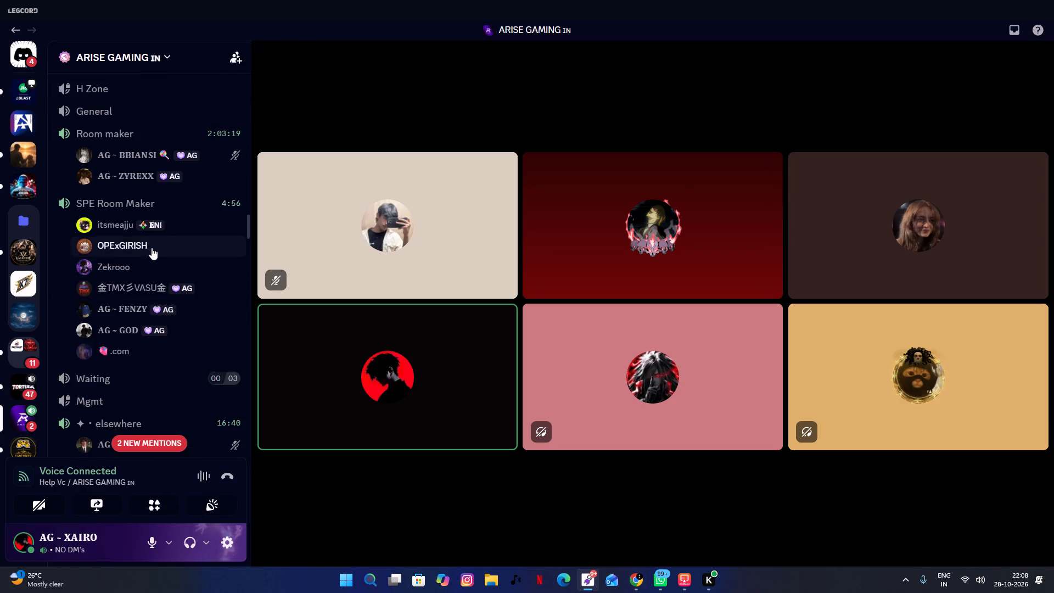
scroll(145, 225, down, 10)
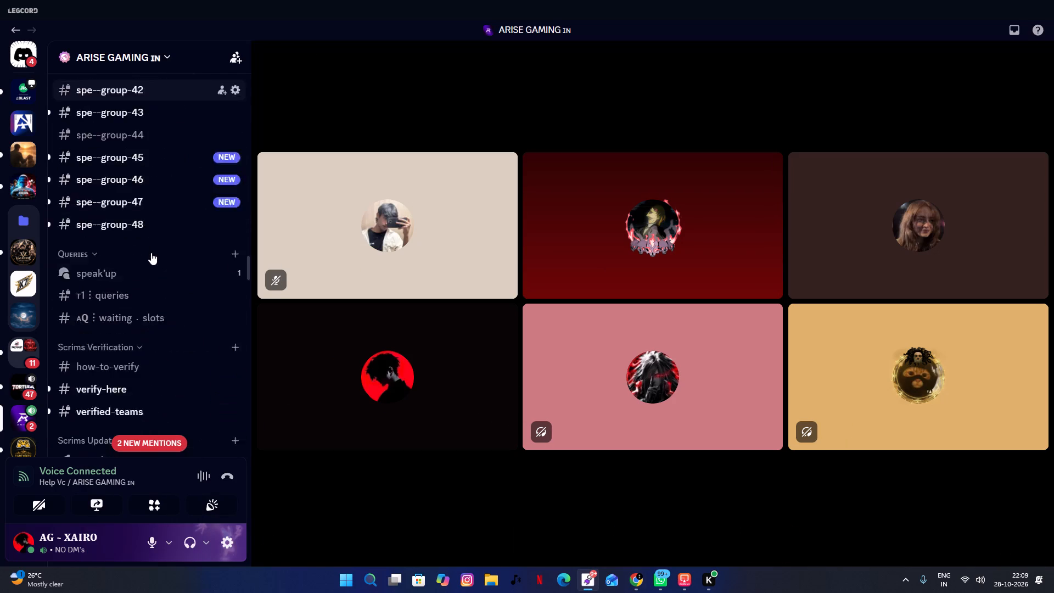
scroll(151, 253, down, 20)
scroll(151, 253, down, 7)
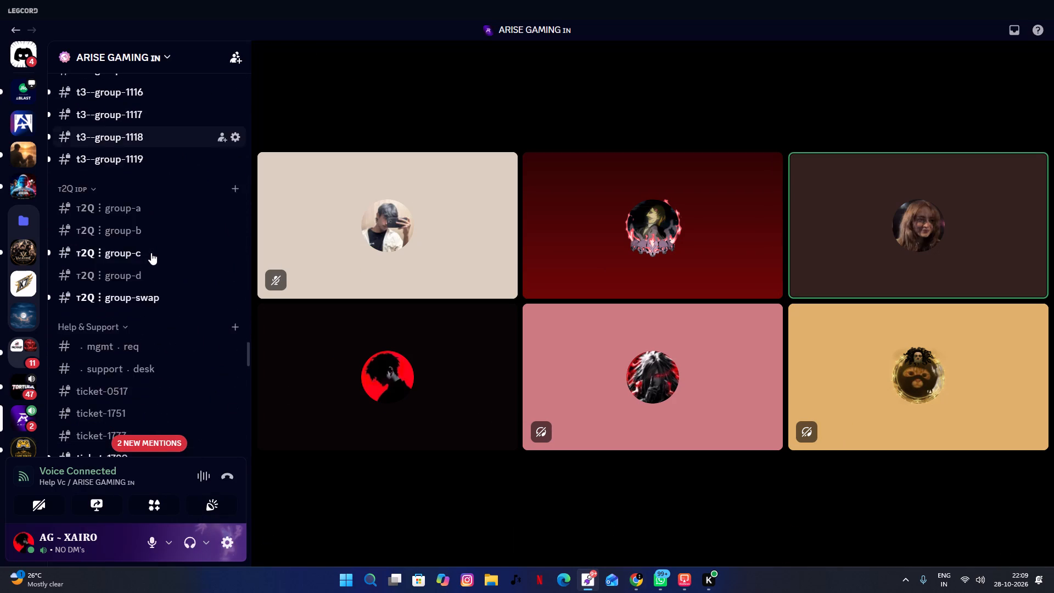
scroll(151, 253, down, 4)
scroll(138, 378, down, 3)
click(148, 403)
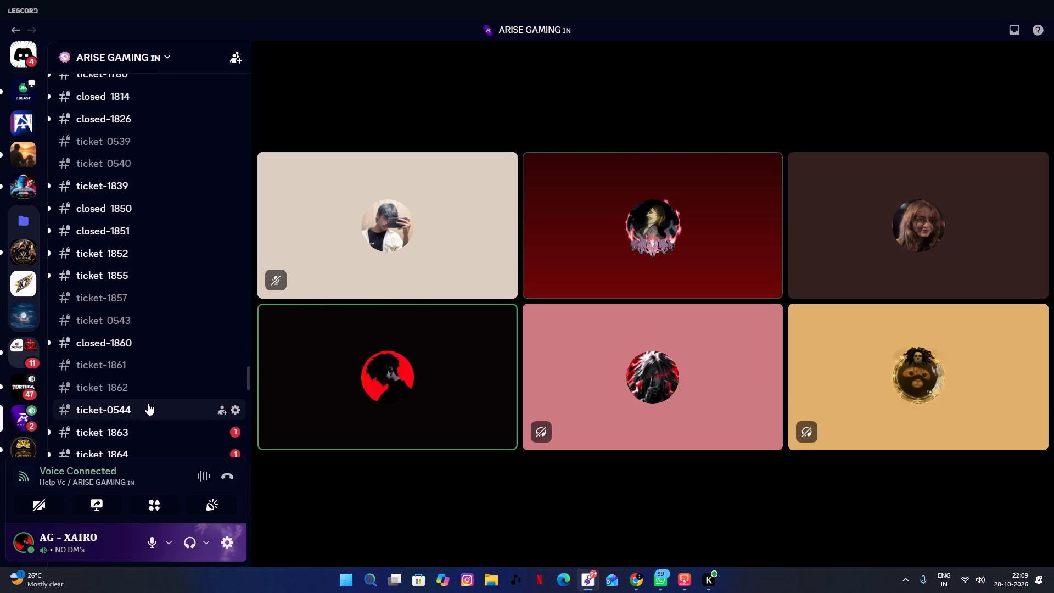
click(334, 435)
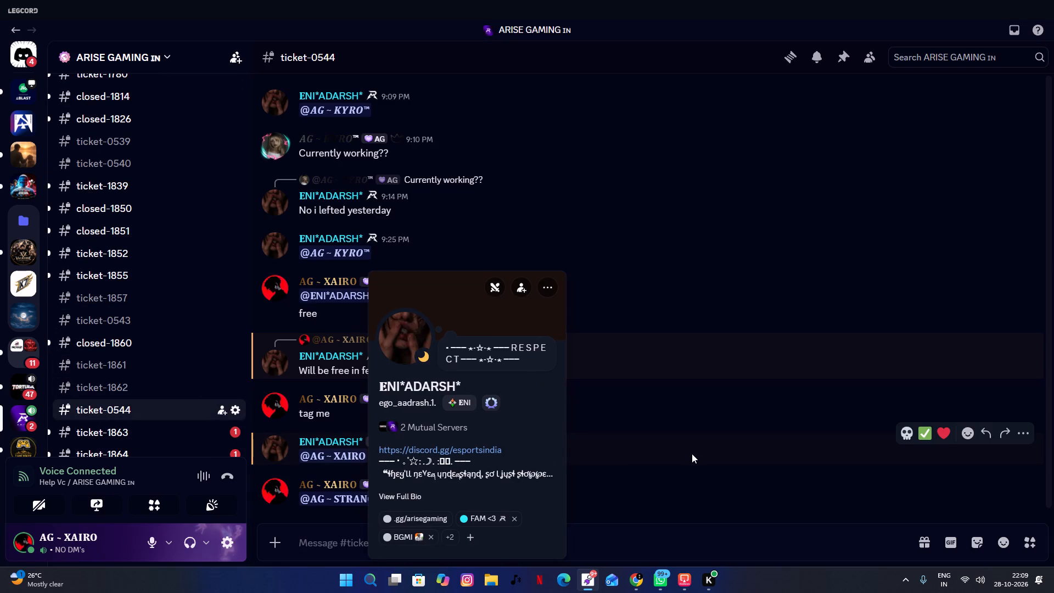
click(681, 480)
click(396, 534)
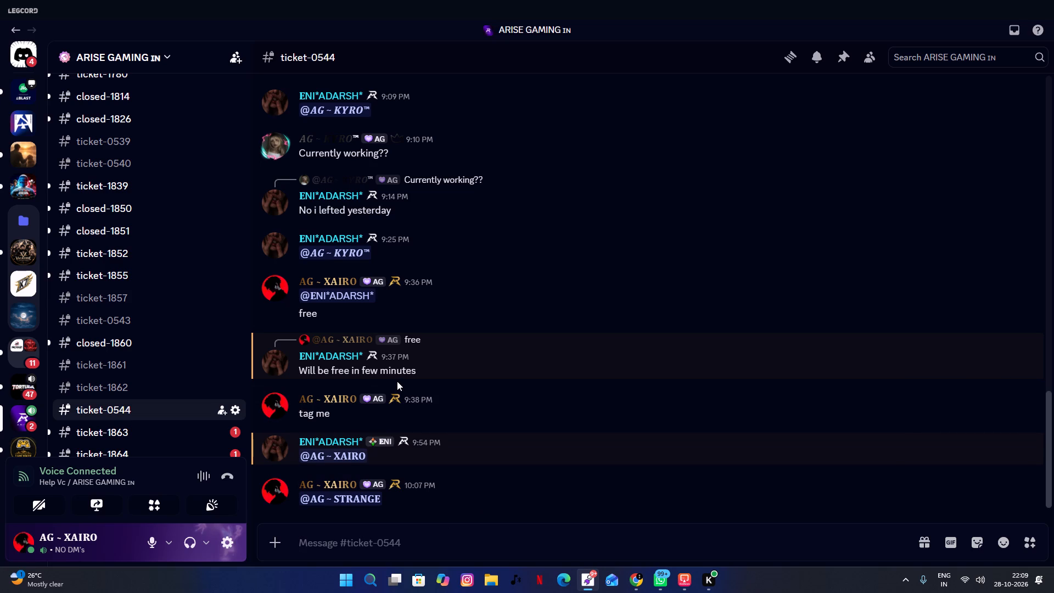
click(316, 443)
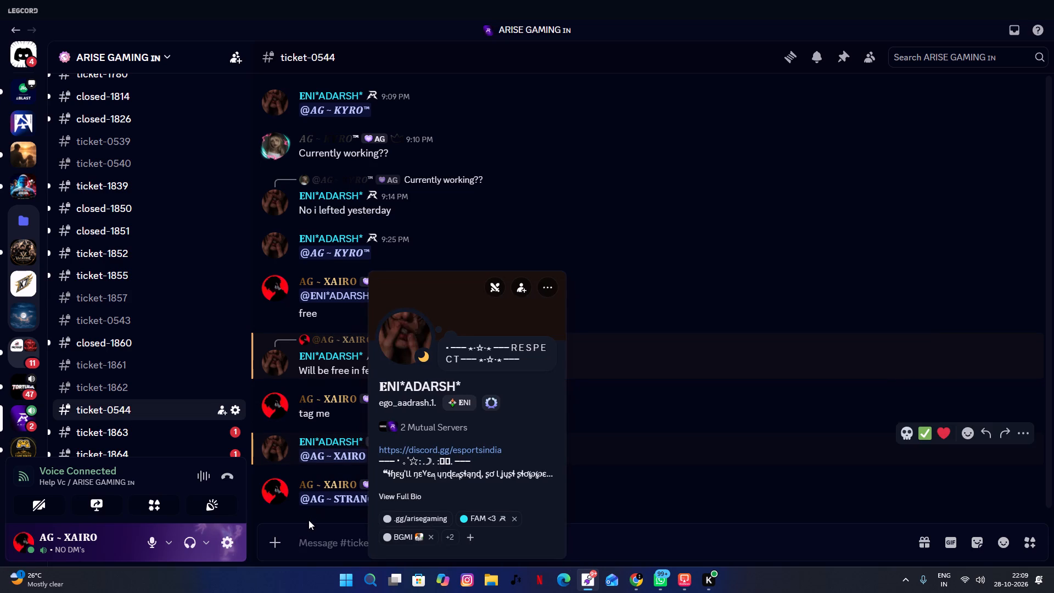
click(309, 523)
click(339, 440)
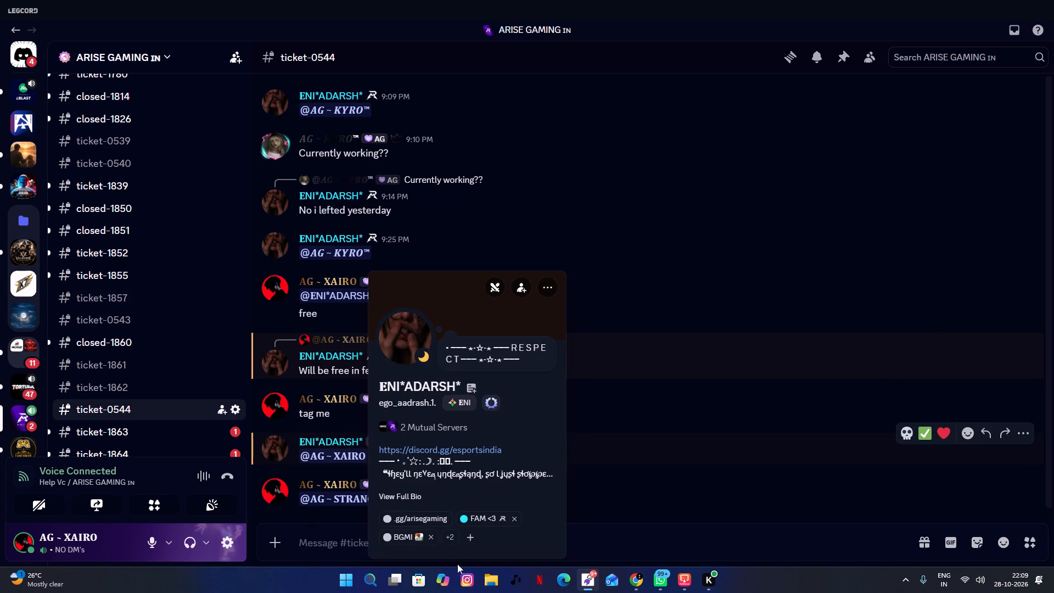
click(455, 544)
click(649, 538)
scroll(130, 348, up, 2)
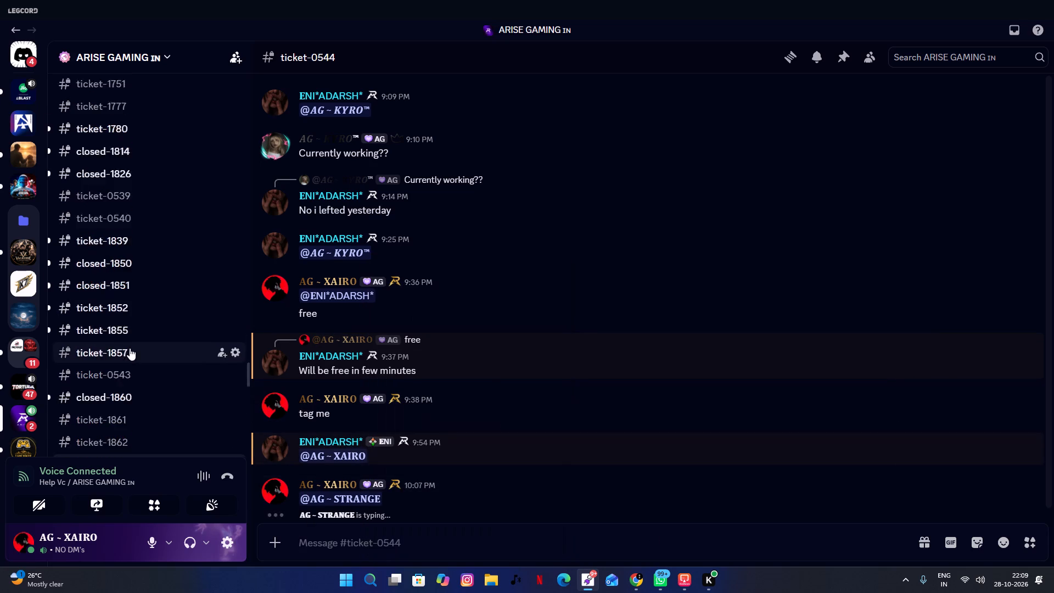
scroll(130, 348, up, 20)
scroll(130, 348, up, 17)
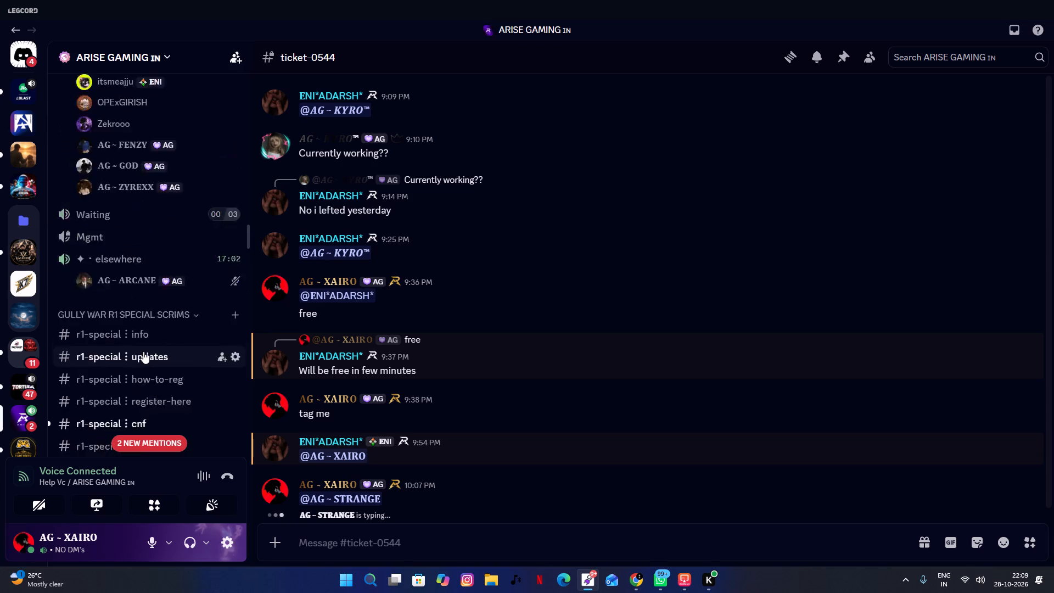
scroll(143, 351, up, 19)
scroll(143, 351, up, 9)
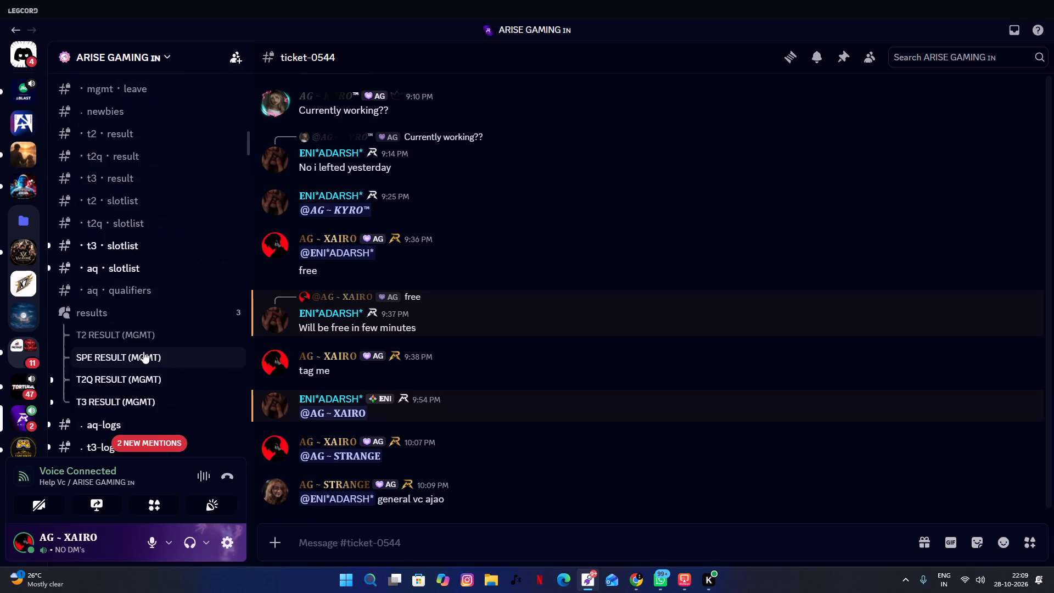
scroll(143, 351, up, 15)
scroll(143, 351, down, 6)
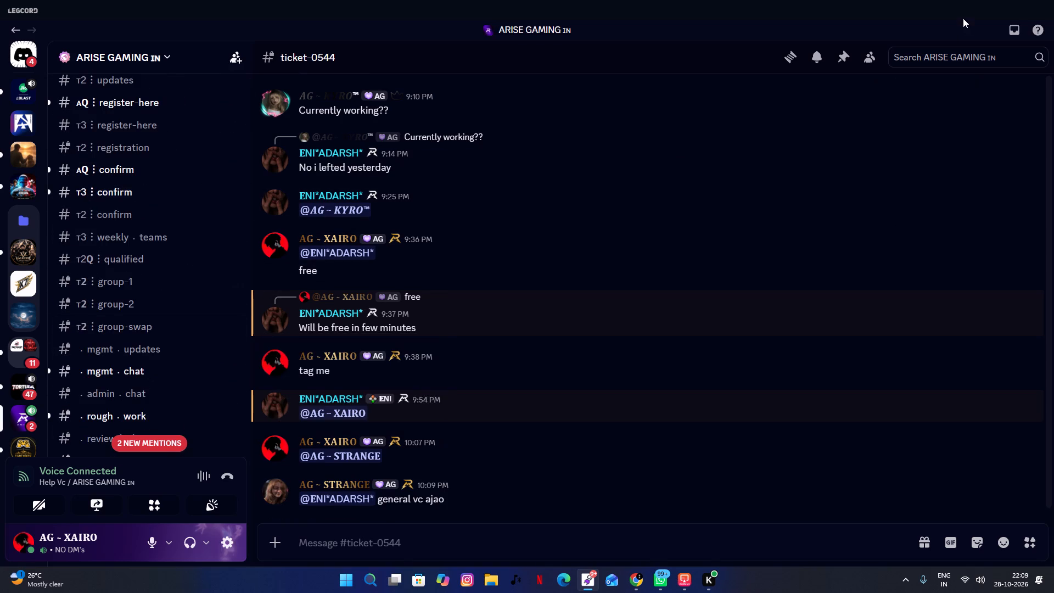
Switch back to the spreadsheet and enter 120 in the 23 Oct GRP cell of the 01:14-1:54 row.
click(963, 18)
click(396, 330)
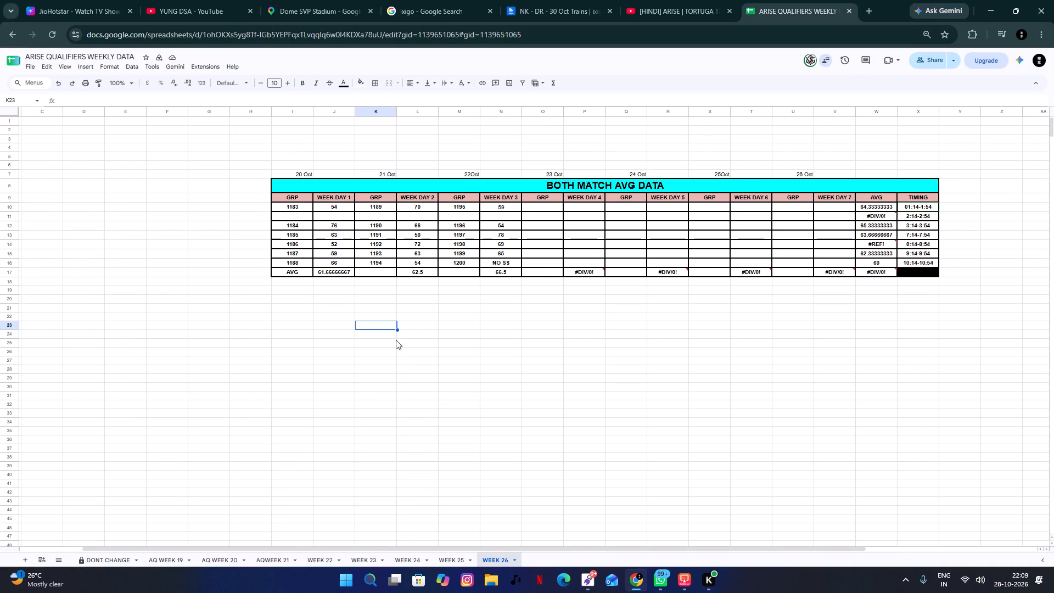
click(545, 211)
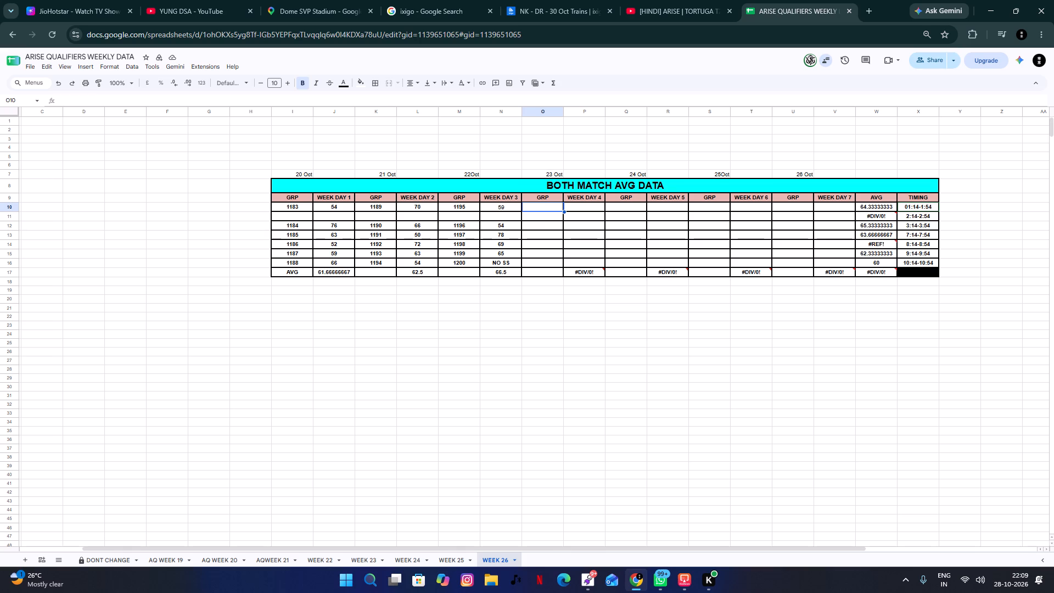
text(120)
Switch to Legcord and check who is in the Help Vc voice channel.
click(588, 571)
scroll(146, 248, down, 4)
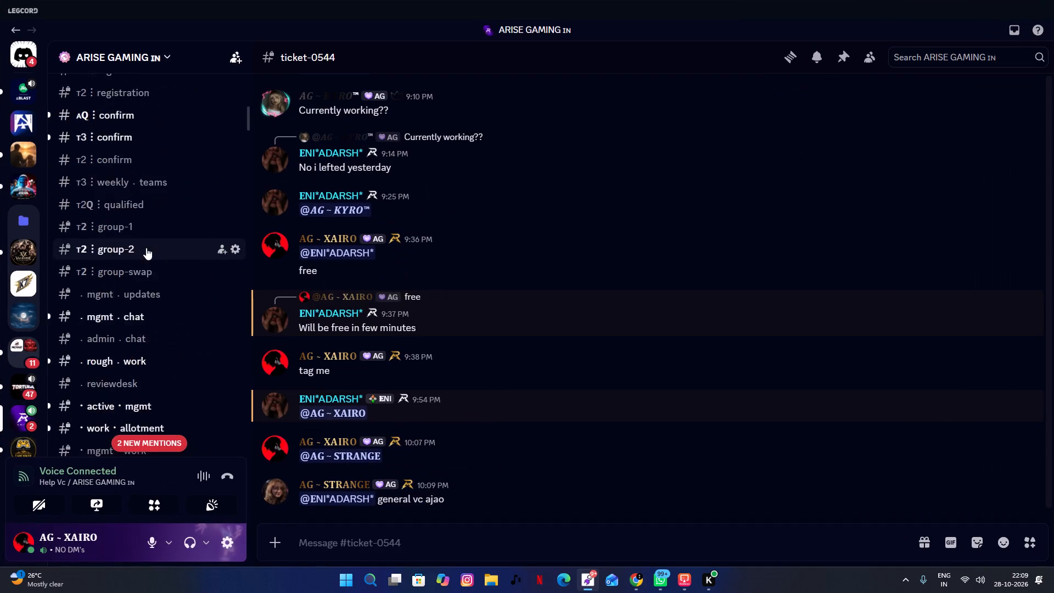
scroll(146, 248, down, 9)
click(150, 294)
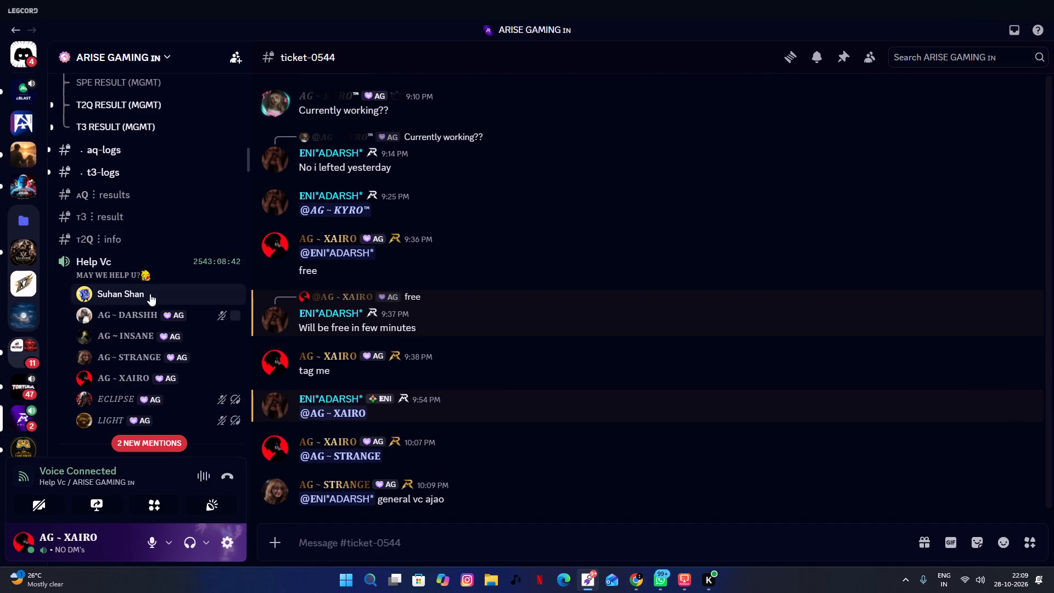
click(65, 293)
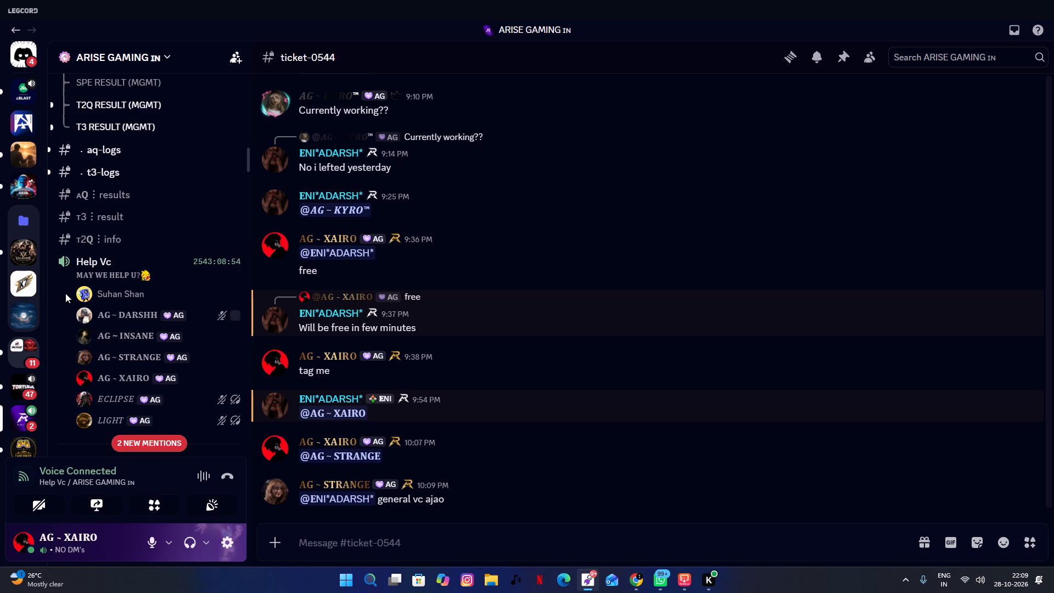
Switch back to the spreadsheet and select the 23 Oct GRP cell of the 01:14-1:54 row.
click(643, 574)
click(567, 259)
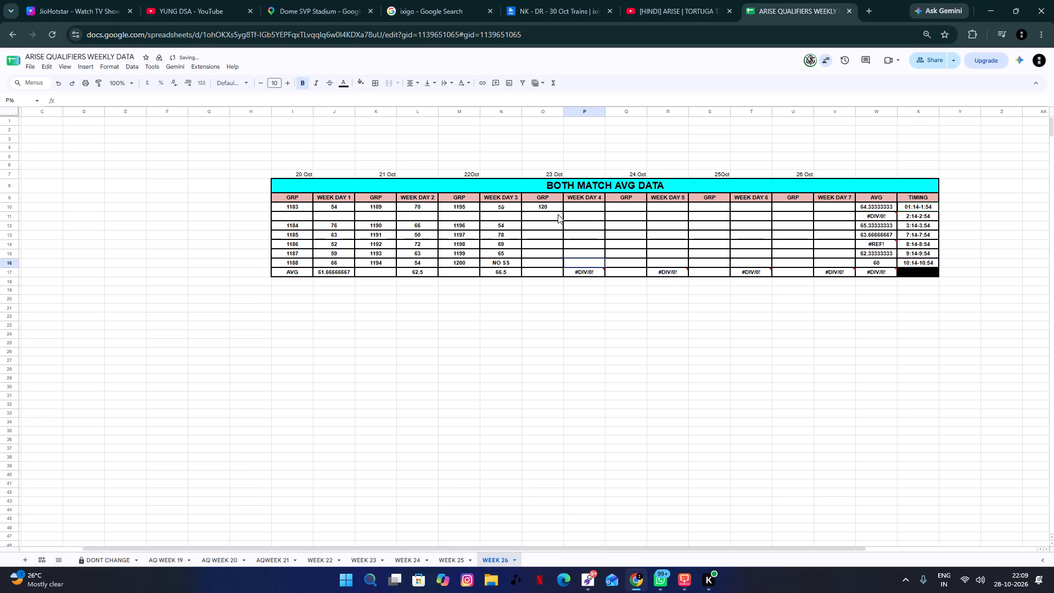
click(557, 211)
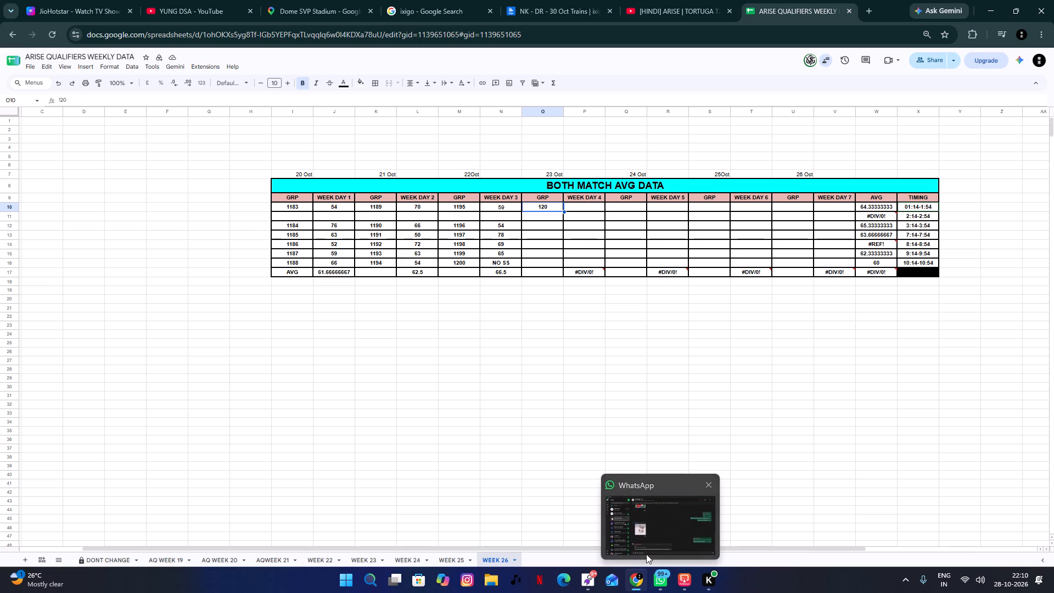
Switch to Legcord and lower the user volume of the bRVN-tagged member in the Help Vc voice channel.
click(580, 579)
right_click(189, 293)
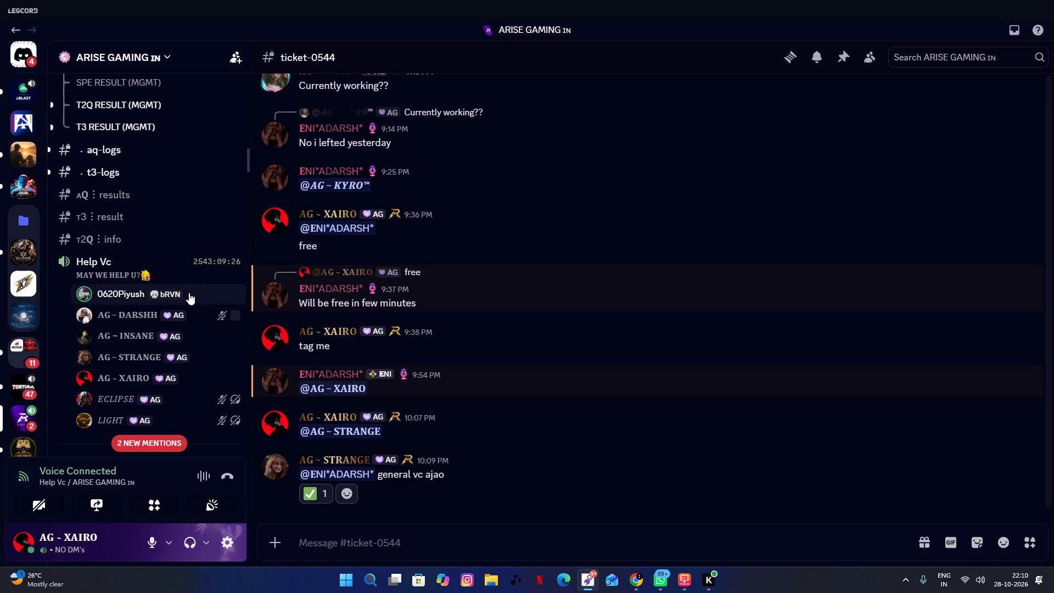
drag(273, 233, 233, 241)
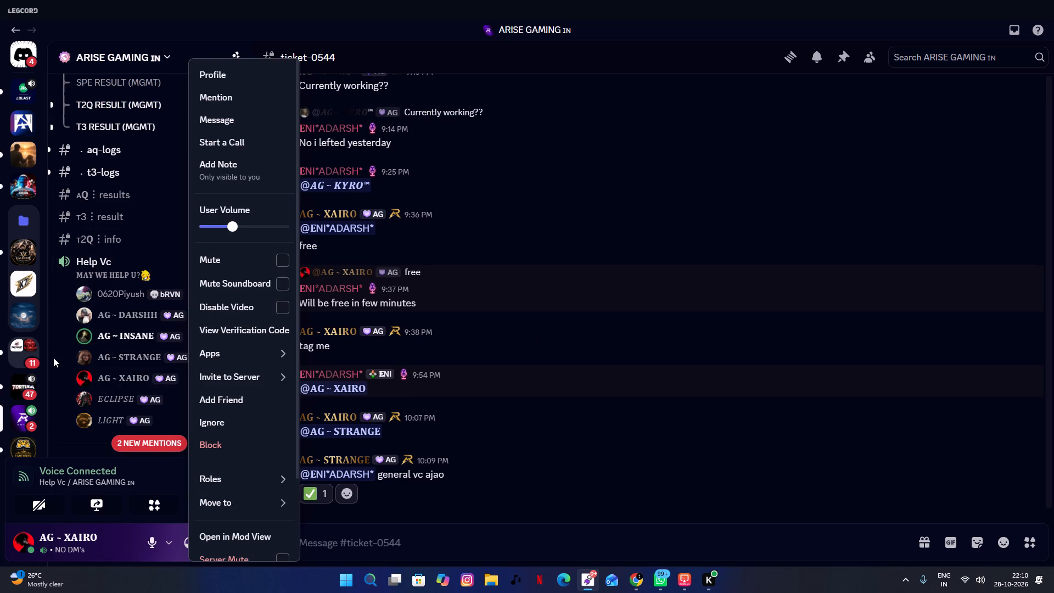
click(52, 357)
Check the voice channels the bRVN-tagged member can be moved to and who is in the server's other voice channels.
right_click(121, 276)
click(55, 333)
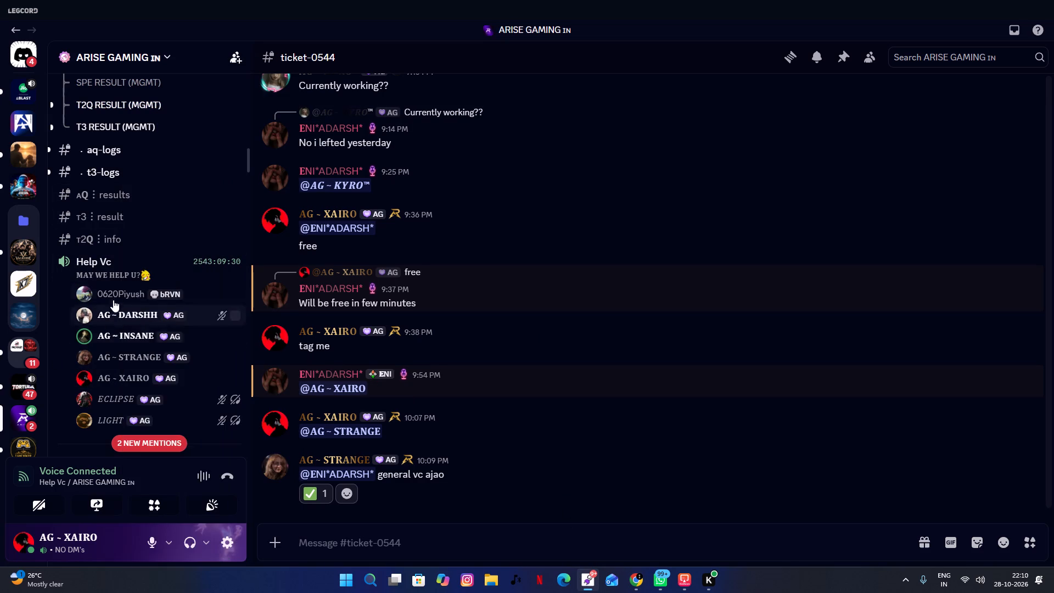
right_click(113, 300)
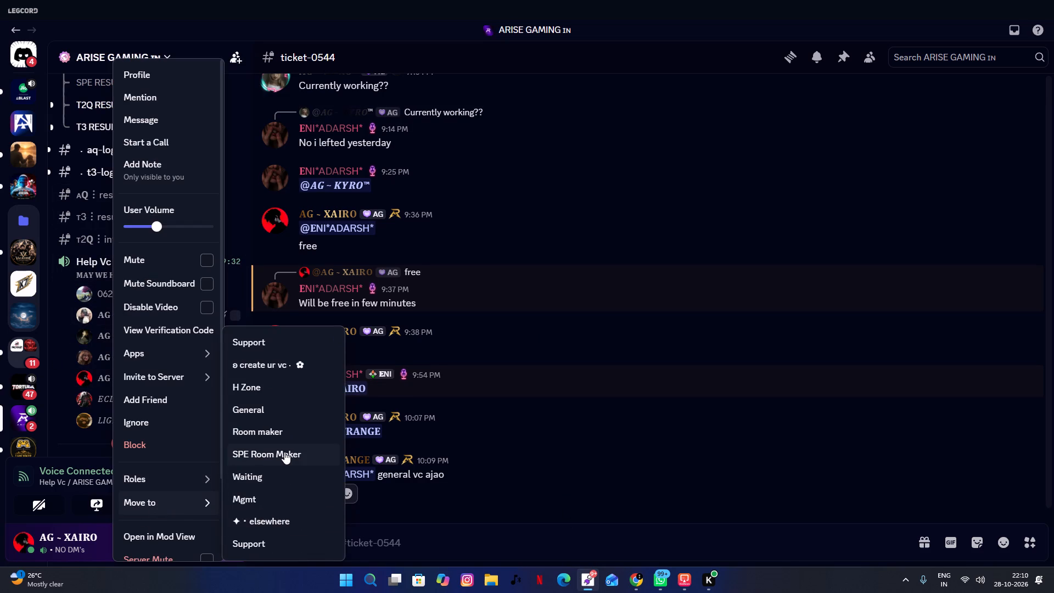
click(67, 353)
scroll(95, 318, down, 6)
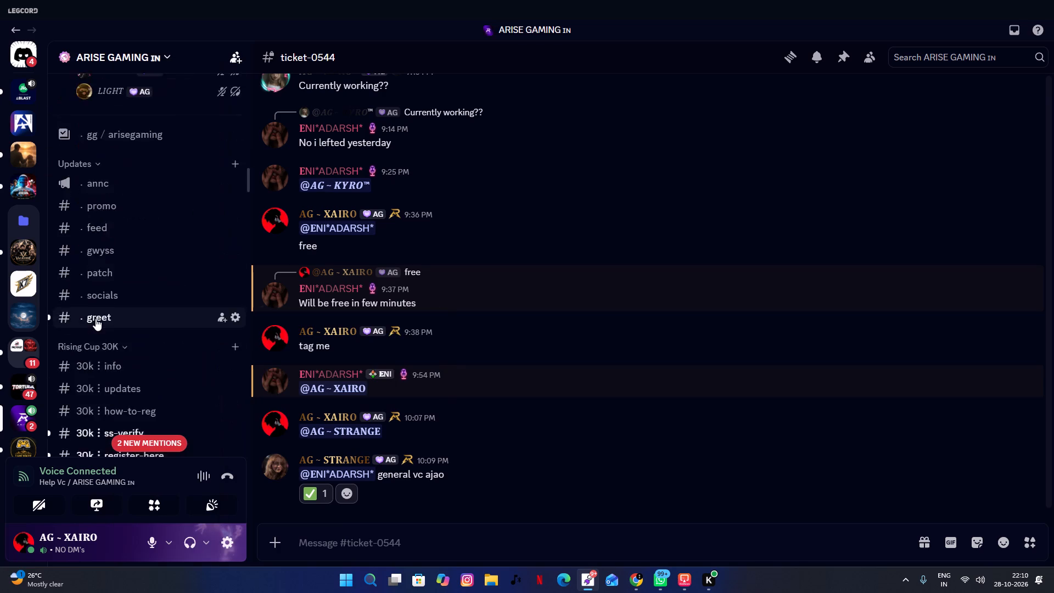
scroll(96, 318, down, 10)
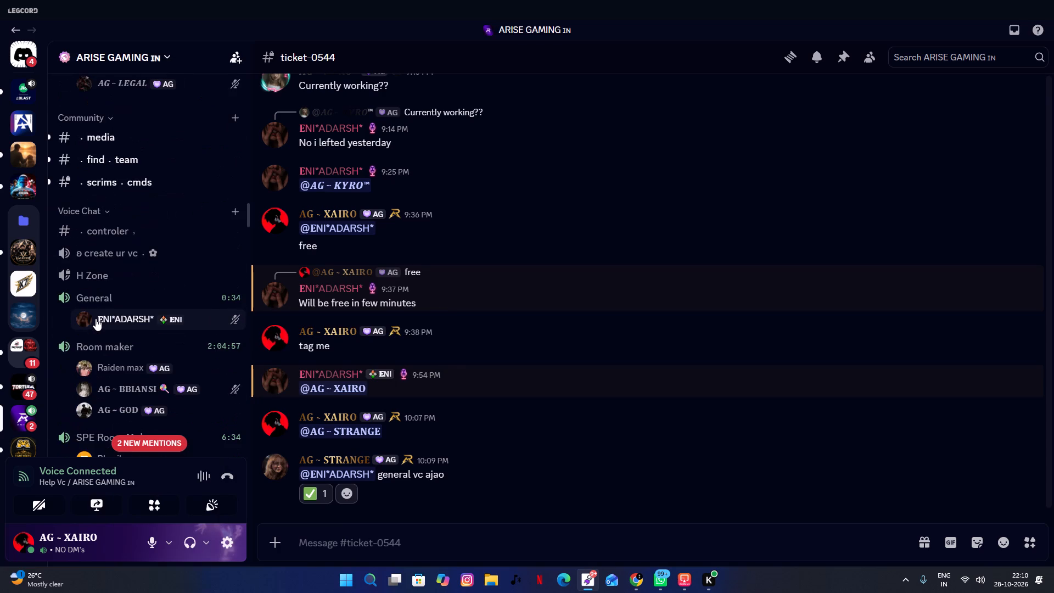
scroll(96, 318, down, 2)
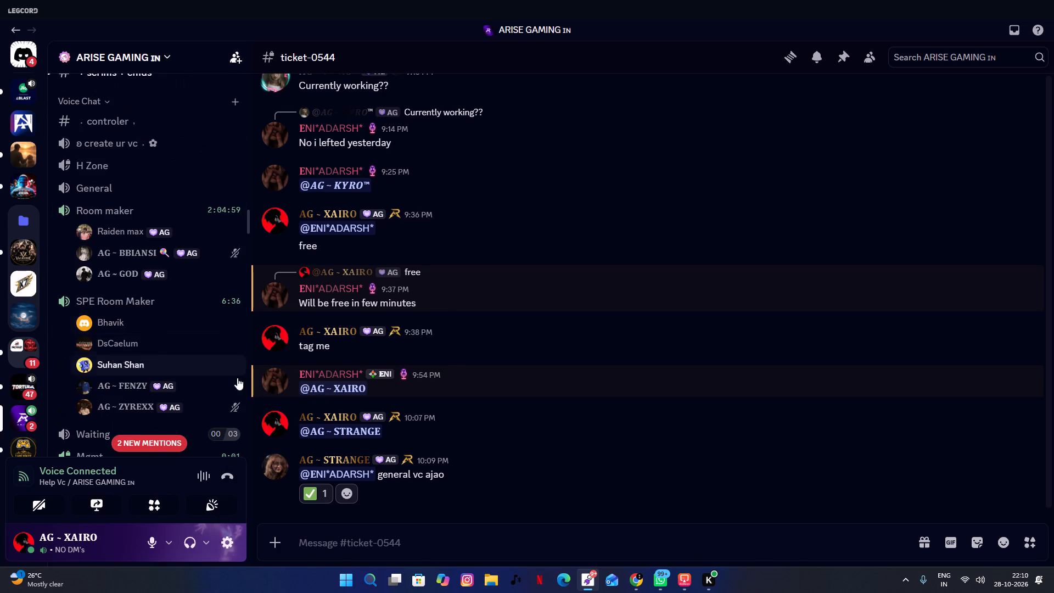
Switch back to the spreadsheet and set the 23 Oct GRP cell of the 01:14-1:54 row to 1201.
click(638, 572)
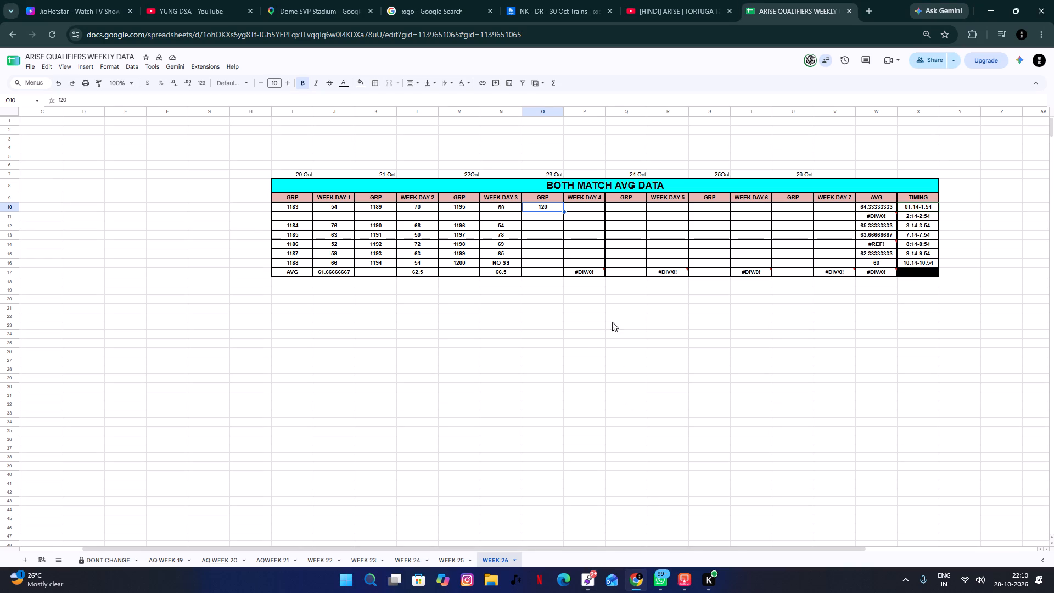
click(549, 211)
click(552, 218)
click(538, 200)
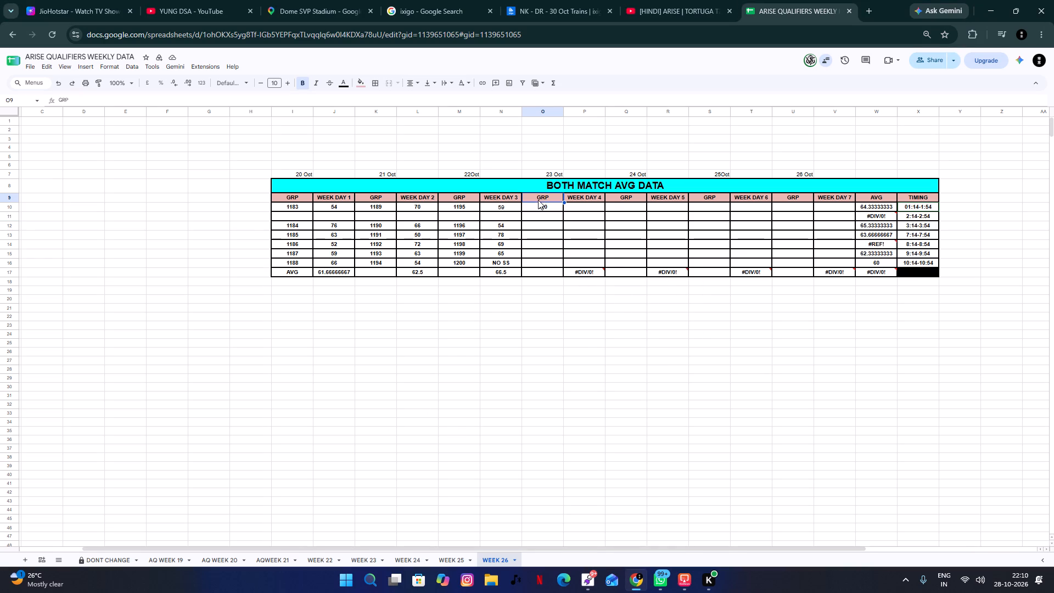
double_click(543, 205)
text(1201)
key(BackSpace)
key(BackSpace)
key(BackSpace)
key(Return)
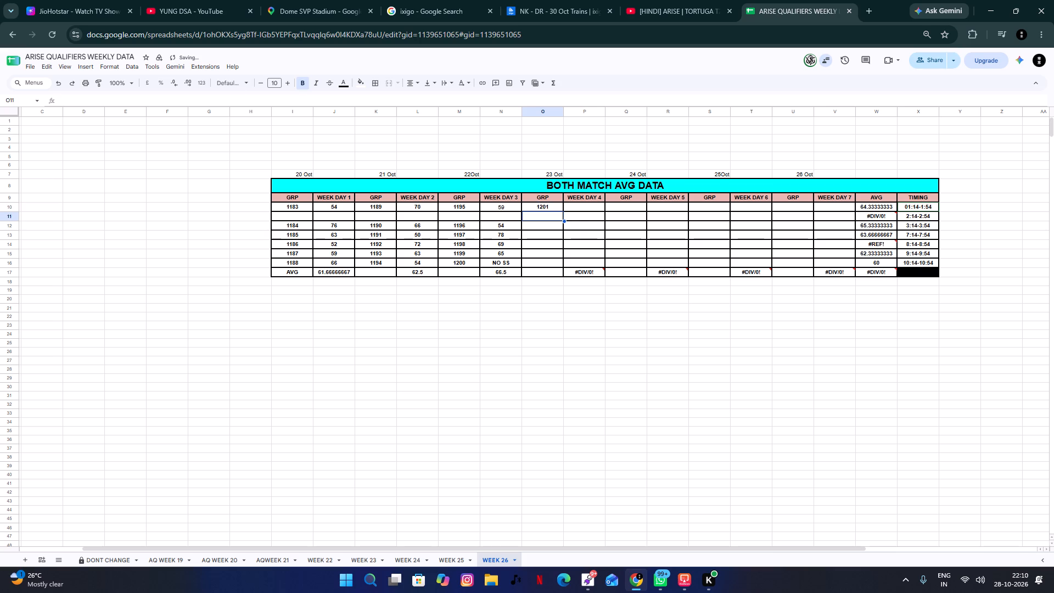
Enter 51 as the WEEK DAY 4 average for group 1201.
key(Up)
key(Tab)
text(51)
key(Return)
Enter 23 Oct group numbers 1202, 1203 and 1204 in the 3:14-3:54, 7:14-7:54 and 8:14-8:54 rows.
key(Down)
text(1202)
key(Return)
key(Tab)
key(Left)
text(1203)
key(Return)
text(10)
key(BackSpace)
text(20)
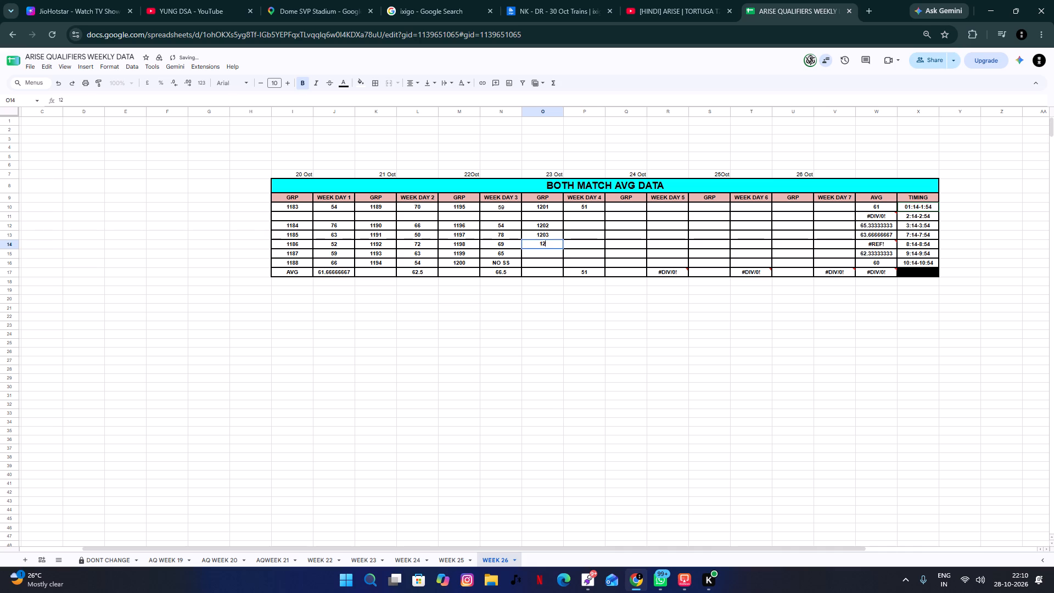
key(4)
key(Up)
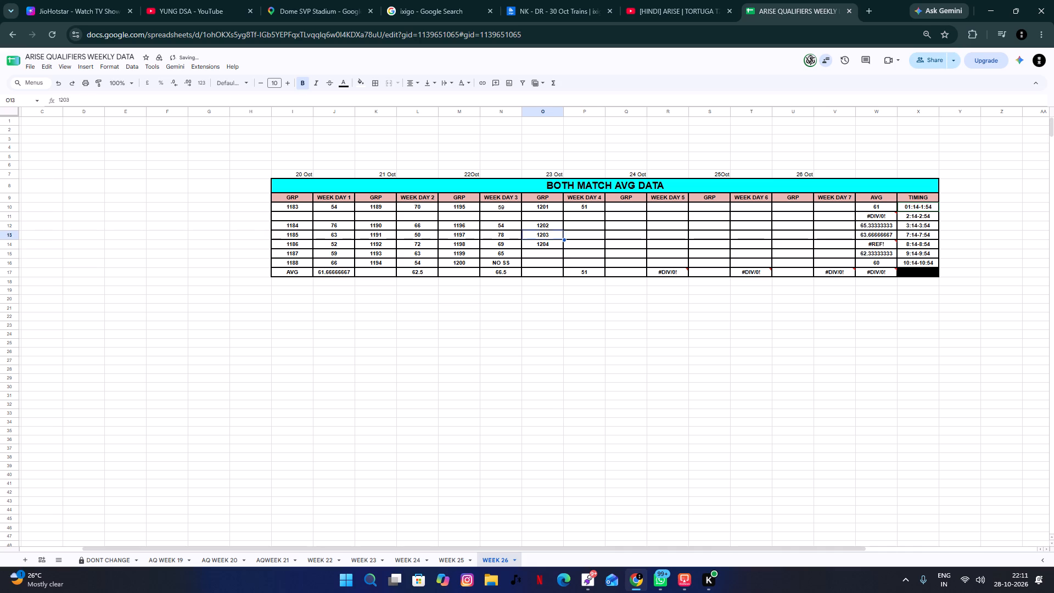
Enter 56 as the WEEK DAY 4 average for group 1202.
key(Up)
key(Tab)
text(56)
key(Return)
key(Down)
key(Down)
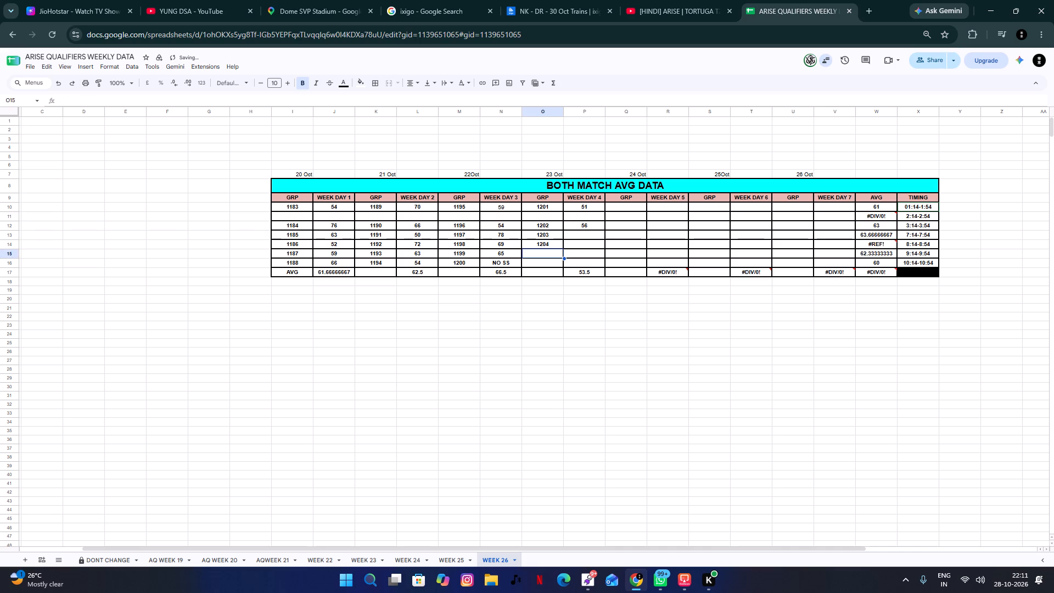
Enter the WEEK DAY 4 averages 61 for group 1203 and 70 for group 1204.
key(Up)
key(Up)
key(Tab)
text(64)
key(BackSpace)
text(12)
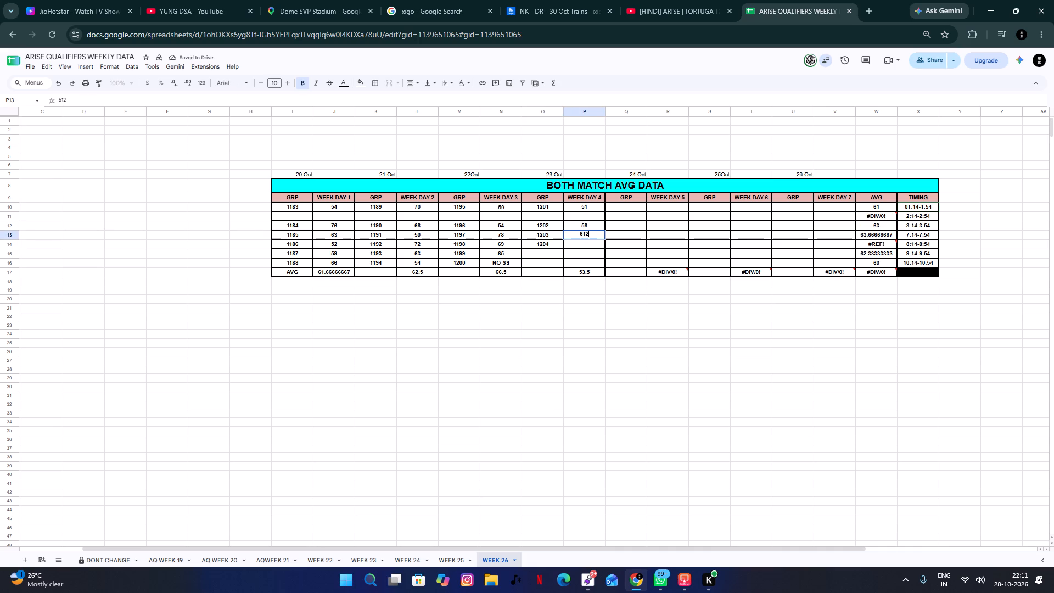
key(BackSpace)
key(Return)
key(Tab)
text(70)
key(Return)
Enter 1205 as the 23 Oct group number in the 9:14-9:54 row.
text(10)
key(BackSpace)
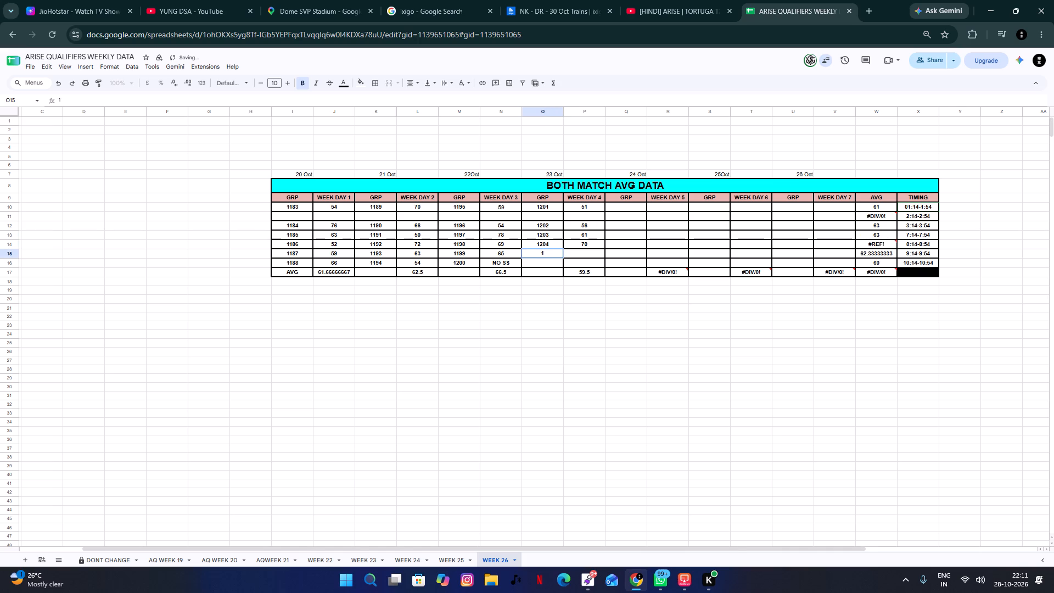
text(205)
key(Tab)
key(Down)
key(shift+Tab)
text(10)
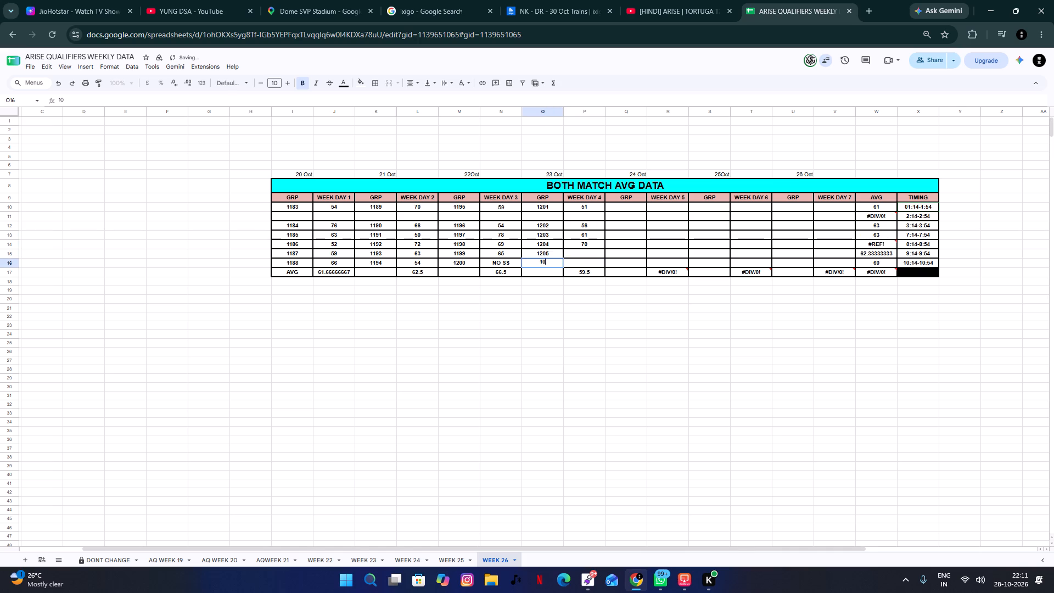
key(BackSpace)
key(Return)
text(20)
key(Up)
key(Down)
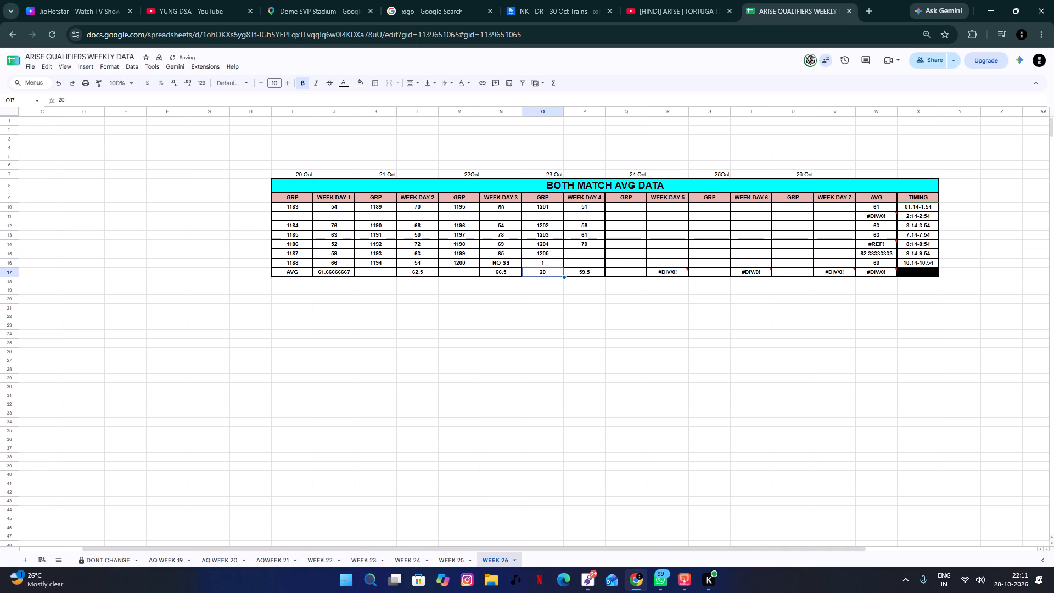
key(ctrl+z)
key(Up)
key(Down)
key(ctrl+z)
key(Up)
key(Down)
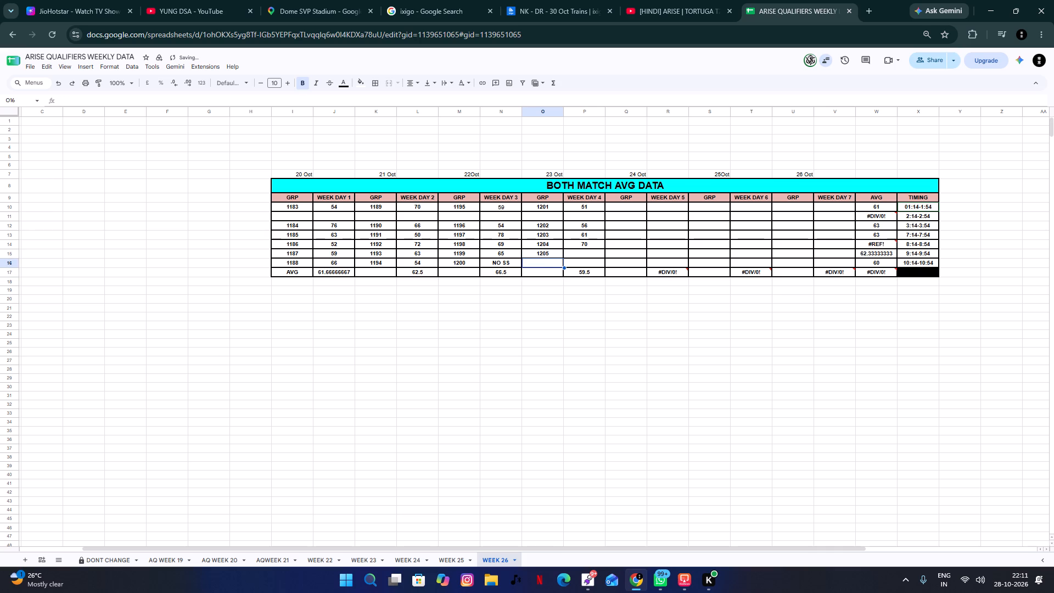
Enter 1206 as the 23 Oct group number in the 10:14-10:54 row.
text(10)
key(BackSpace)
text(206)
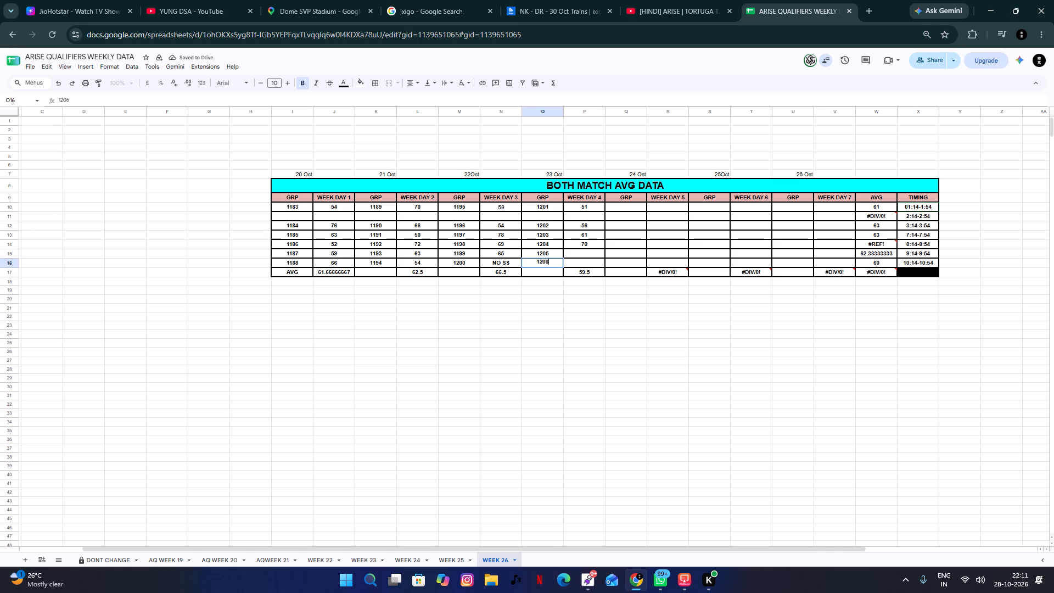
key(Return)
Switch to Legcord and move the untagged player at the top of Help Vc to the SPE Room Maker voice channel.
click(590, 592)
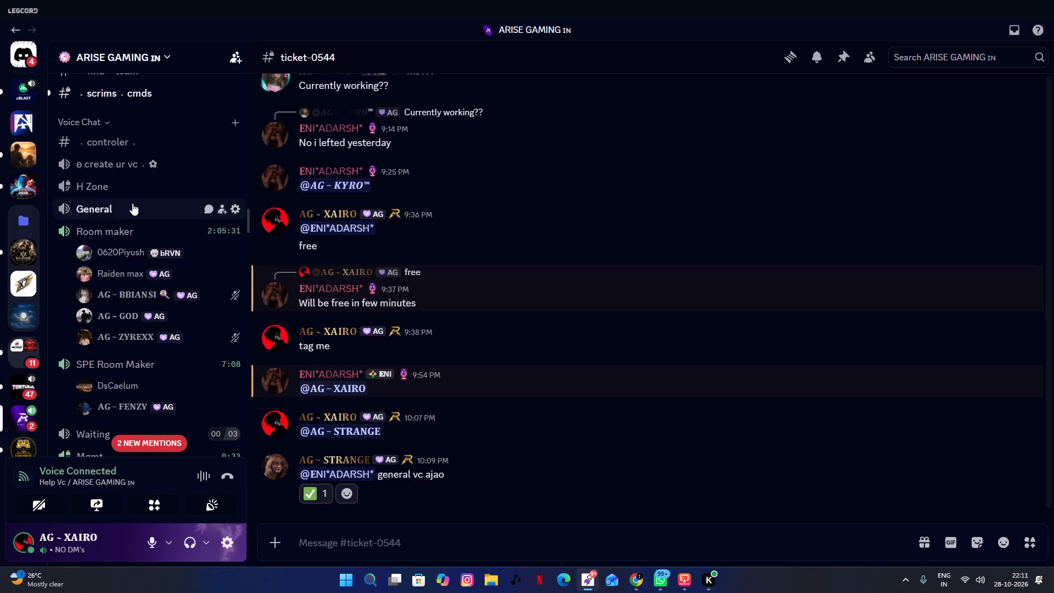
scroll(132, 203, down, 1)
scroll(132, 202, up, 7)
scroll(132, 202, down, 1)
scroll(132, 202, up, 12)
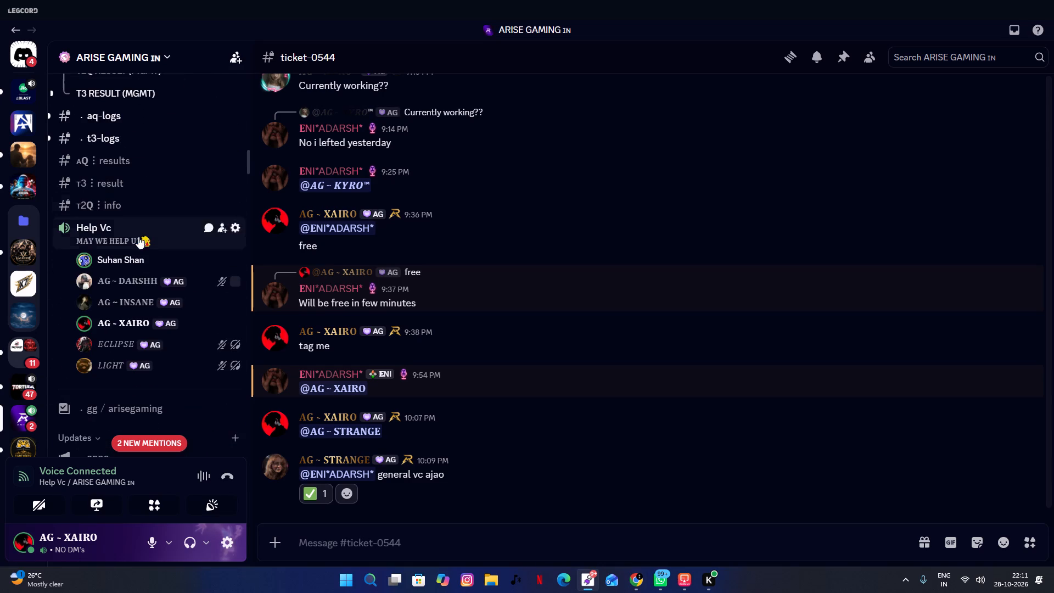
right_click(181, 256)
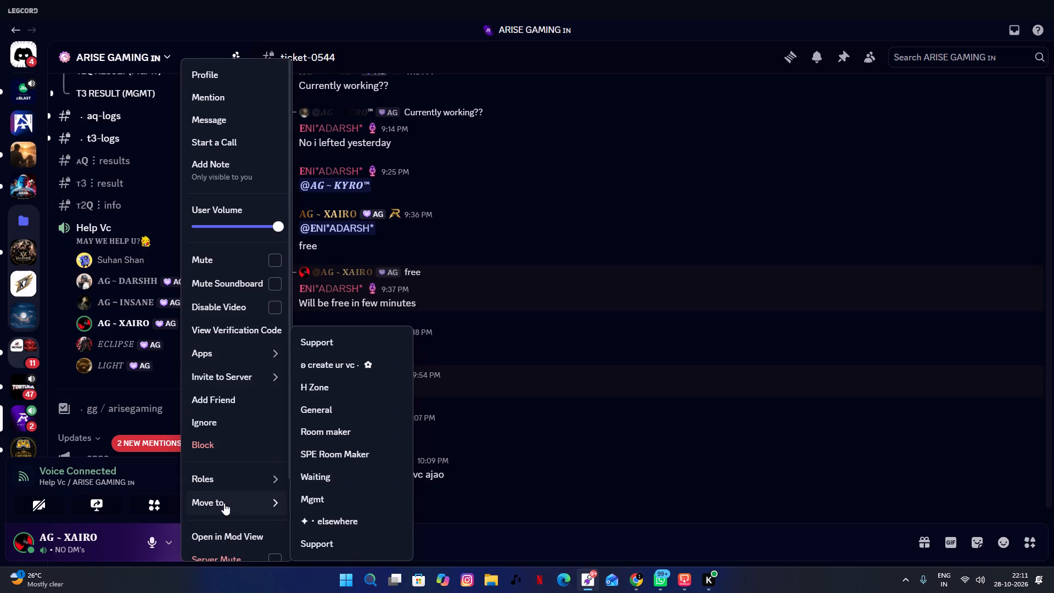
click(350, 457)
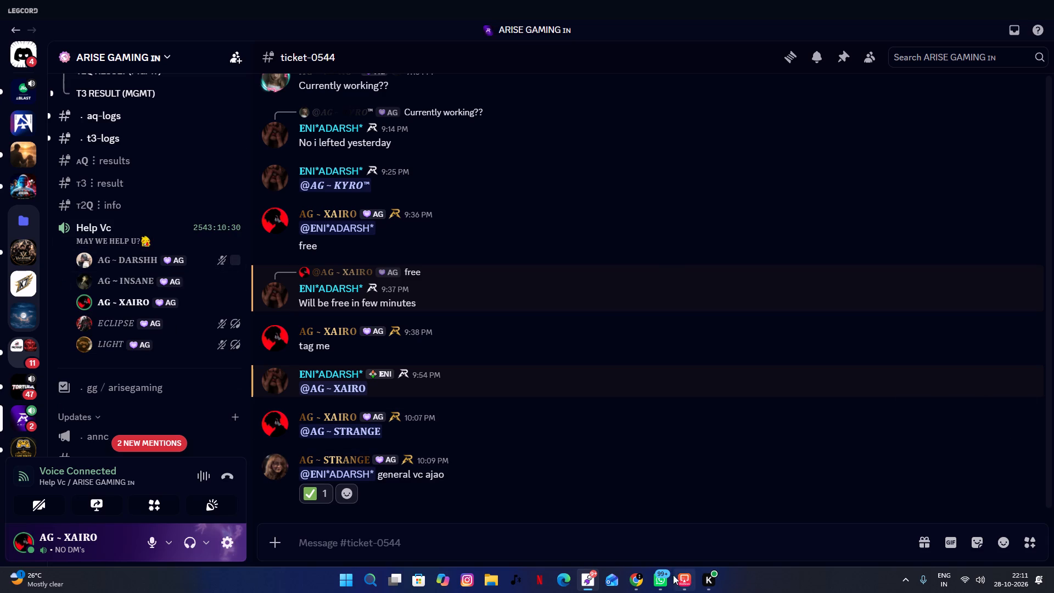
Switch to the WEEK 26 sheet in Chrome and enter 63 as the WEEK DAY 4 average for group 1205.
click(640, 569)
click(658, 290)
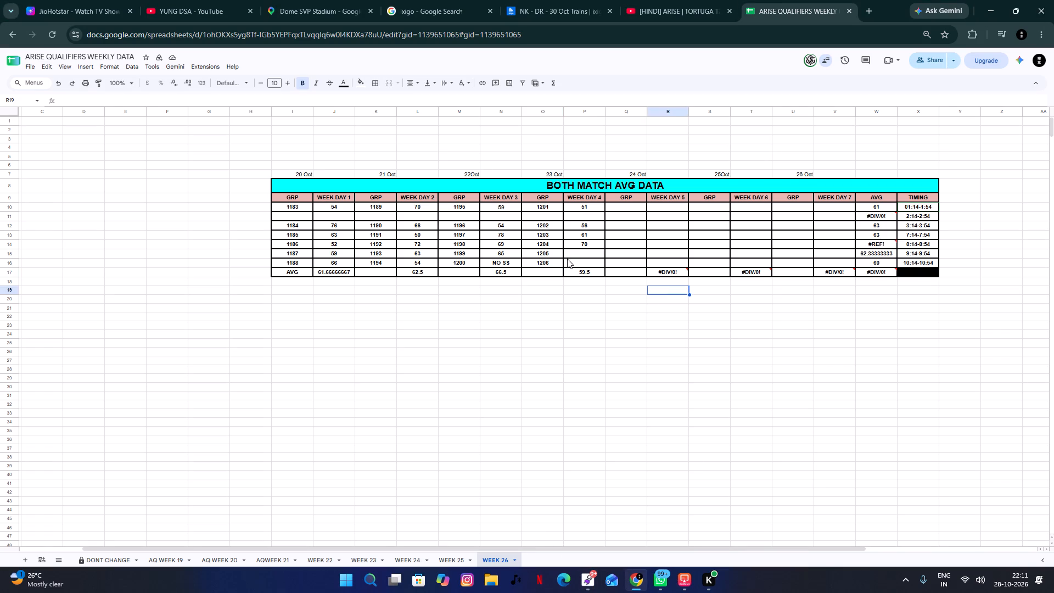
click(566, 259)
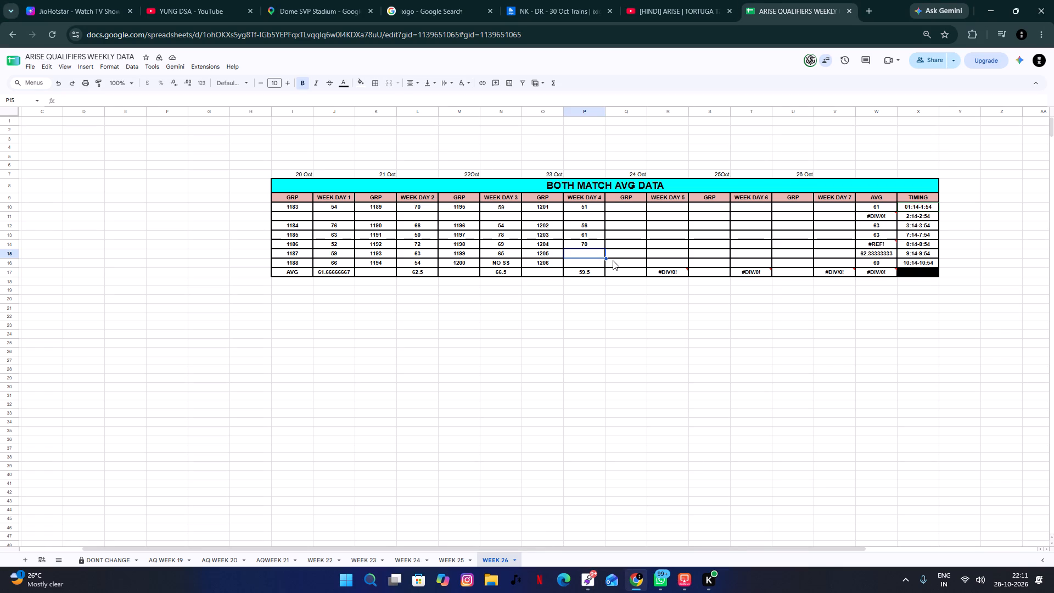
text(63)
key(Return)
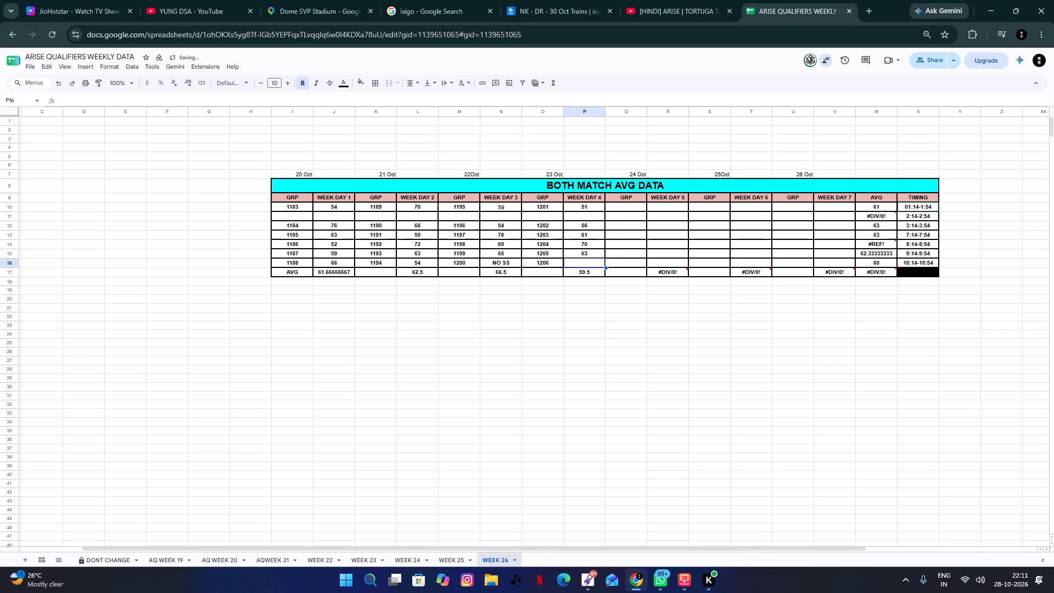
key(Up)
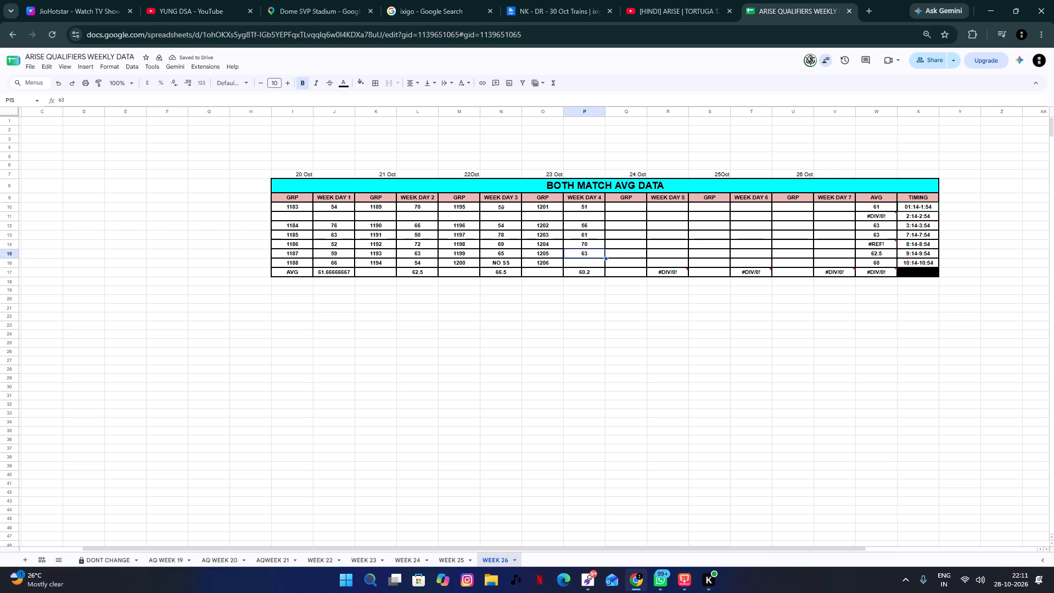
key(Up)
key(Down)
Switch to Legcord and review the slot availability in the AQ and T3 register-here channels.
click(593, 589)
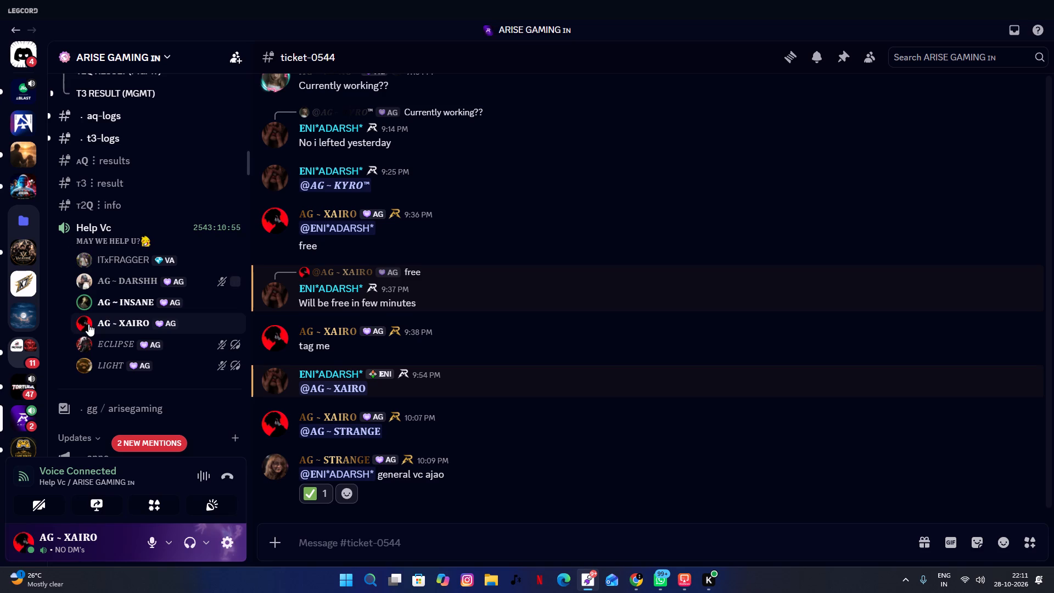
scroll(103, 300, up, 3)
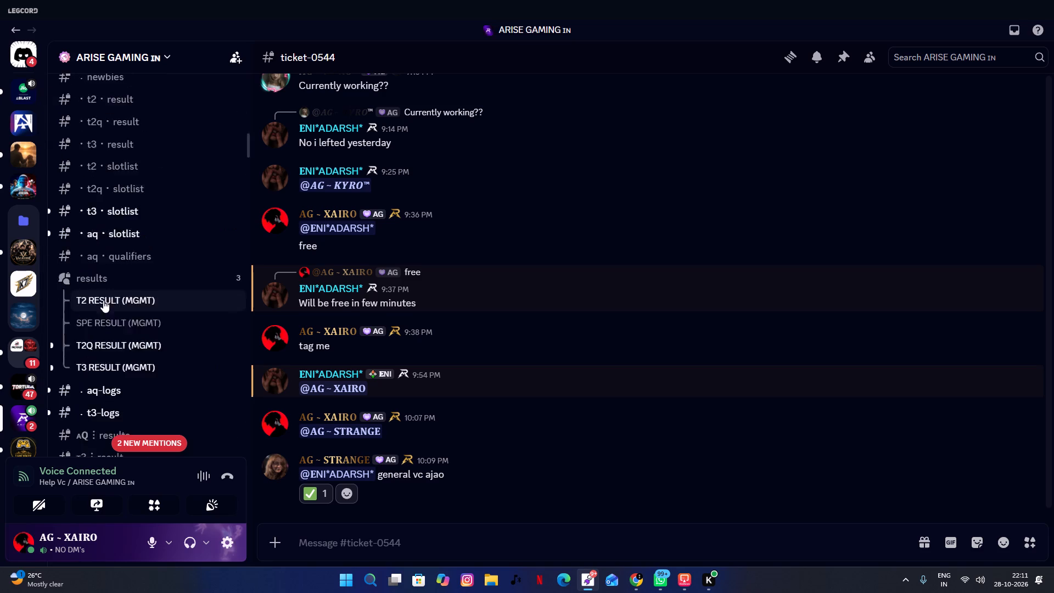
scroll(103, 300, up, 11)
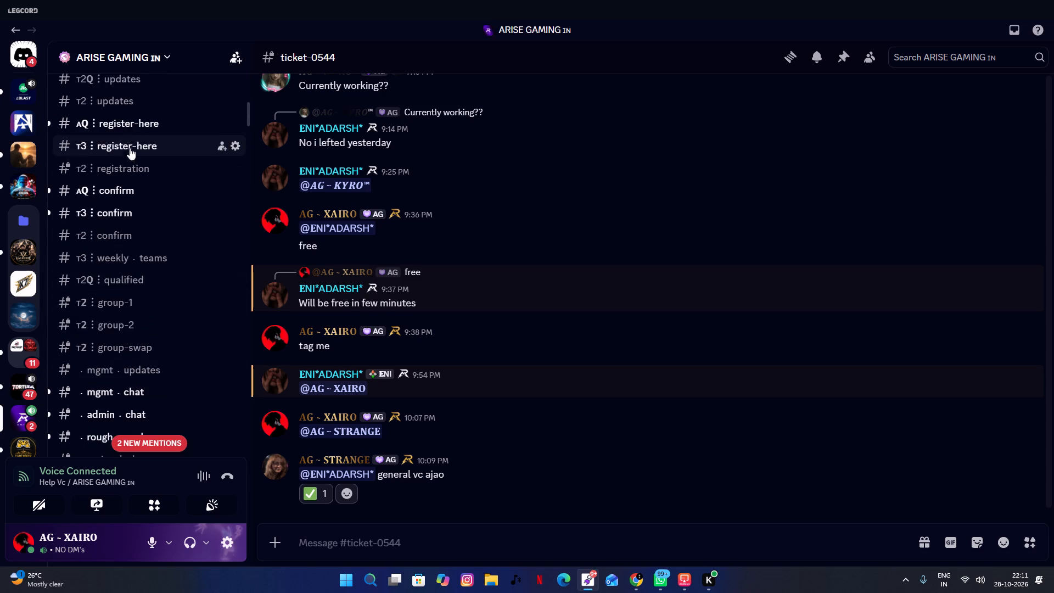
click(133, 126)
click(132, 156)
scroll(304, 326, down, 5)
scroll(304, 326, up, 4)
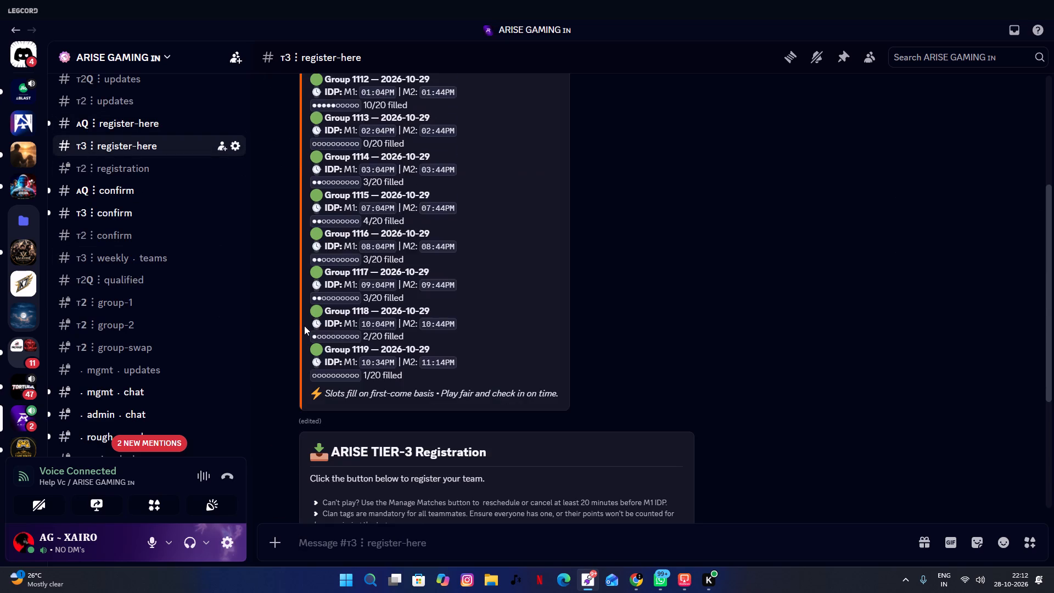
scroll(306, 325, up, 1)
scroll(154, 233, down, 5)
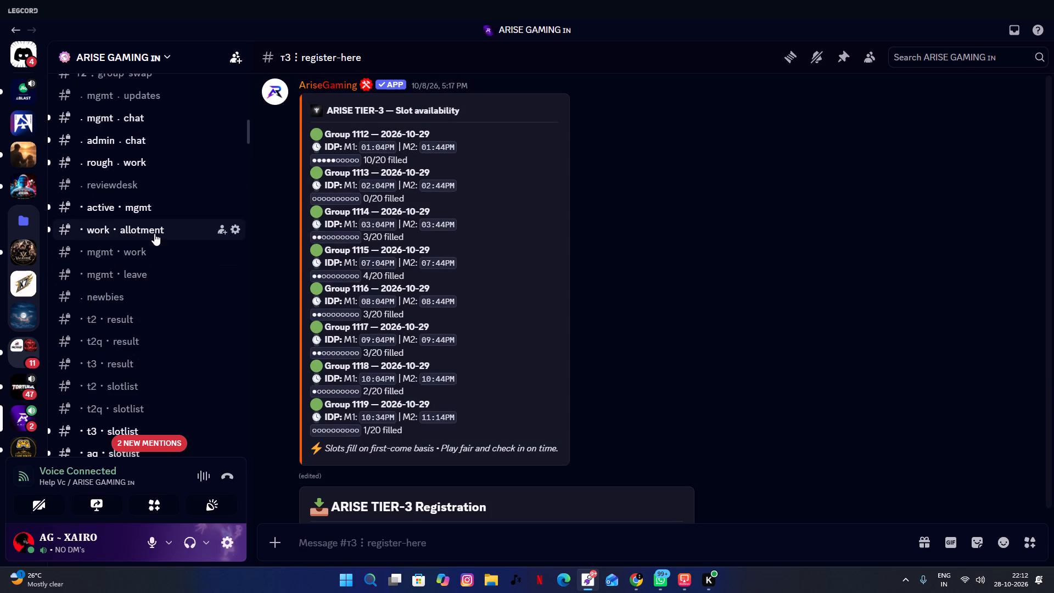
Check the unread messages in the active mgmt, work allotment, admin chat, mgmt chat and rough work channels.
click(163, 207)
scroll(464, 344, down, 7)
click(165, 221)
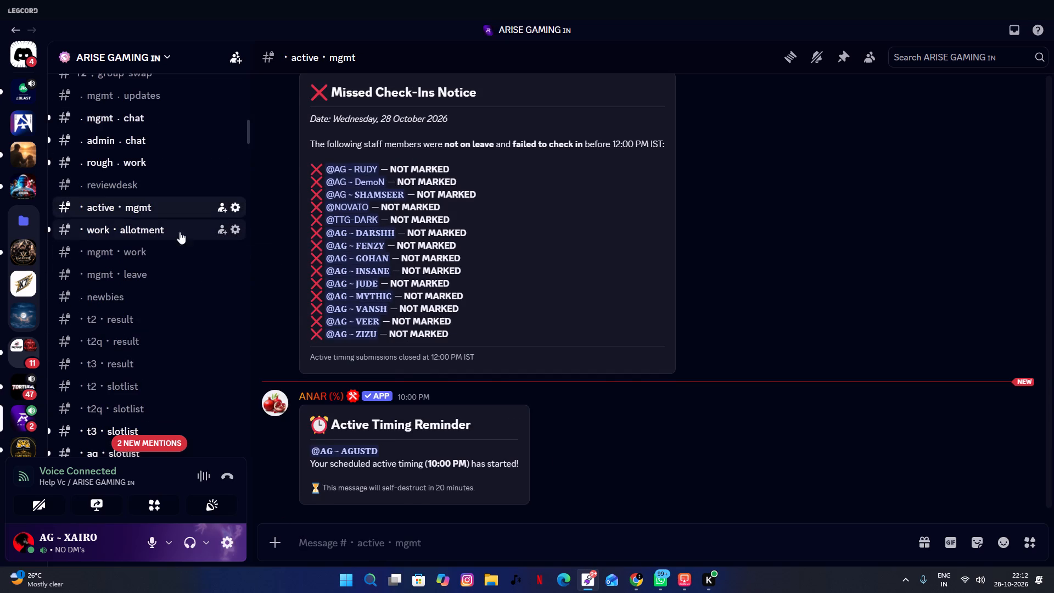
scroll(515, 307, down, 8)
scroll(161, 254, up, 3)
click(134, 318)
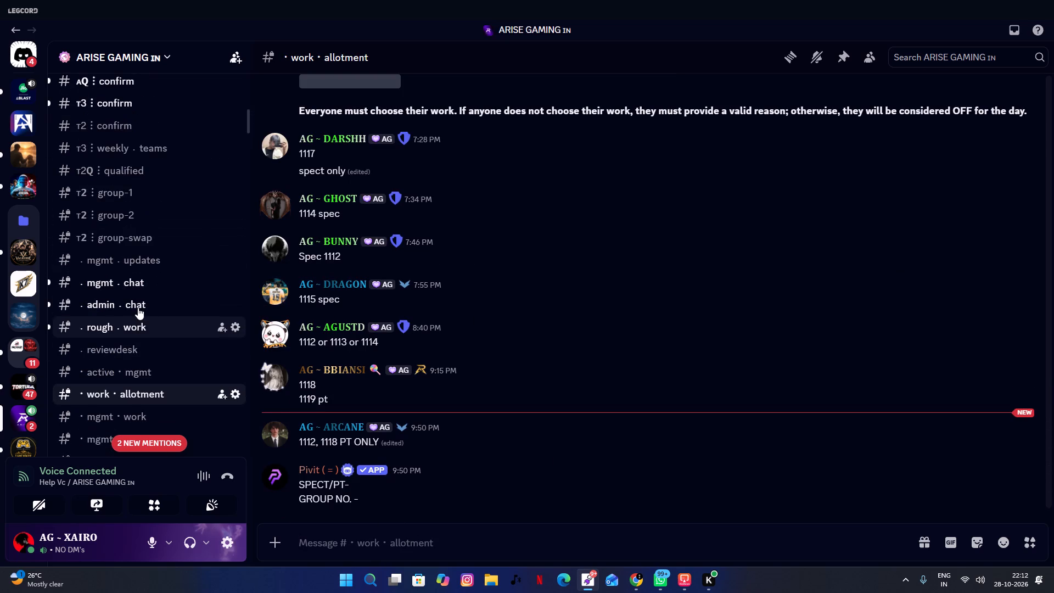
click(138, 307)
scroll(378, 328, down, 6)
click(157, 281)
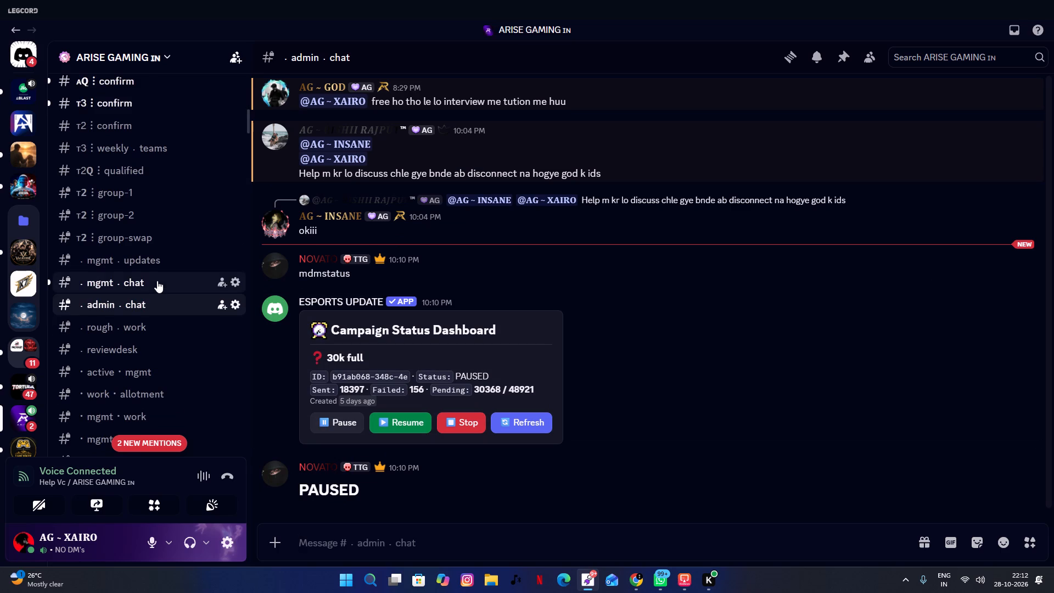
scroll(389, 352, down, 14)
click(94, 322)
click(123, 309)
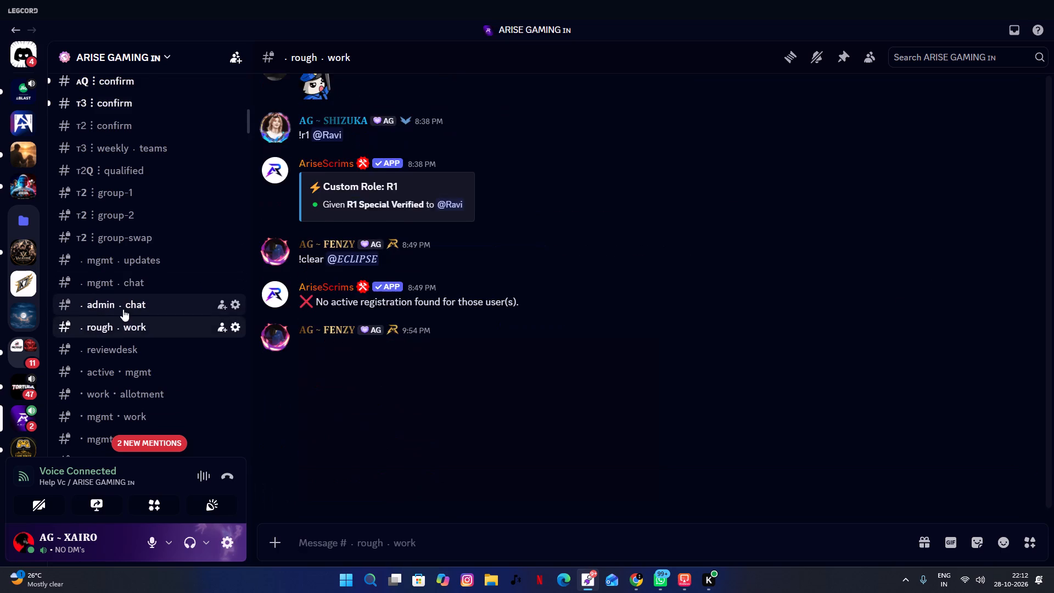
scroll(333, 334, down, 6)
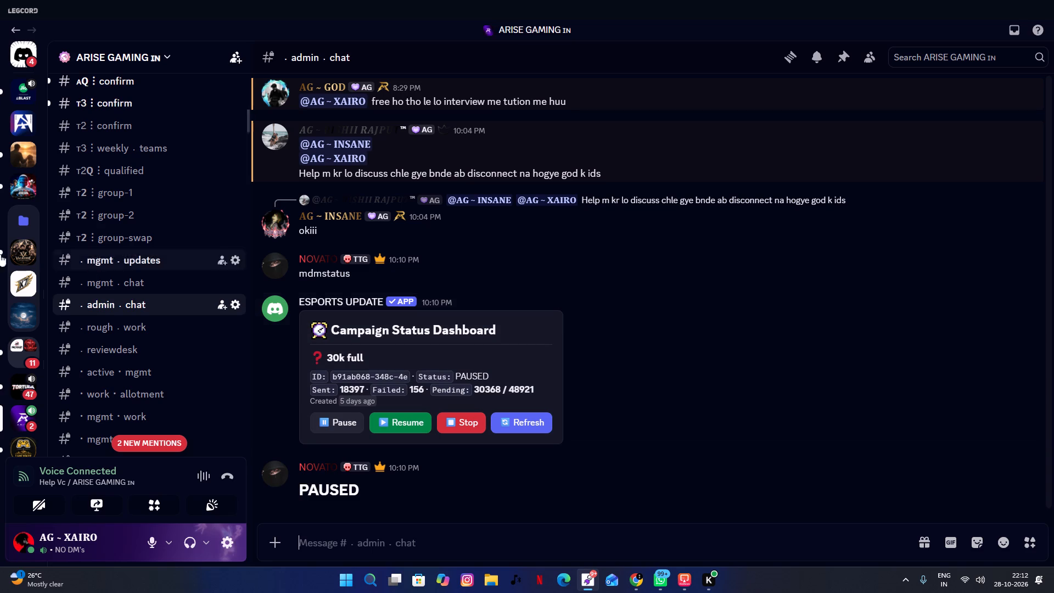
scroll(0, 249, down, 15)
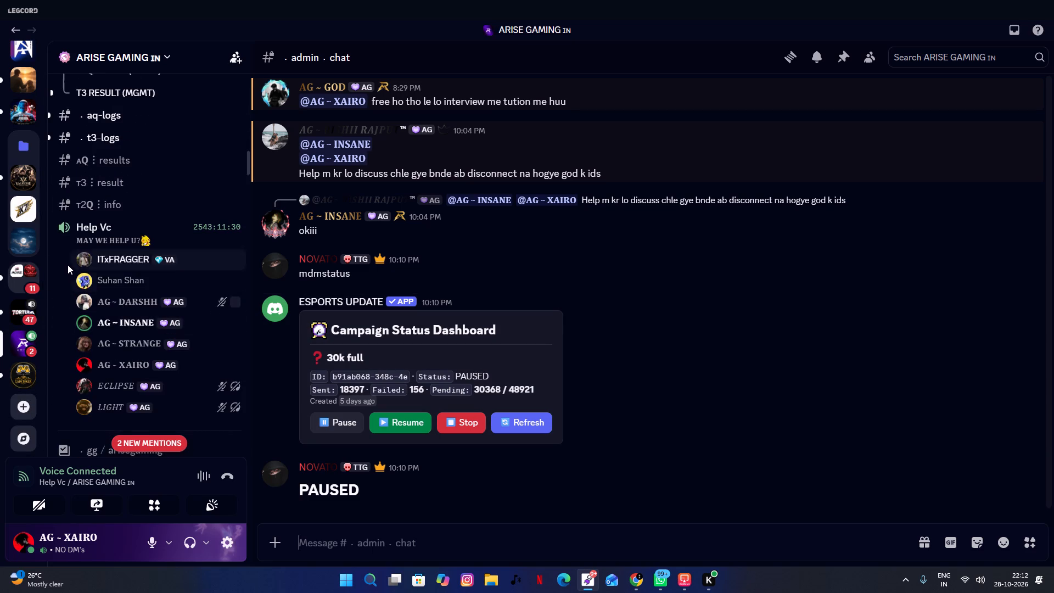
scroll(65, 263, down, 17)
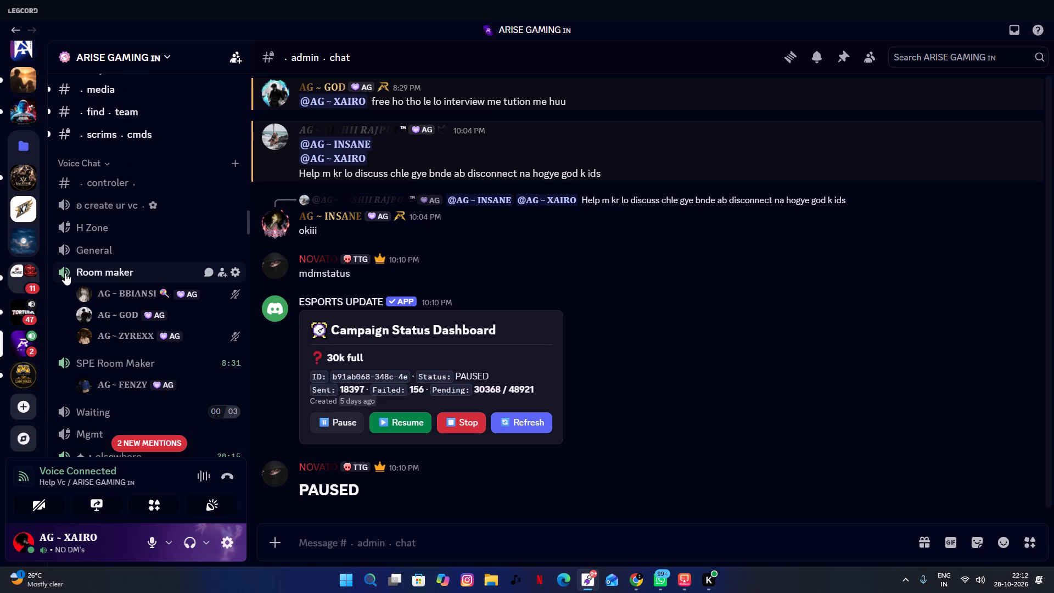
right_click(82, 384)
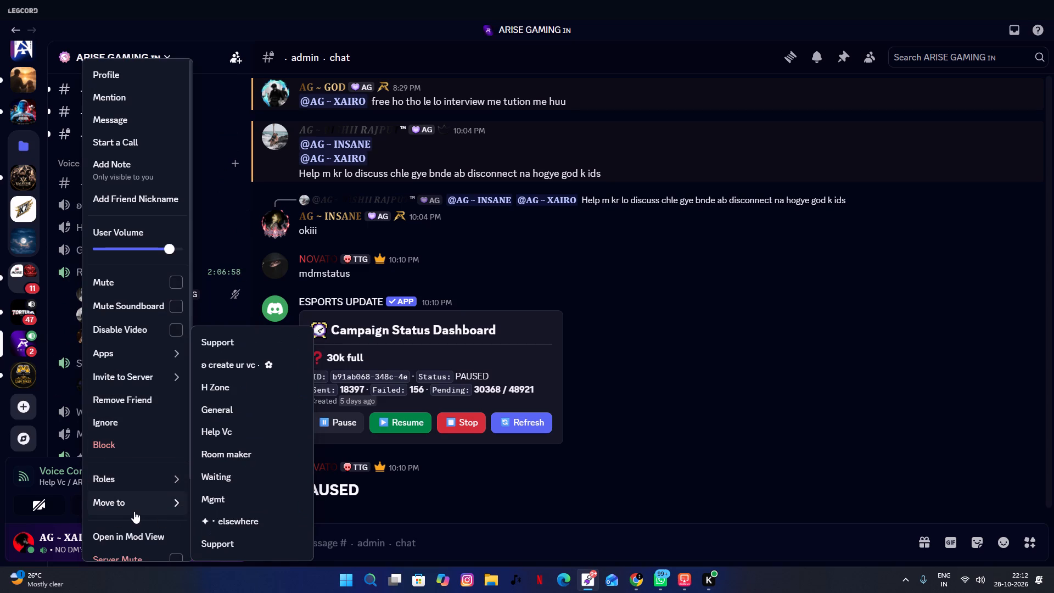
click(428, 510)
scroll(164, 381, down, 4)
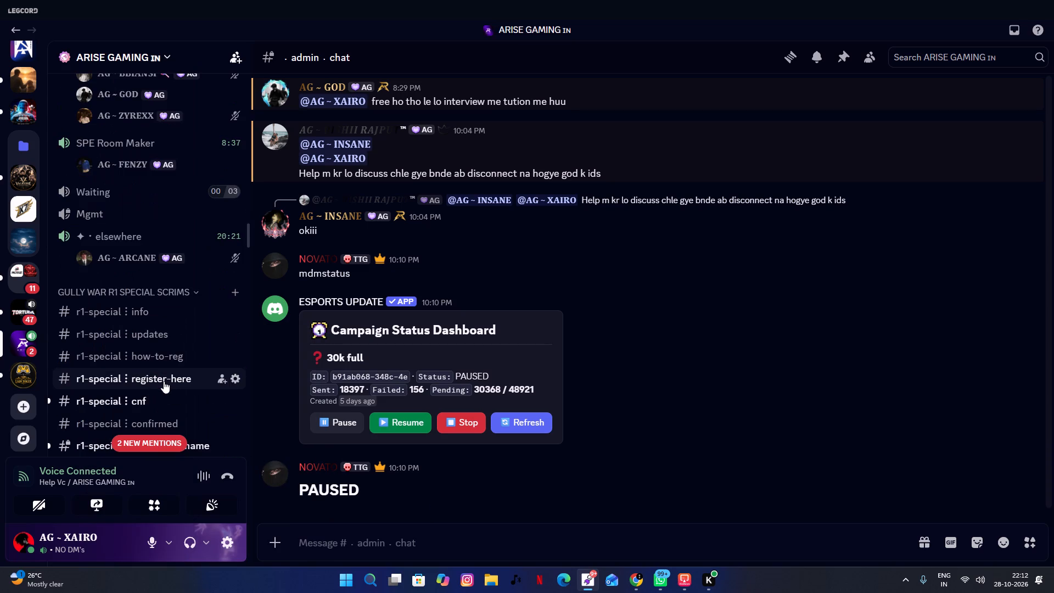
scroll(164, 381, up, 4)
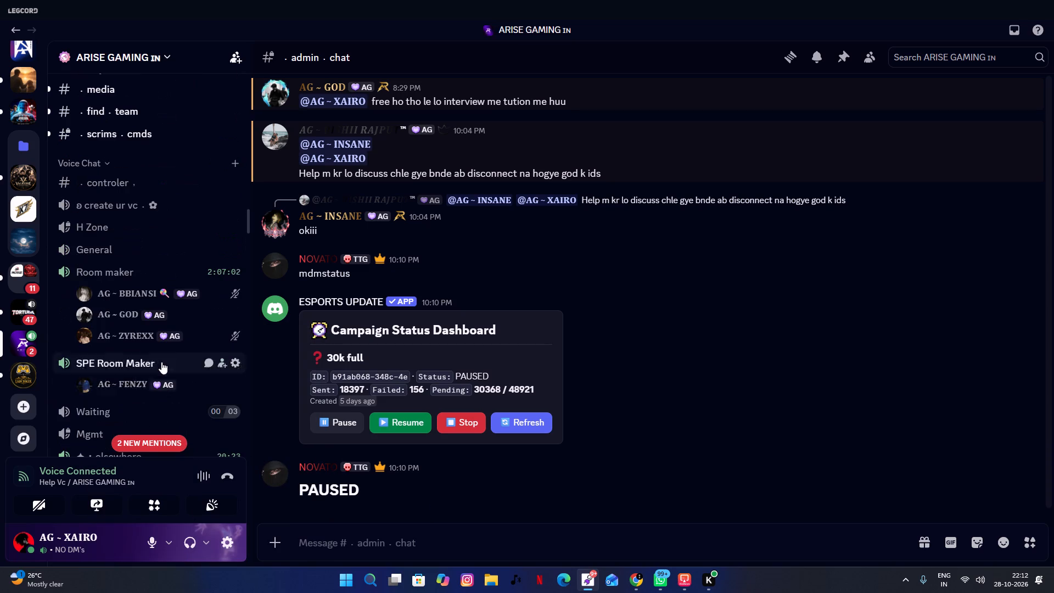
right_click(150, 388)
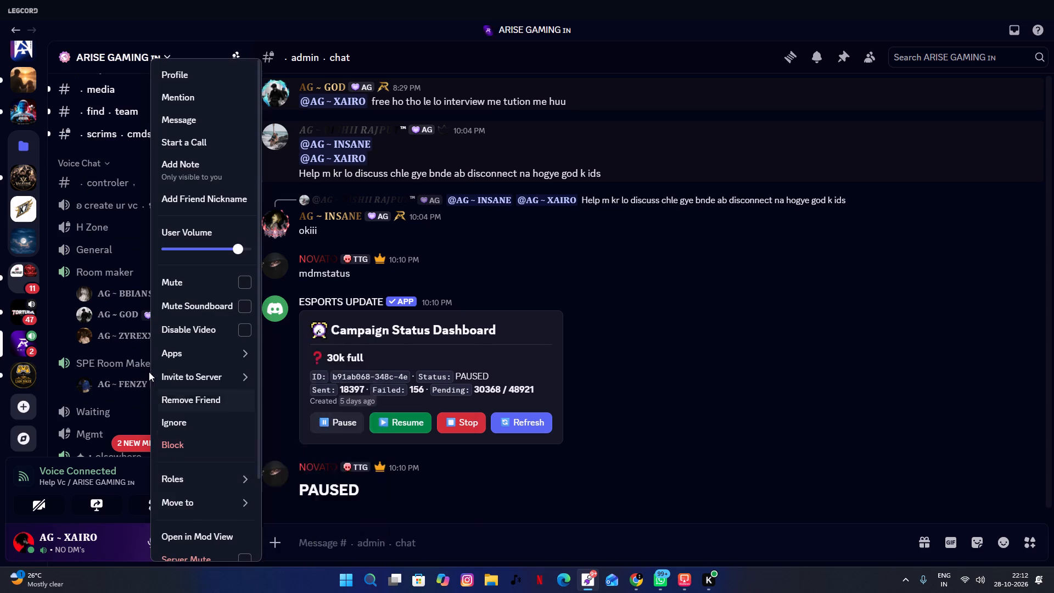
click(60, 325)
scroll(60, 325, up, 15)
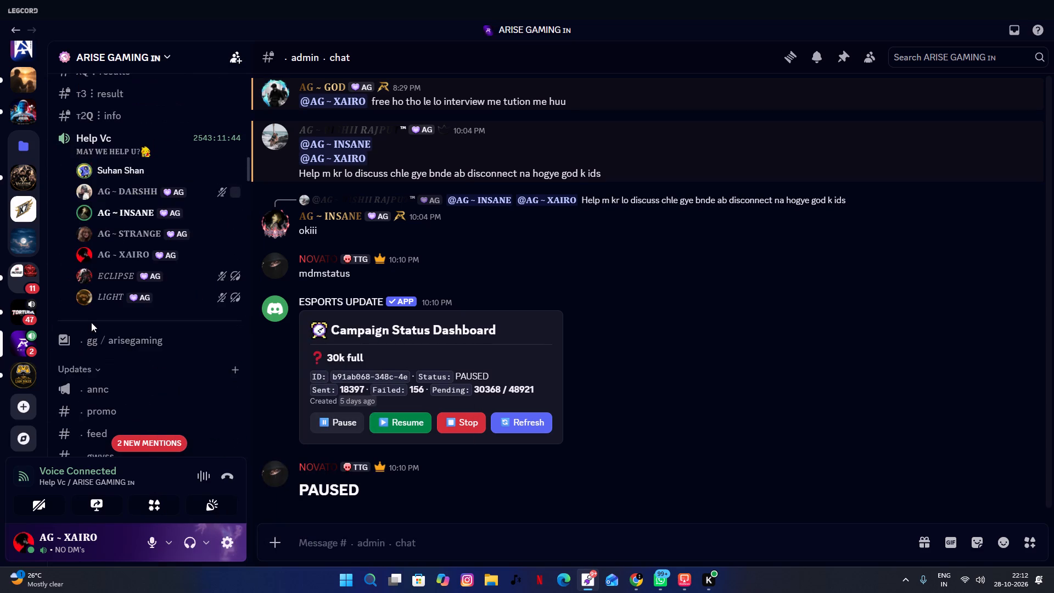
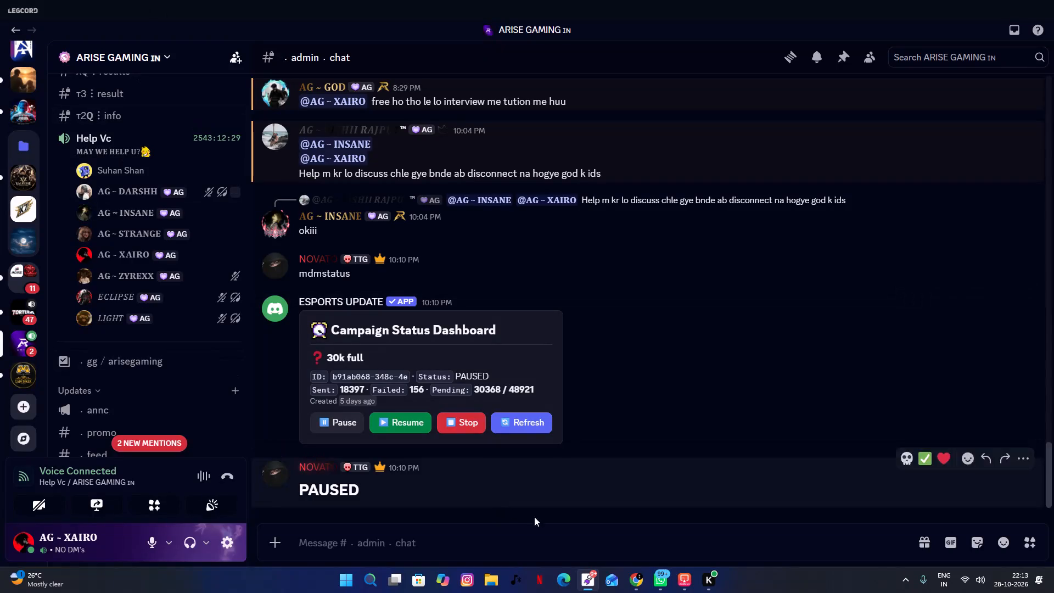
Switch to the WEEK 26 sheet in Chrome and enter 70 as the WEEK DAY 4 average for group 1206.
click(640, 592)
click(615, 368)
click(612, 275)
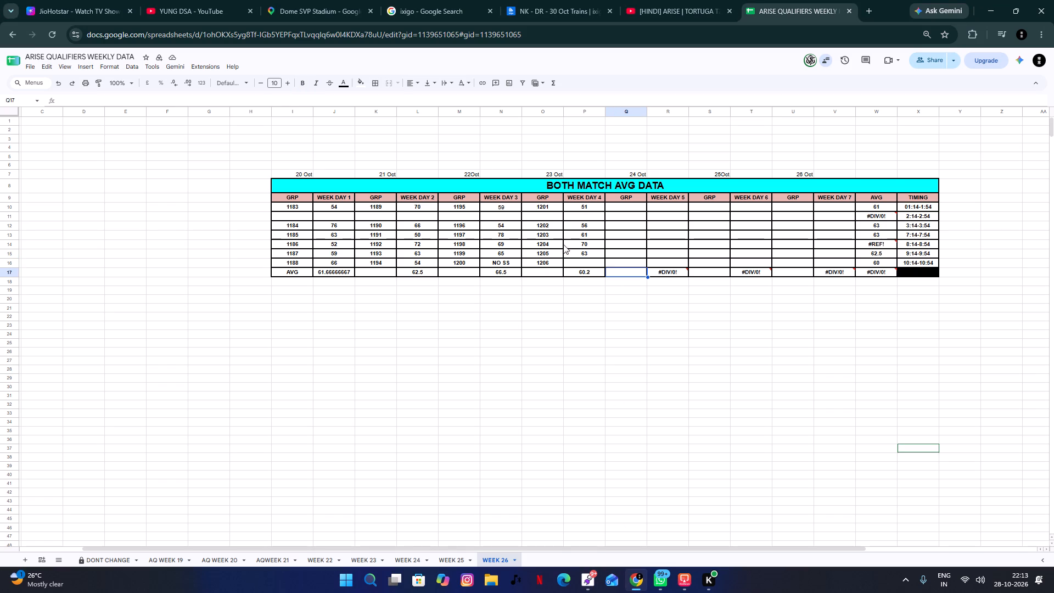
click(576, 265)
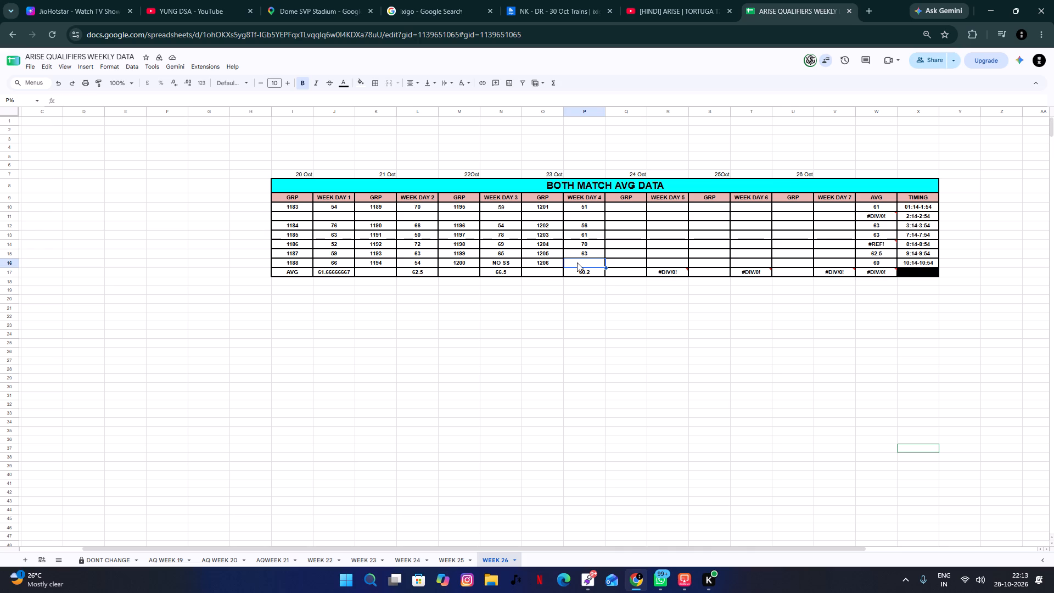
text(70)
key(Return)
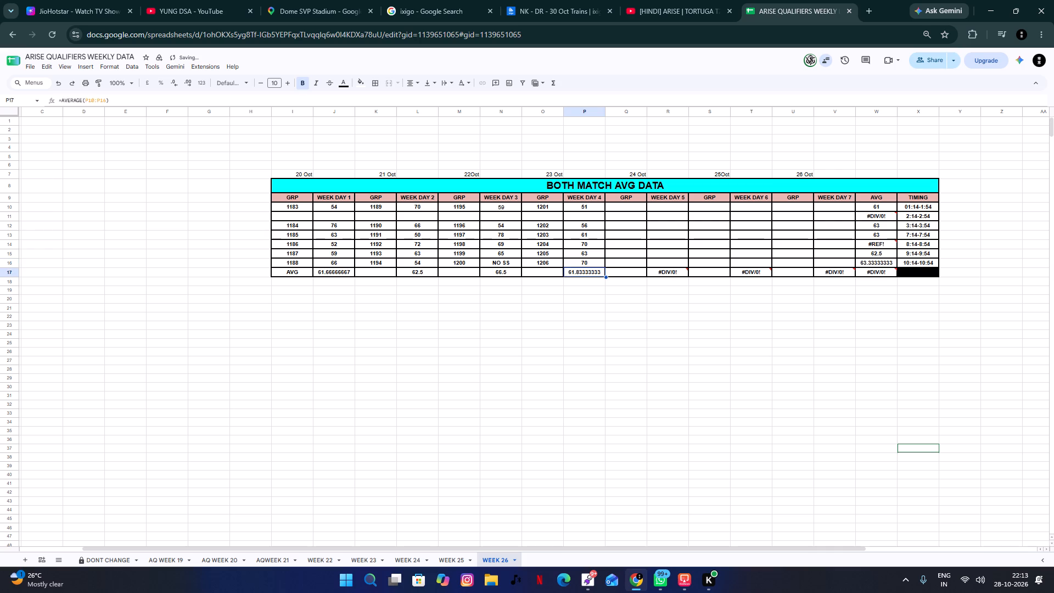
Enter group numbers 1207 and 1208 in the 24 Oct GRP column for the 01:14-1:54 and 3:14-3:54 slots.
key(Up)
key(Up)
key(Up)
key(Up)
key(Up)
key(Up)
key(Up)
key(Tab)
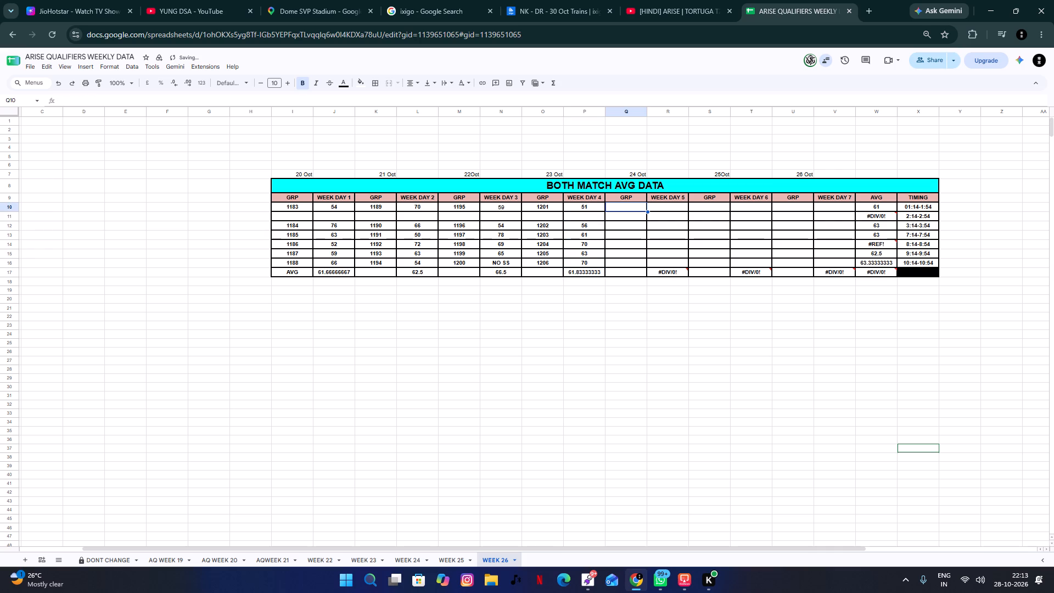
text(10)
key(BackSpace)
text(207)
key(Return)
key(Down)
key(Tab)
text(102)
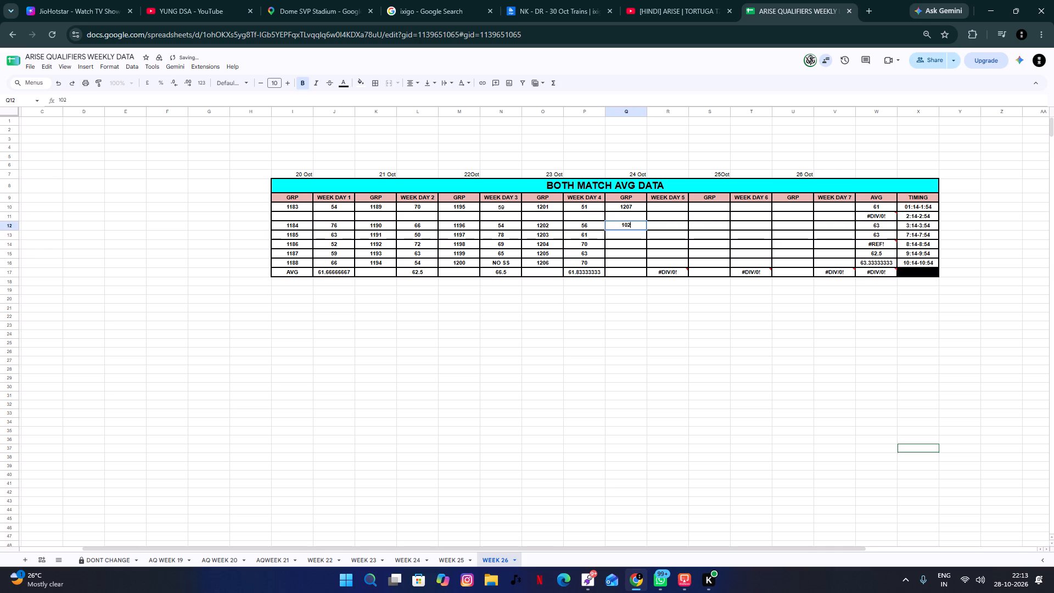
key(BackSpace)
key(BackSpace)
text(208)
key(Return)
Enter group numbers 1209 and 1210 in the 24 Oct GRP column for the 7:14-7:54 and 8:14-8:54 slots.
text(12)
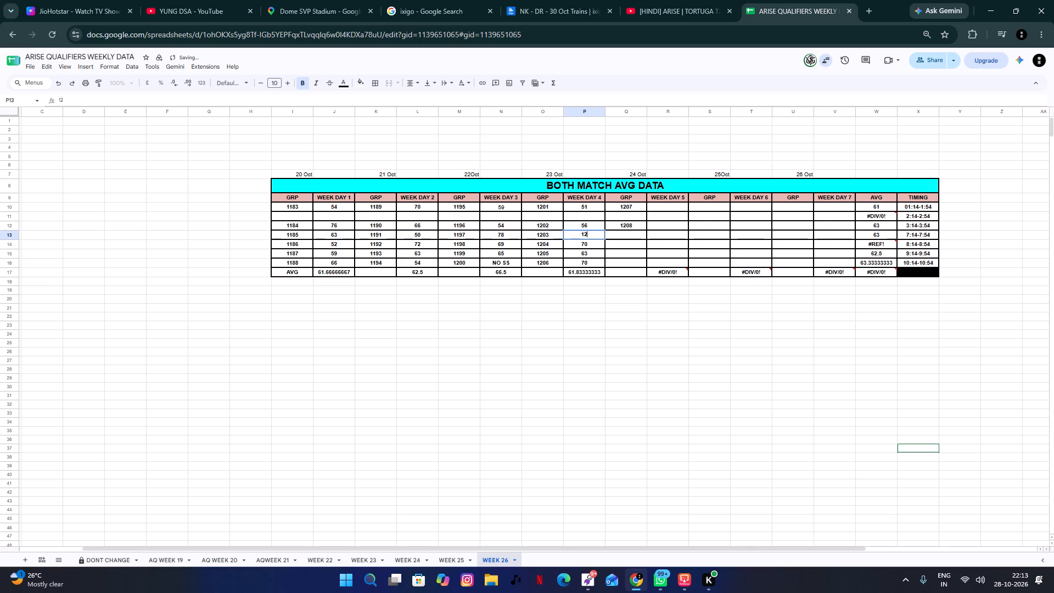
key(Down)
key(Up)
key(ctrl+z)
key(Down)
key(Up)
key(Tab)
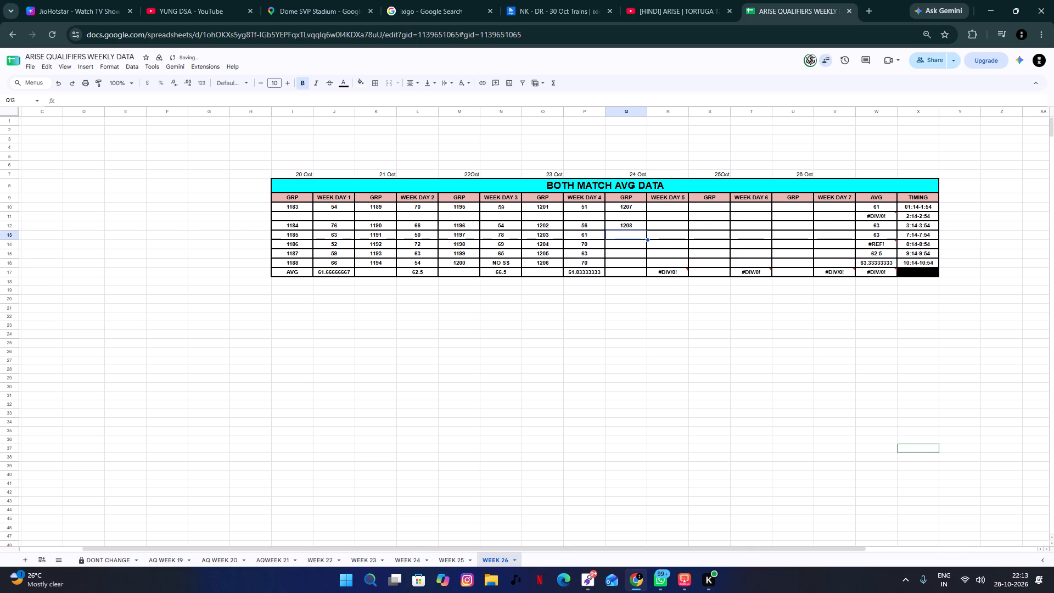
text(1209)
key(Return)
key(1)
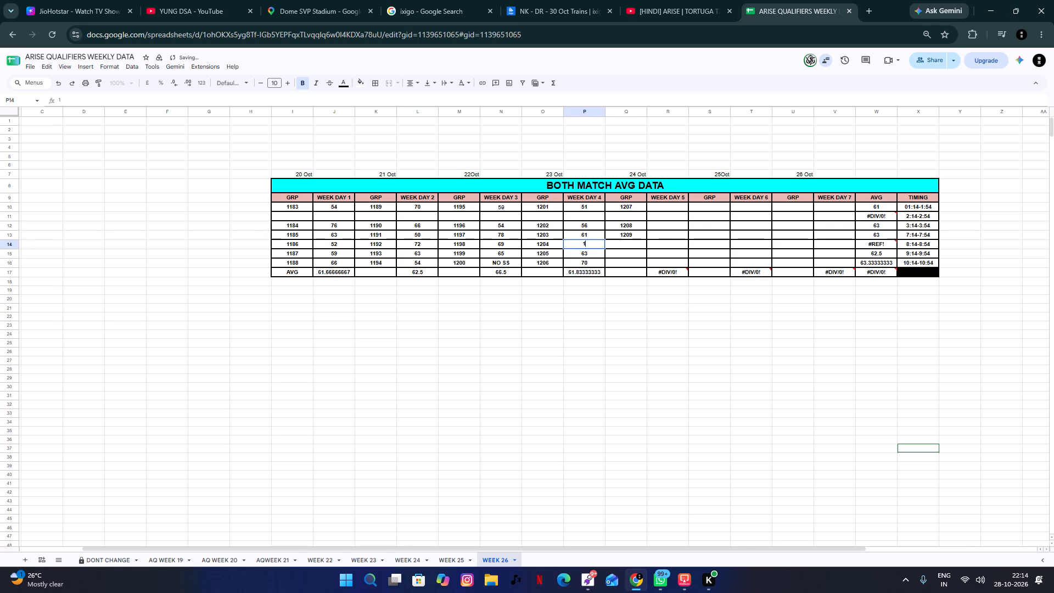
key(Up)
key(ctrl+z)
key(Down)
key(Up)
key(Right)
text(120)
key(BackSpace)
text(10)
key(Return)
Enter 52 as the WEEK DAY 5 average for group 1207.
key(Up)
key(Up)
key(Up)
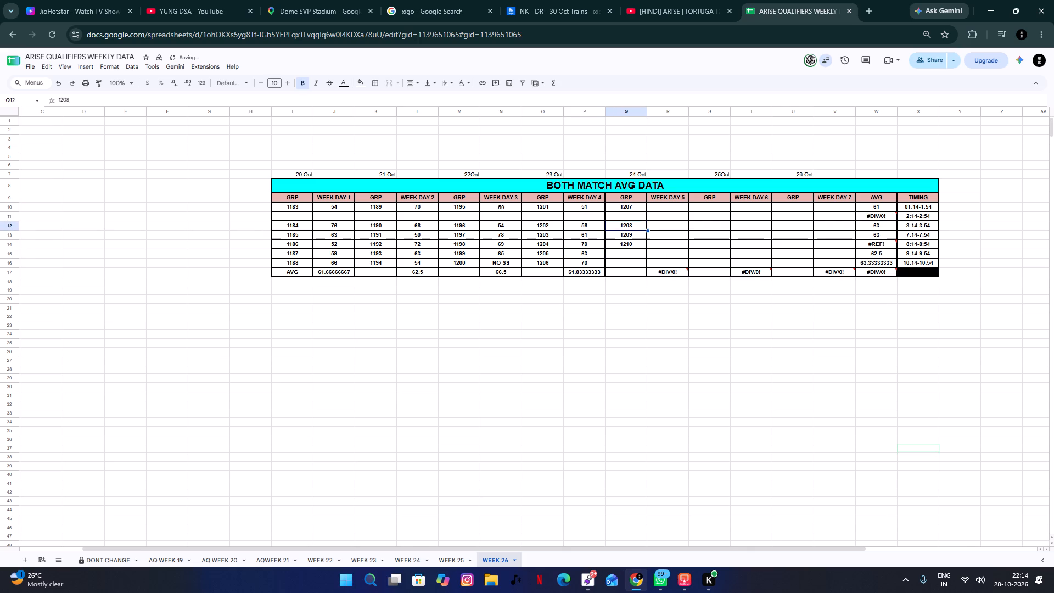
key(Up)
key(Up)
key(Tab)
text(52)
key(Return)
Enter group numbers 1211 and 1212 in the 24 Oct GRP column for the 9:14-9:54 and 10:14-10:54 slots.
key(Down)
key(Down)
key(Down)
key(Down)
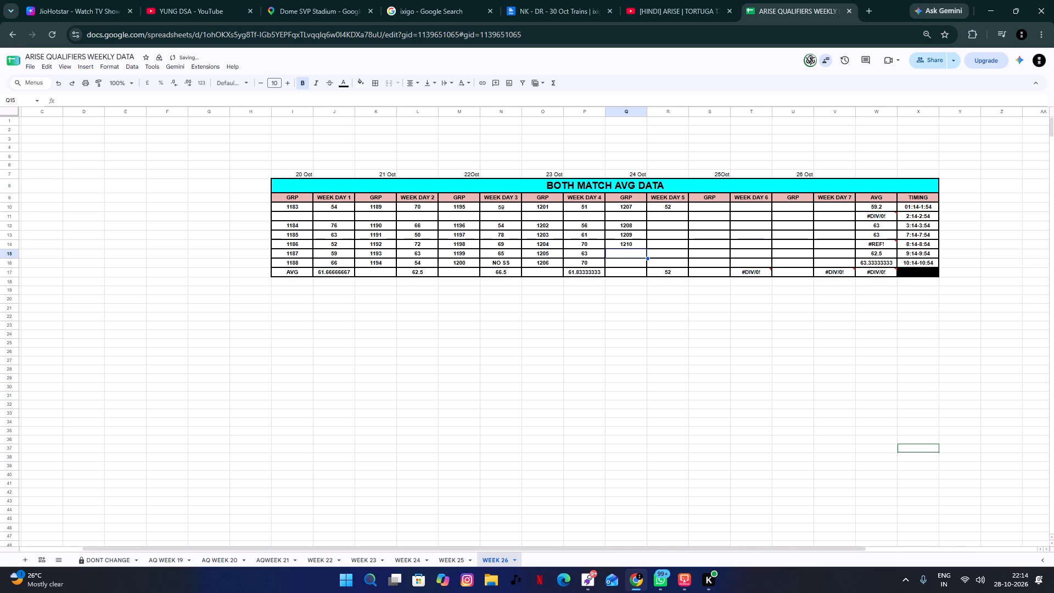
text(1211)
key(Return)
text(1212)
key(Return)
Enter 58 as the WEEK DAY 5 average for group 1208.
key(Up)
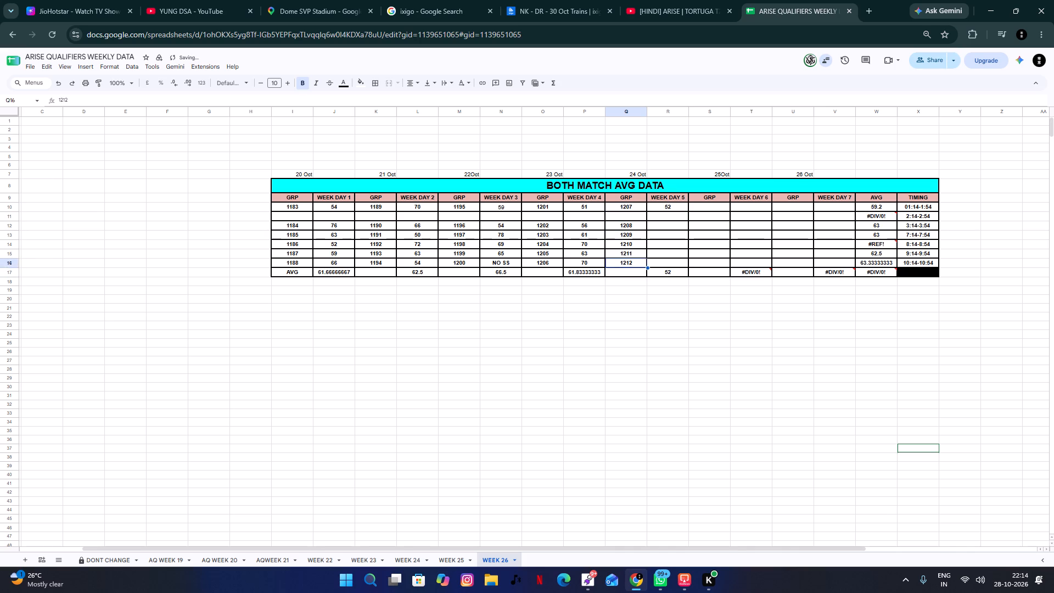
key(Up)
key(Up)
key(Up)
key(Up)
key(Up)
key(Down)
key(Up)
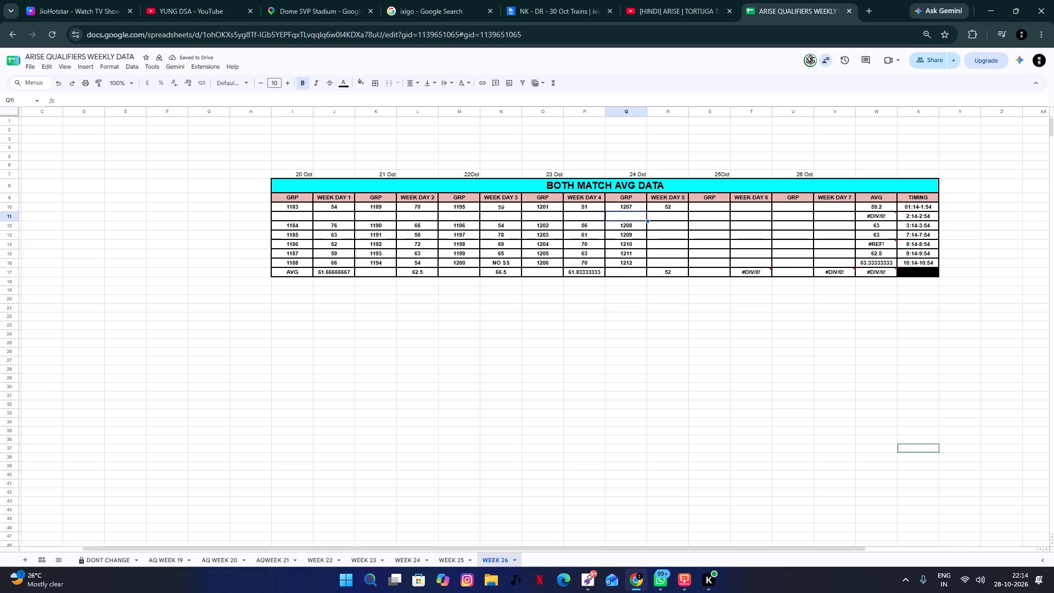
key(Down)
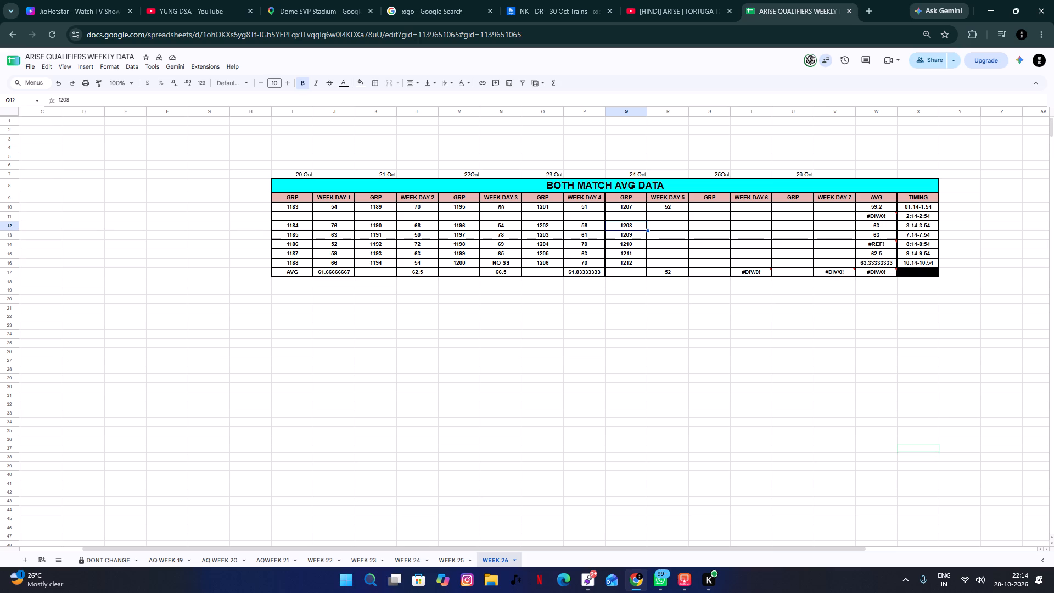
key(Up)
key(Down)
key(Tab)
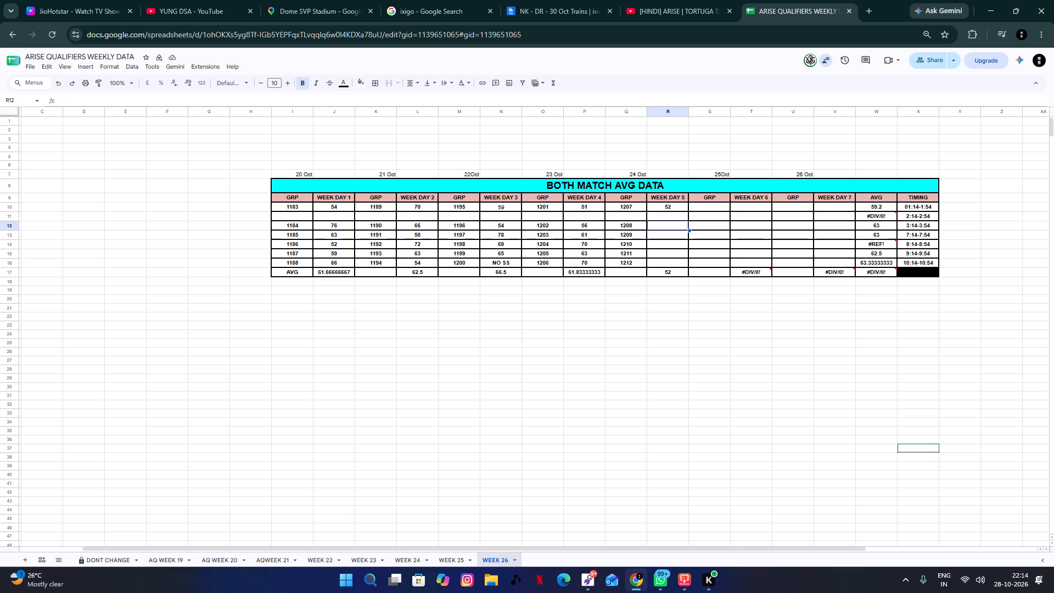
text(58)
key(Return)
Enter the WEEK DAY 5 averages 63 for group 1209 and 59 for group 1210.
key(Tab)
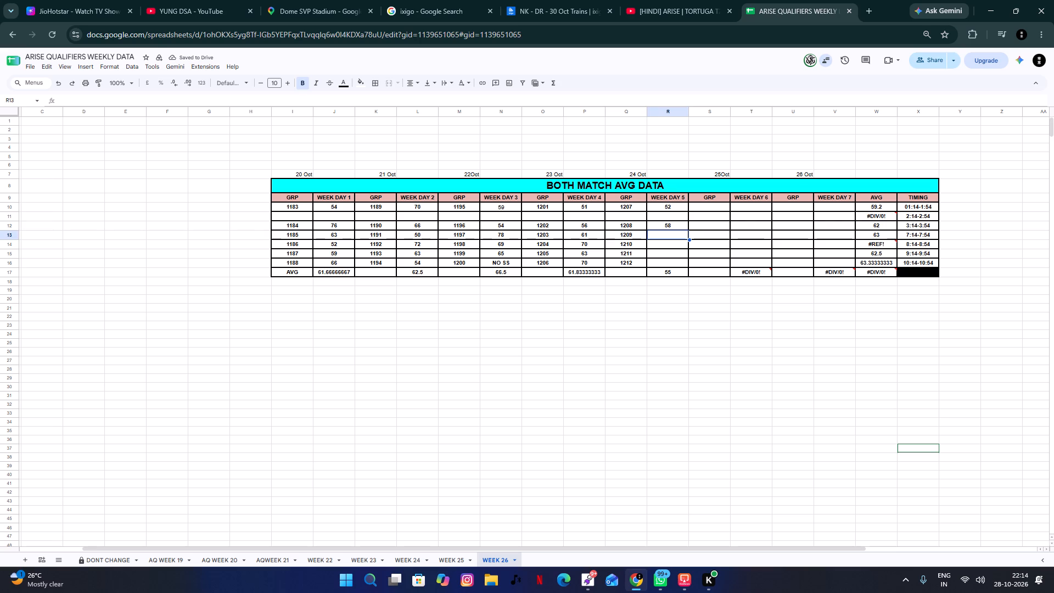
text(63)
key(Return)
key(Tab)
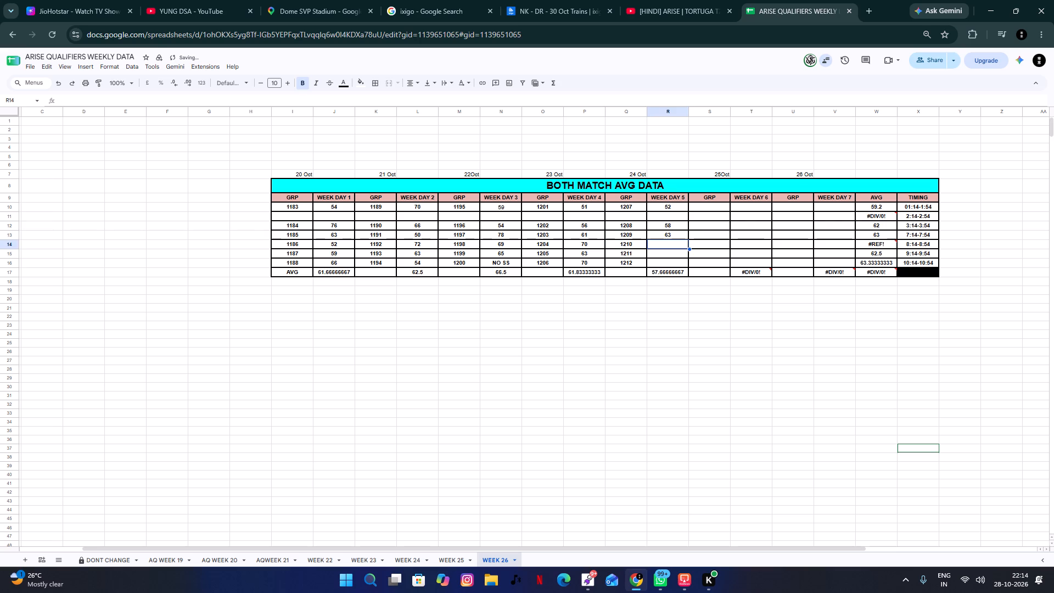
key(1)
key(BackSpace)
text(59)
key(Return)
Enter NO SS in the WEEK DAY 5 column for groups 1211 and 1212.
key(Tab)
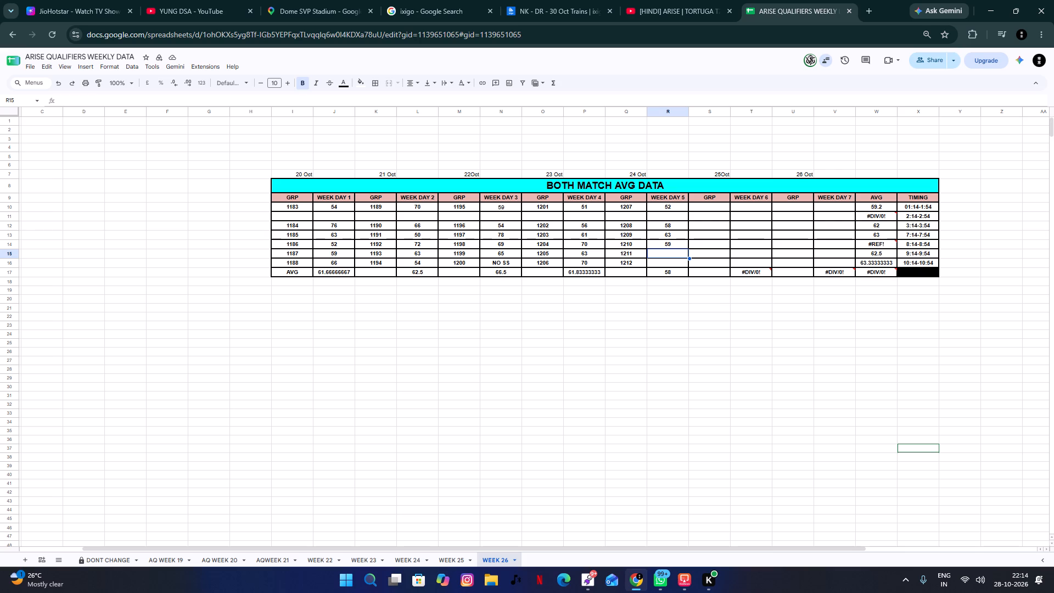
text(NOSS)
key(Return)
key(n)
key(BackSpace)
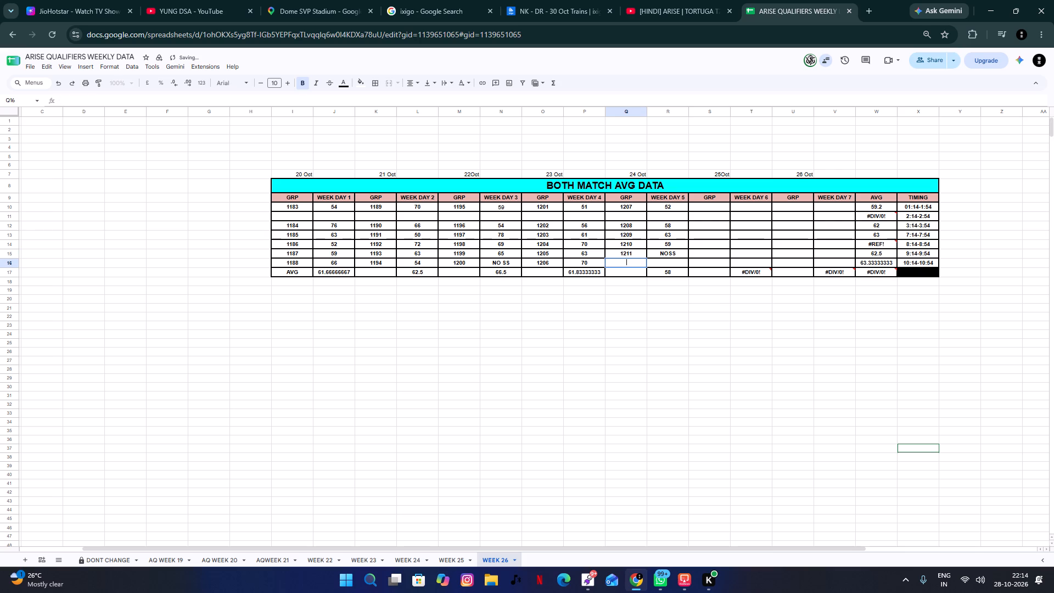
key(Up)
key(ctrl+z)
key(Down)
key(Up)
key(Tab)
key(Up)
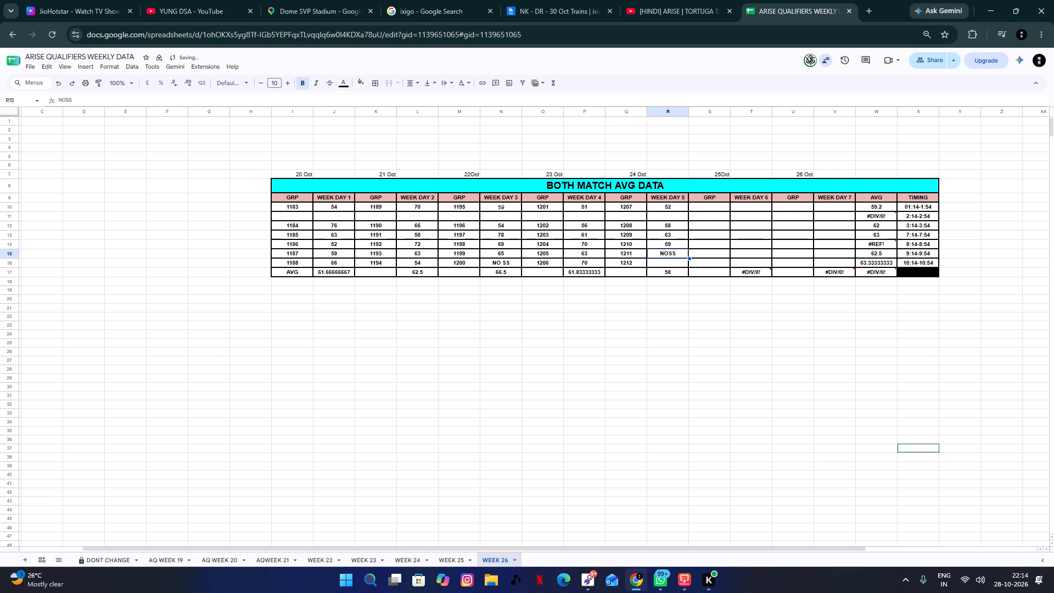
text(NO SS)
key(Return)
key(n)
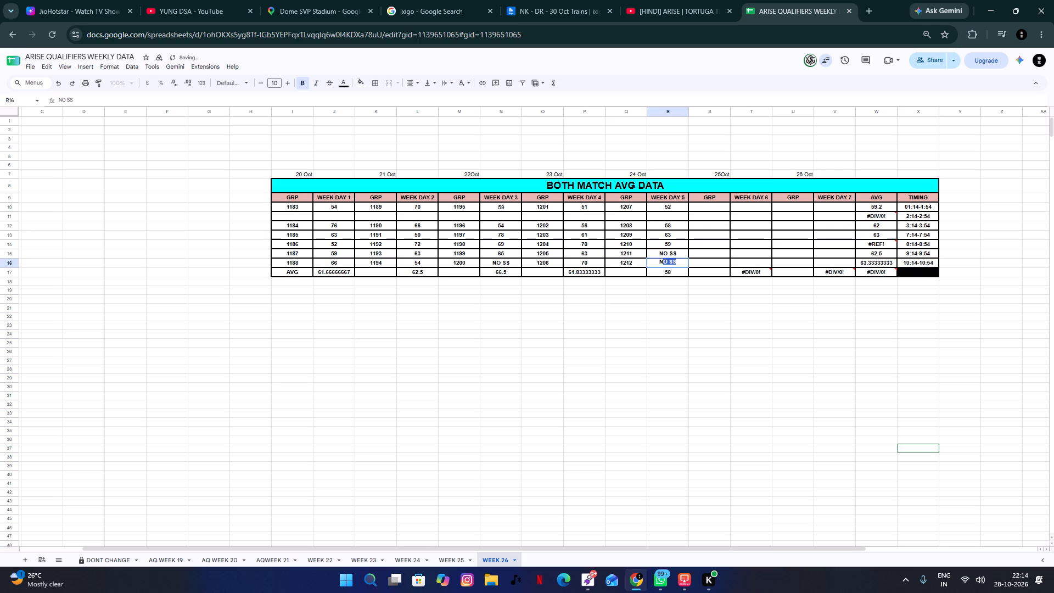
key(Return)
Enter group number 1213 in the 25 Oct GRP column for the 01:14-1:54 slot.
key(Up)
key(Up)
key(Up)
key(Up)
key(Up)
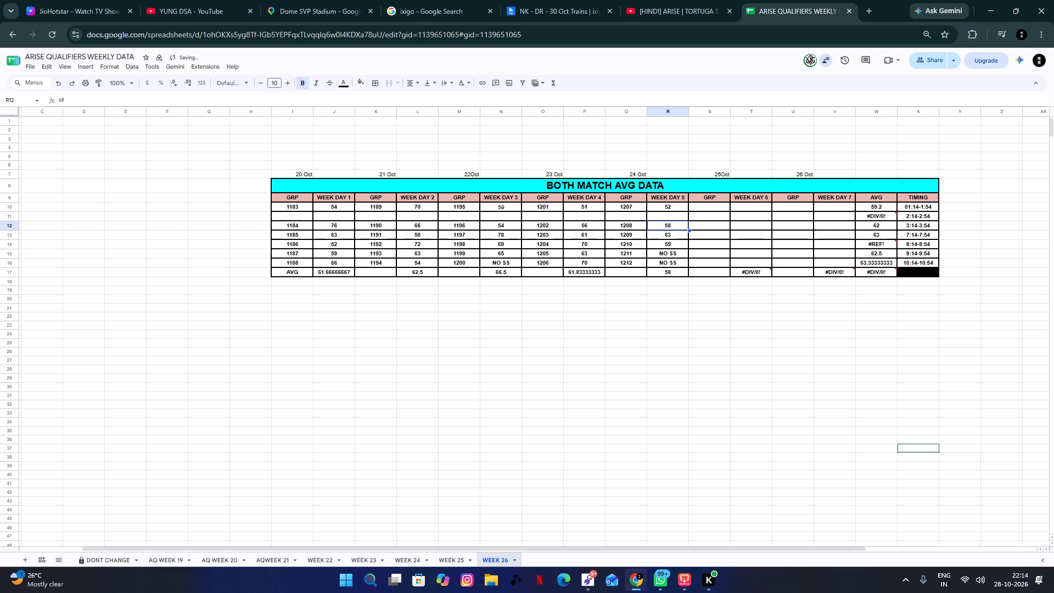
key(Up)
key(Up)
key(Up)
key(Tab)
key(Down)
text(1213)
key(Return)
Fill the 25 Oct GRP column with group numbers 1214 to 1218 from the 3:14-3:54 slot down to 10:14-10:54.
key(Right)
key(Down)
key(Left)
key(Down)
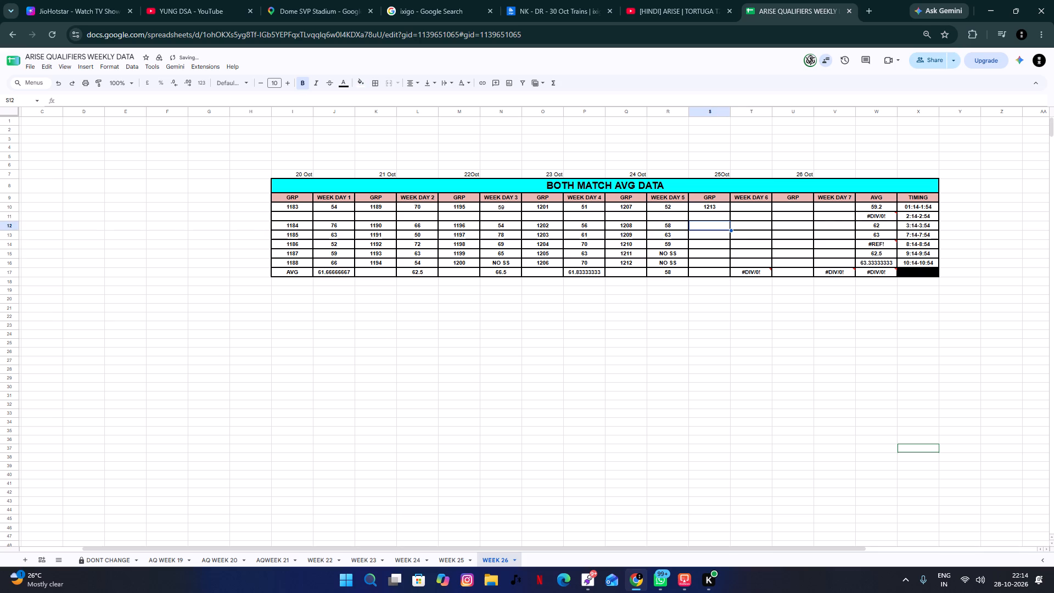
key(Up)
text(1214)
key(Return)
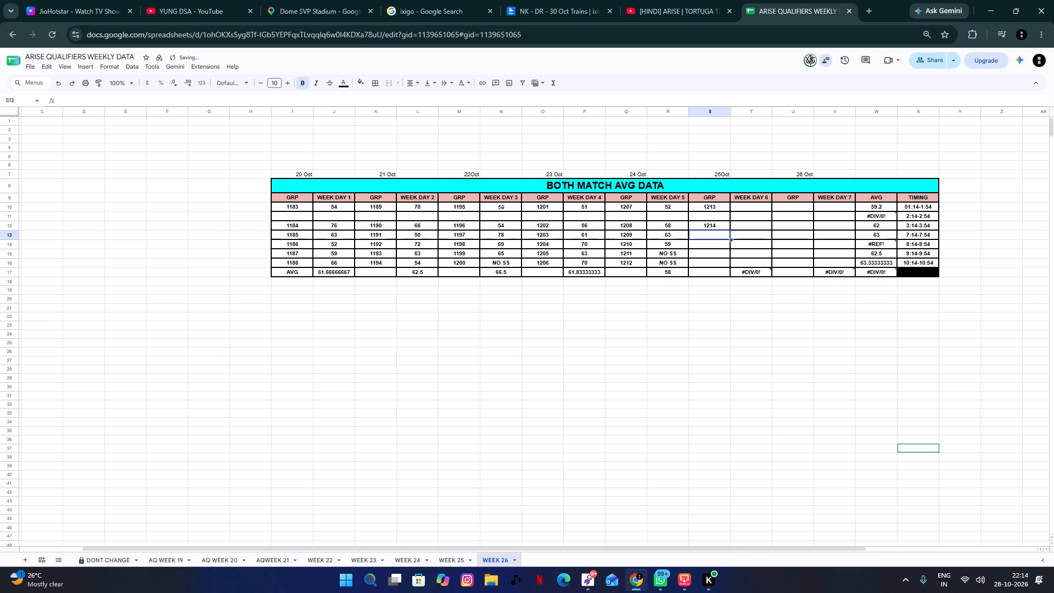
text(1215)
key(Return)
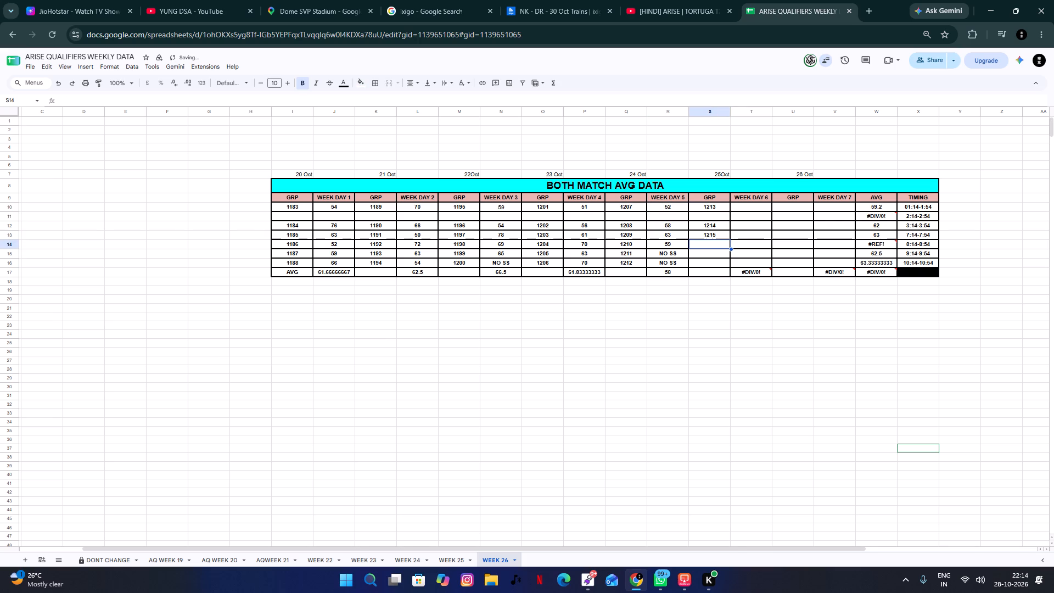
text(1216)
key(Return)
text(1217)
key(Return)
text(1218)
key(Return)
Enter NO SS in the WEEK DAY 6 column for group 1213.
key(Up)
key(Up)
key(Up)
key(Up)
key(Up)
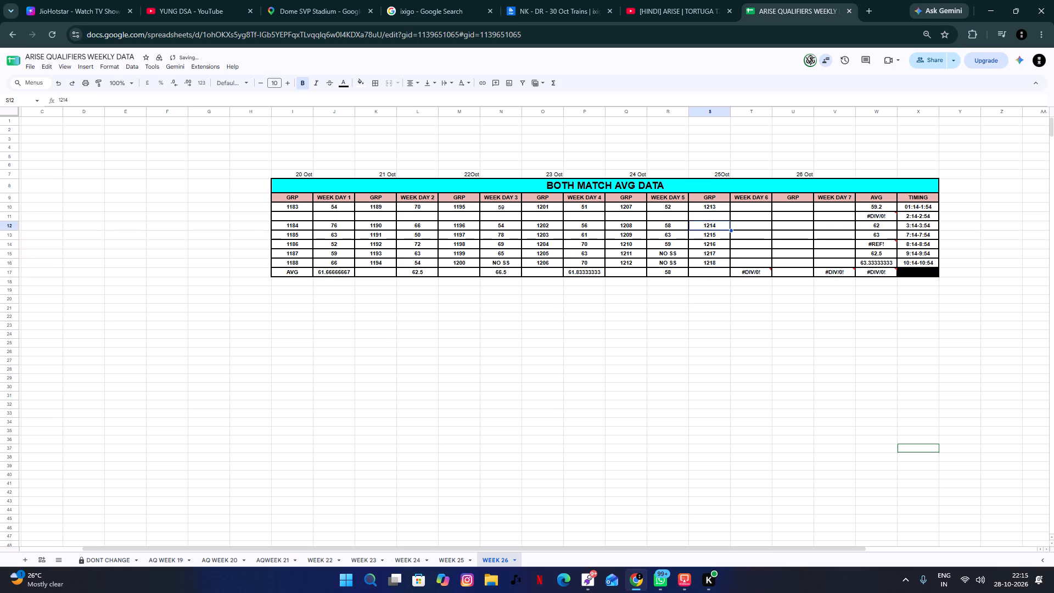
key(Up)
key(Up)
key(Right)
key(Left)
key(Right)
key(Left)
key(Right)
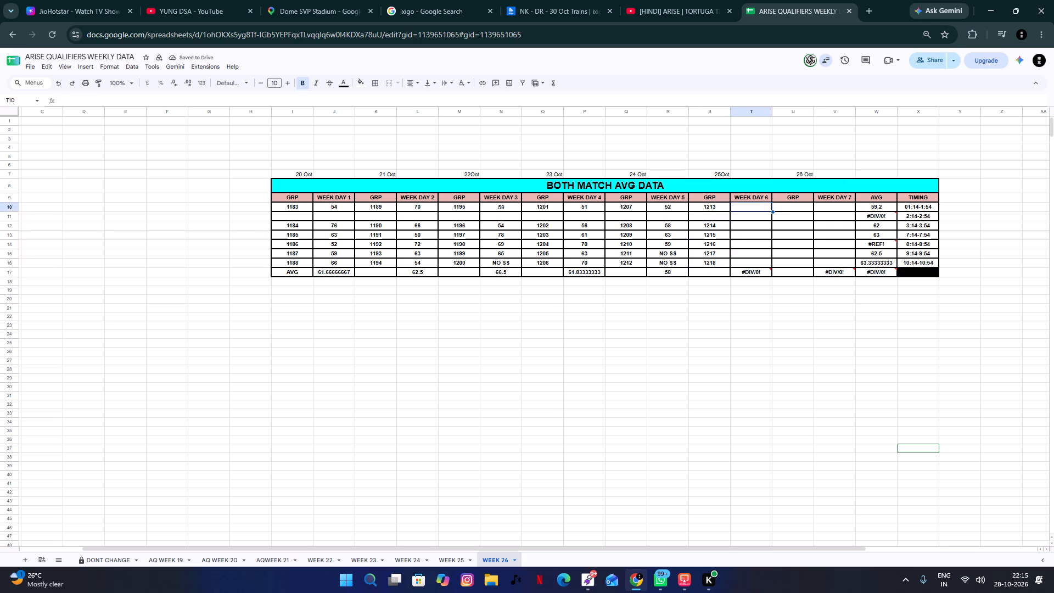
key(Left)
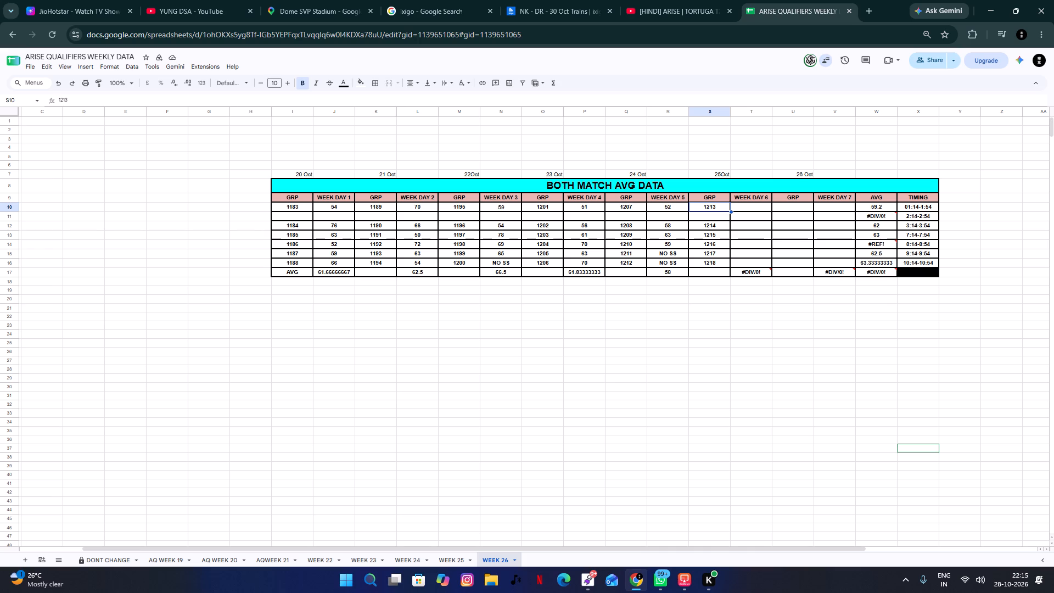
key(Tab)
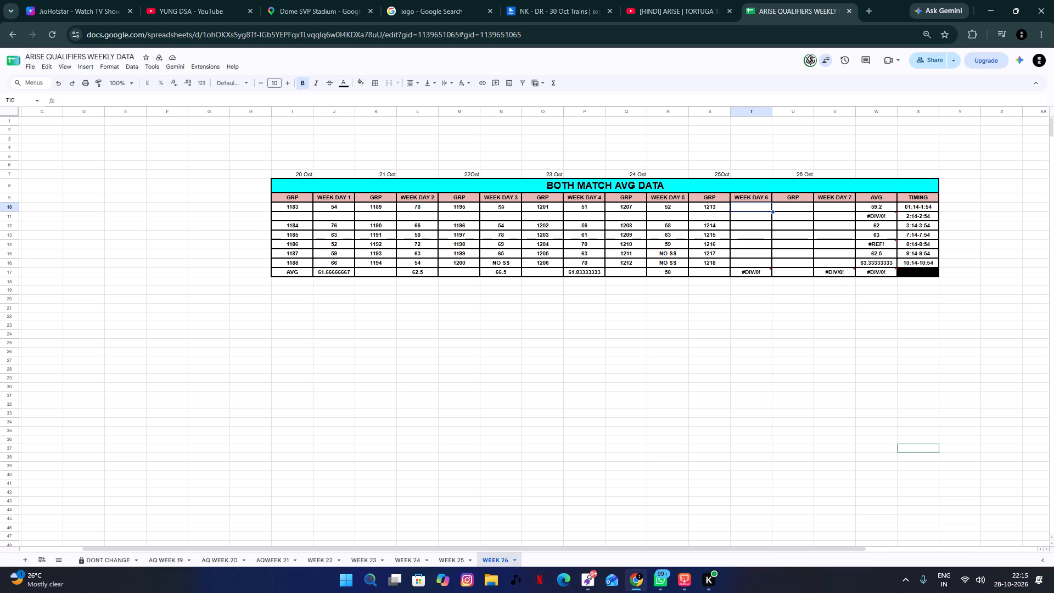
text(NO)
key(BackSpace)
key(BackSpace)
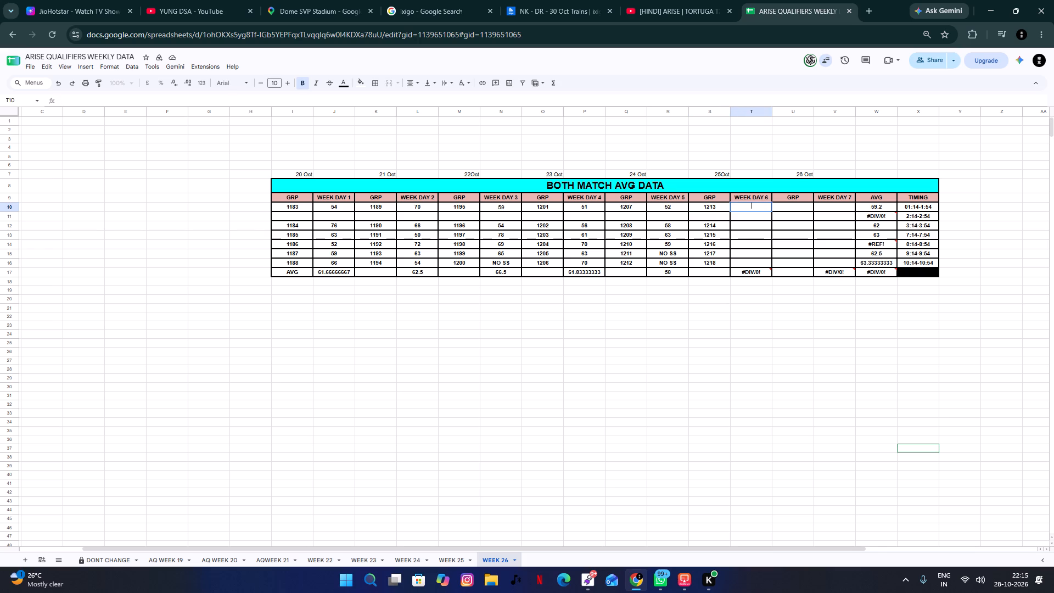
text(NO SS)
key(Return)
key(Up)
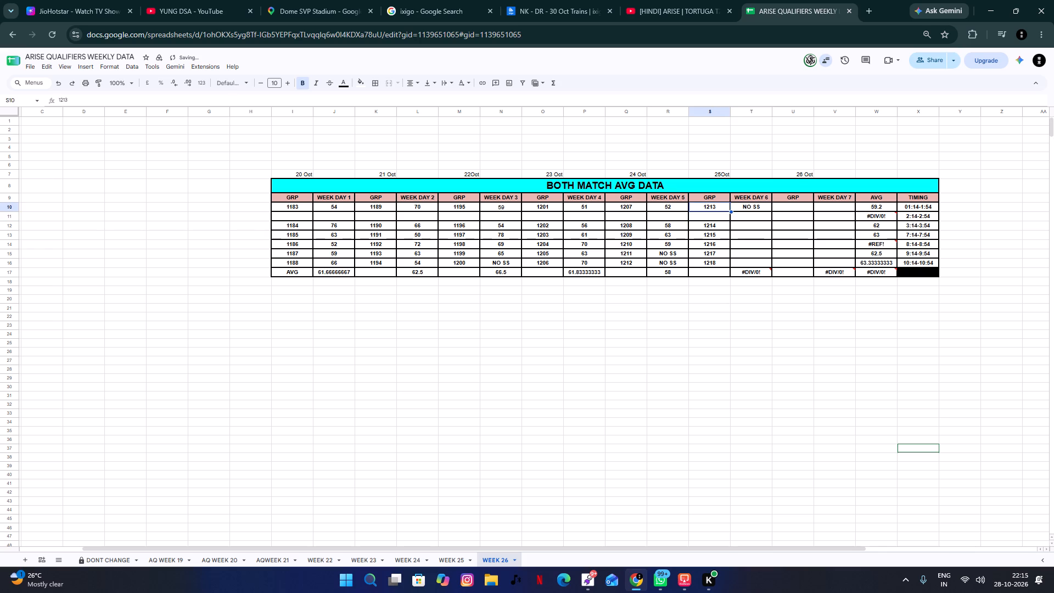
Set the WEEK DAY 6 average for group 1213 to 66.
key(Tab)
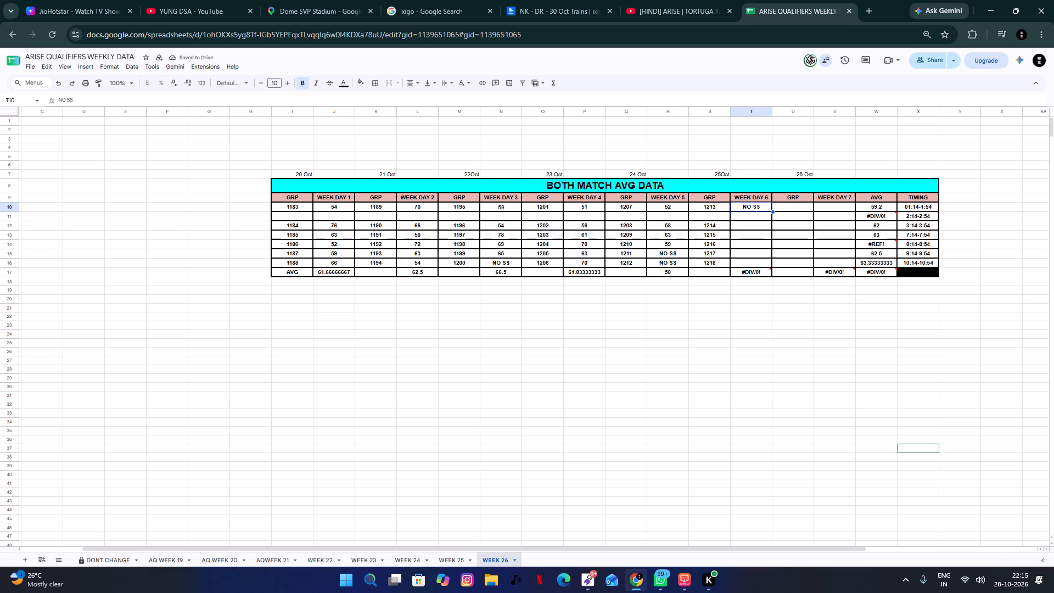
text(66)
key(Return)
key(Return)
key(Up)
key(Down)
key(Tab)
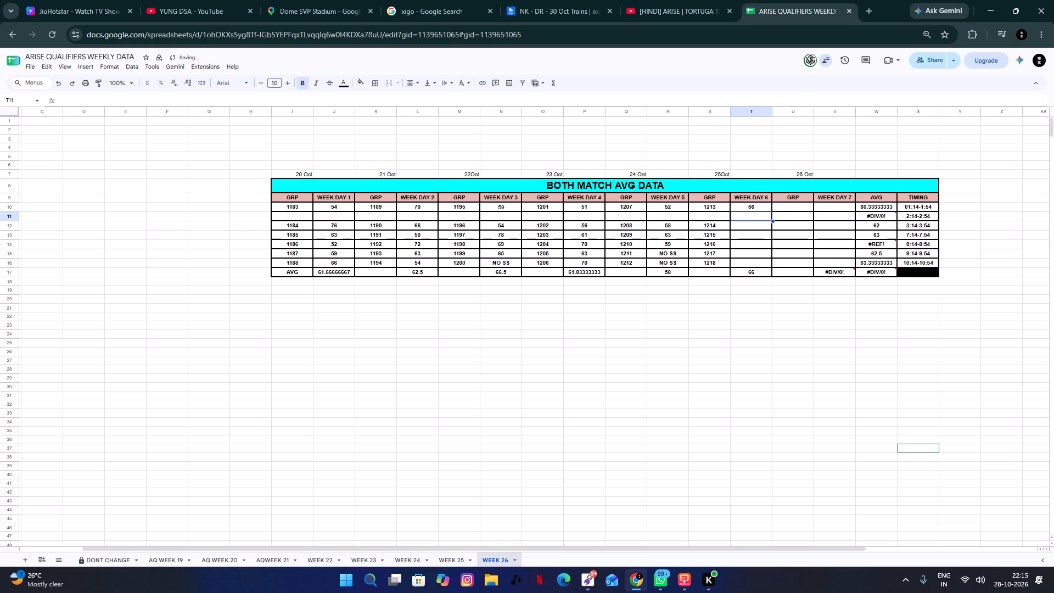
Fill the WEEK DAY 6 column for groups 1214 to 1218 with 61, NO SS, 50, 68 and 67.
key(Down)
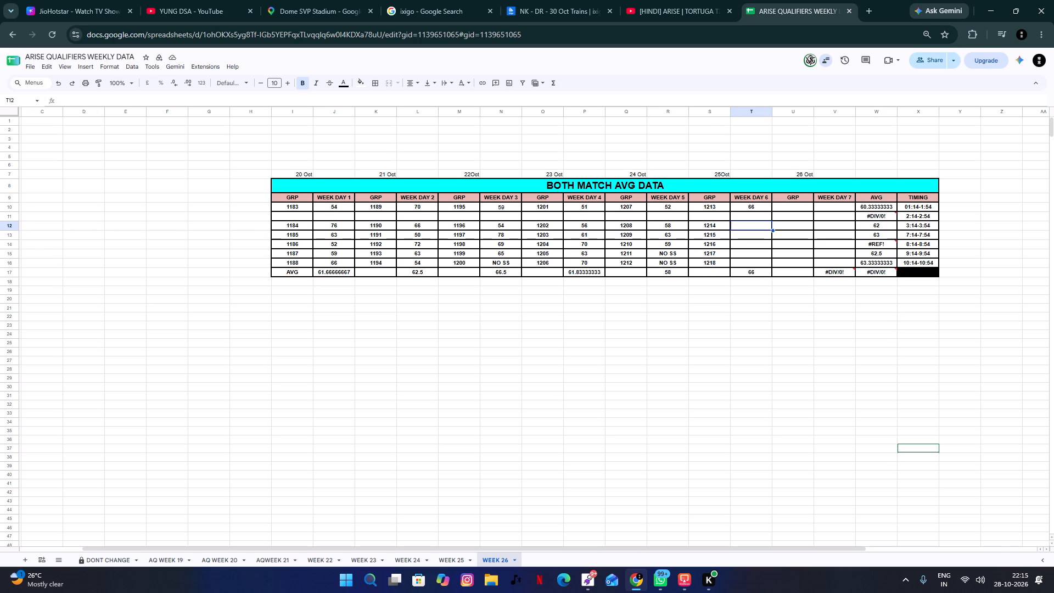
text(61)
key(Return)
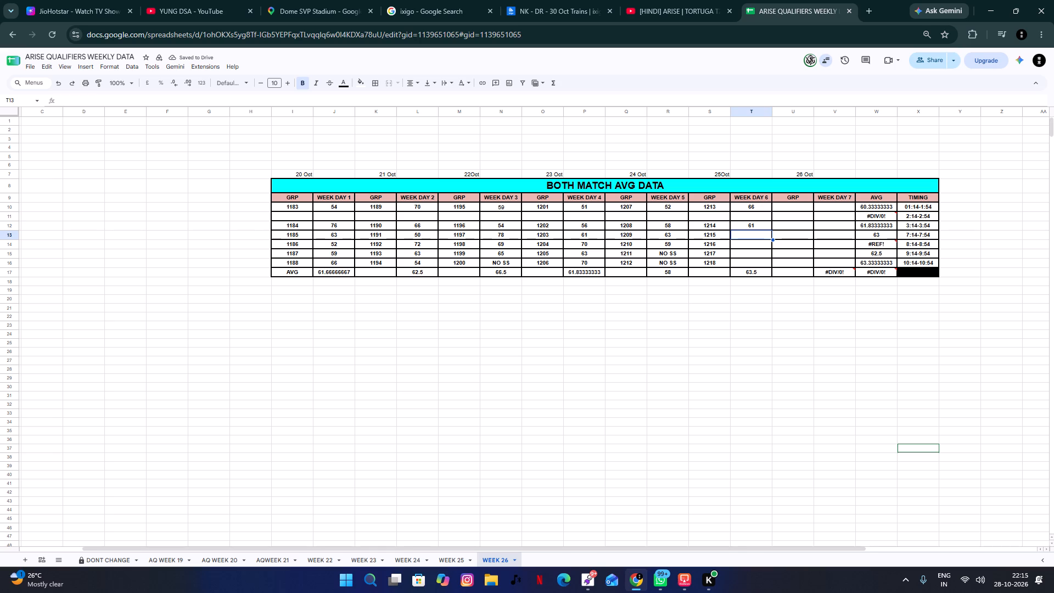
text(NO SS)
key(Return)
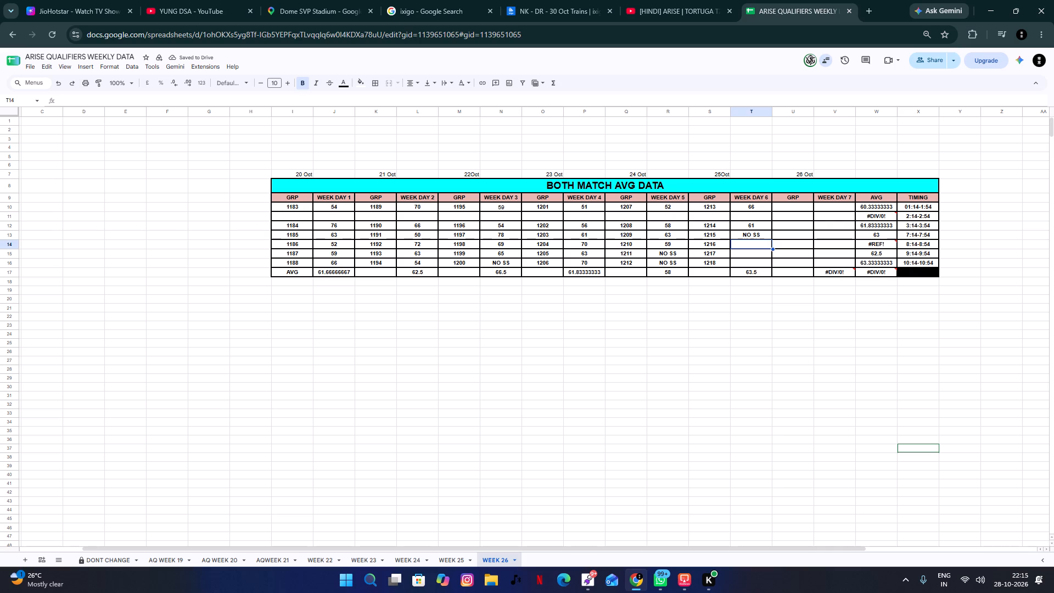
text(50)
key(Return)
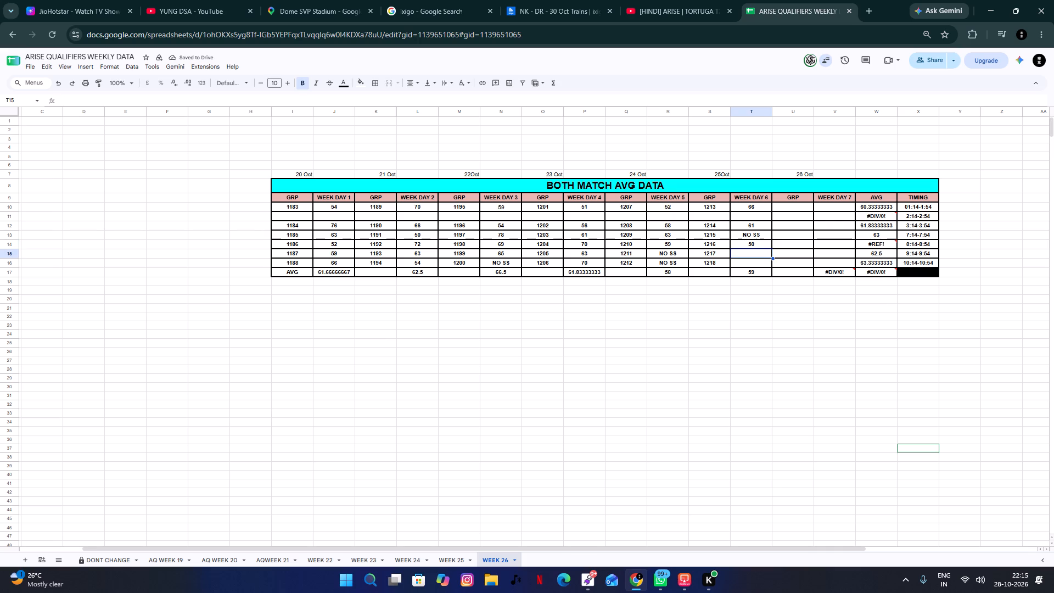
text(68)
key(Return)
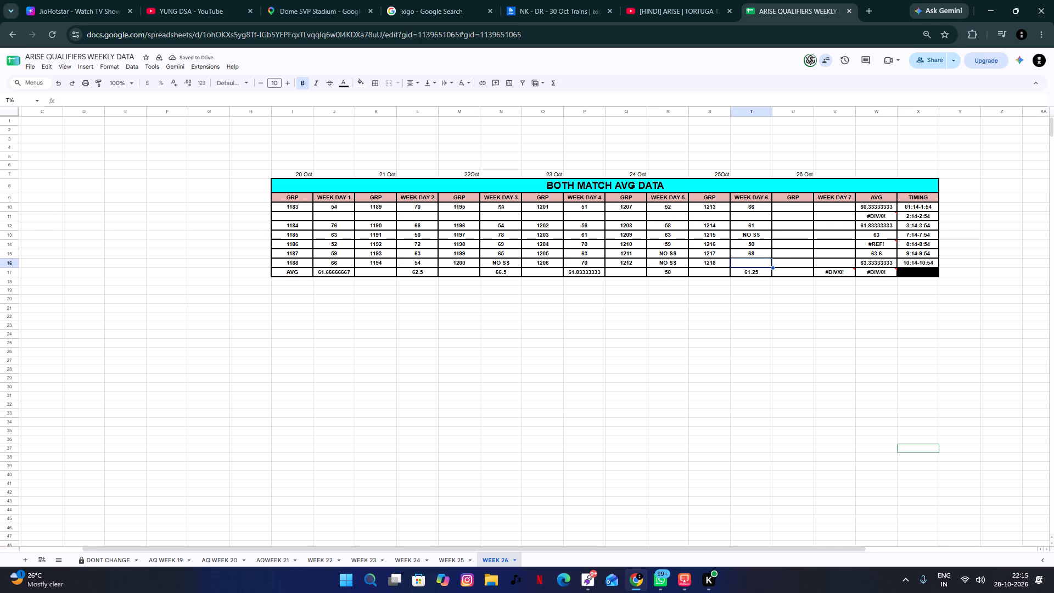
text(67)
key(Return)
Fill the 26 Oct GRP column with group numbers 1219 to 1224, leaving the 2:14-2:54 slot blank.
key(Up)
key(Tab)
key(Up)
key(Up)
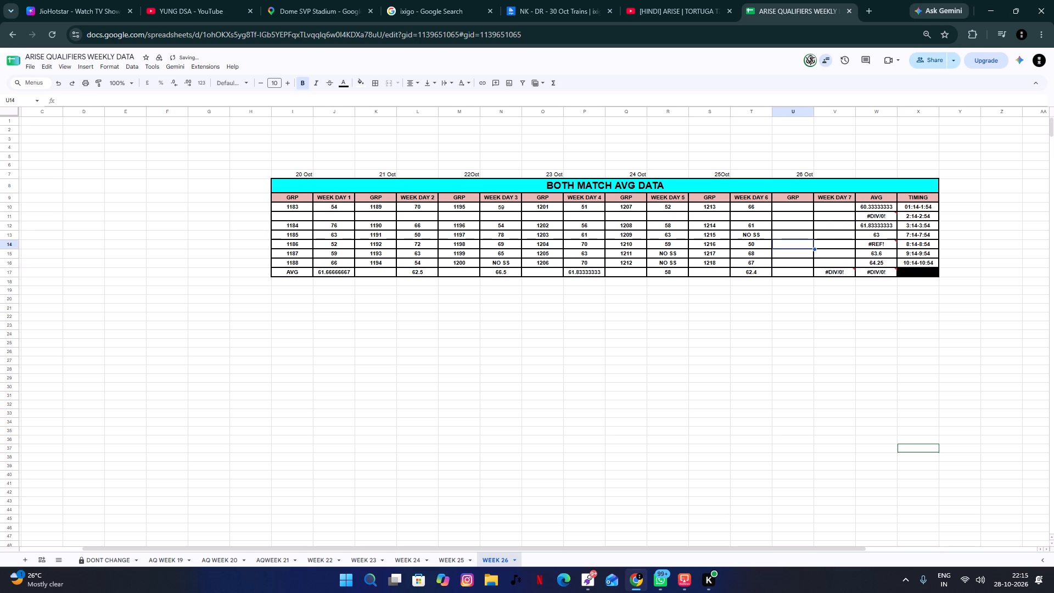
key(Up)
key(Up)
key(Up)
key(Down)
key(Up)
key(Up)
text(1219)
key(Return)
key(Down)
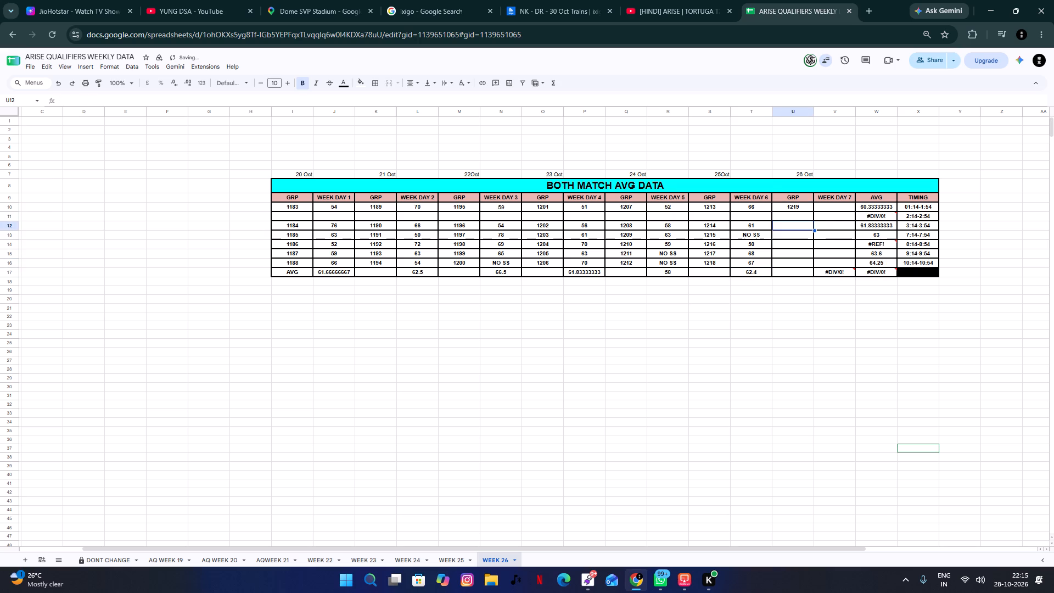
text(12)
text(20)
key(Return)
text(12)
text(21)
key(Return)
text(1222)
key(Return)
text(1223)
key(Return)
text(1224)
key(Return)
Enter WEEK DAY 7 averages 36, 55, 58 and 66 for groups 1219 to 1222.
key(Up)
key(Up)
key(Up)
key(Up)
key(Up)
key(Up)
key(Up)
key(Down)
key(Down)
key(Up)
key(Up)
key(Up)
key(Tab)
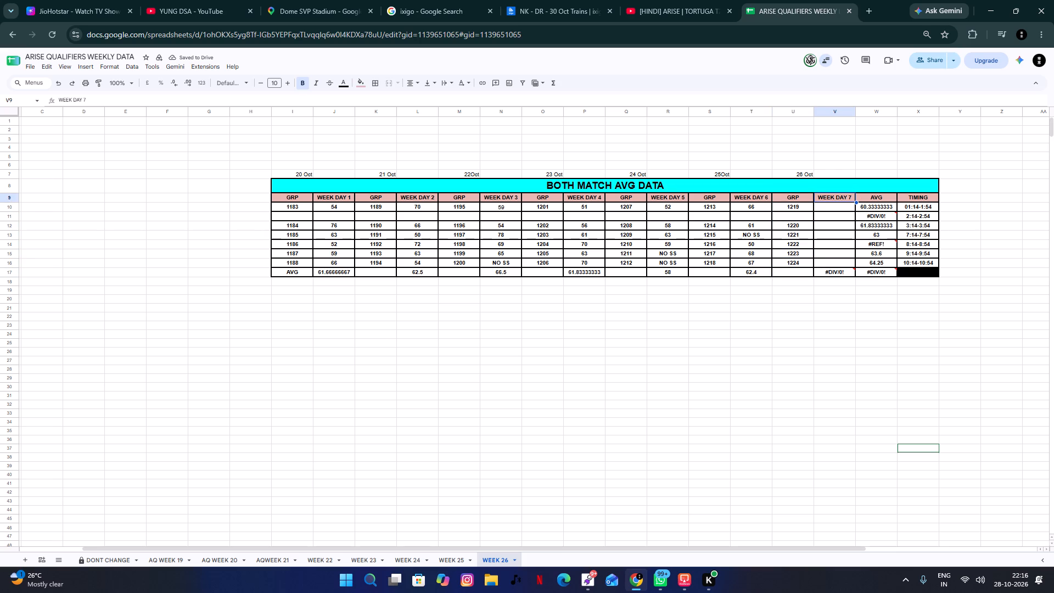
key(Down)
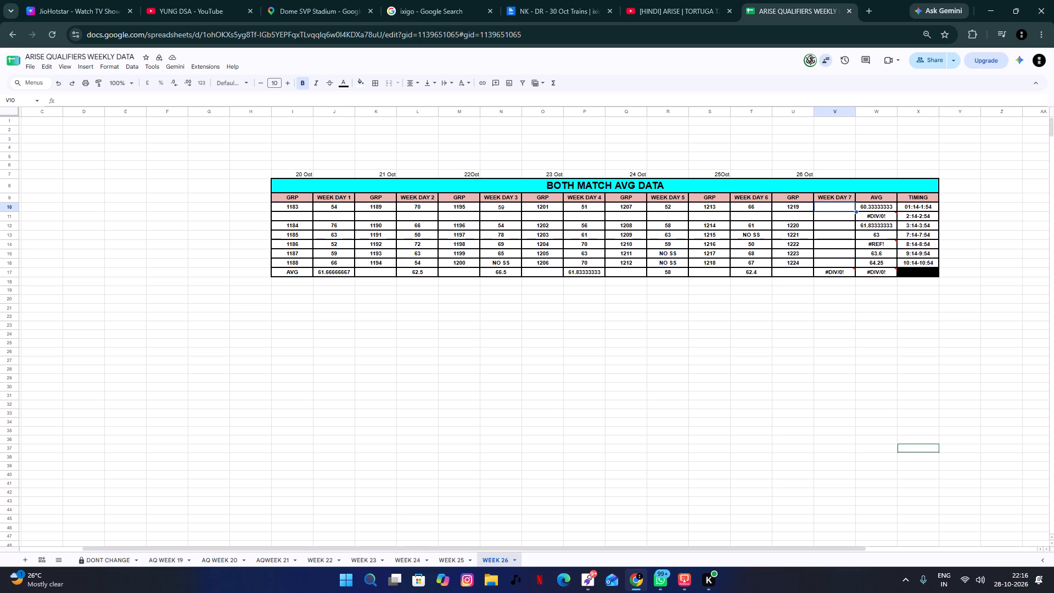
text(36)
key(Return)
key(Down)
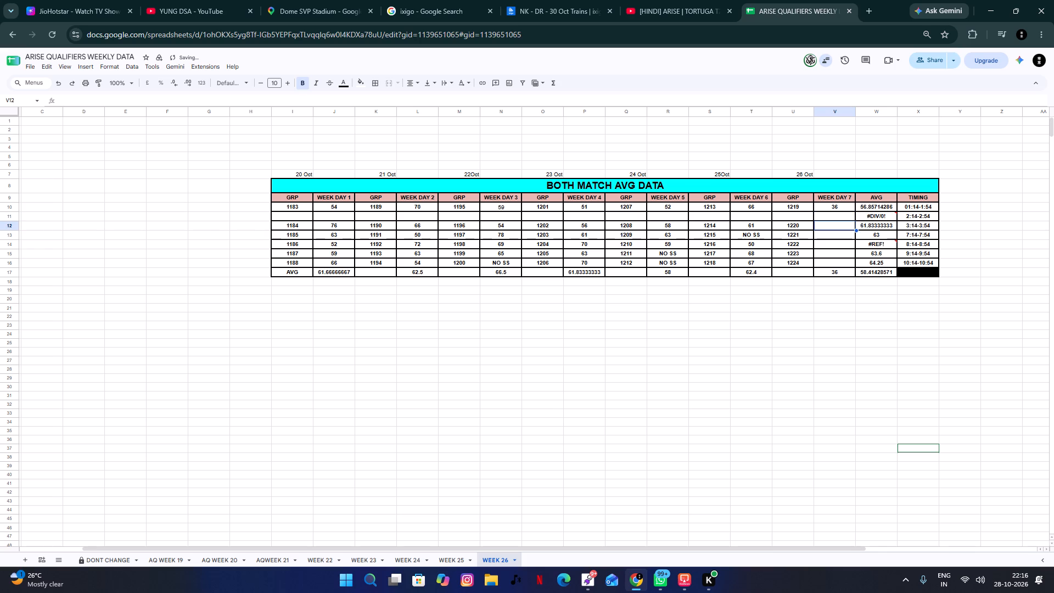
key(Up)
key(Down)
key(Up)
key(Down)
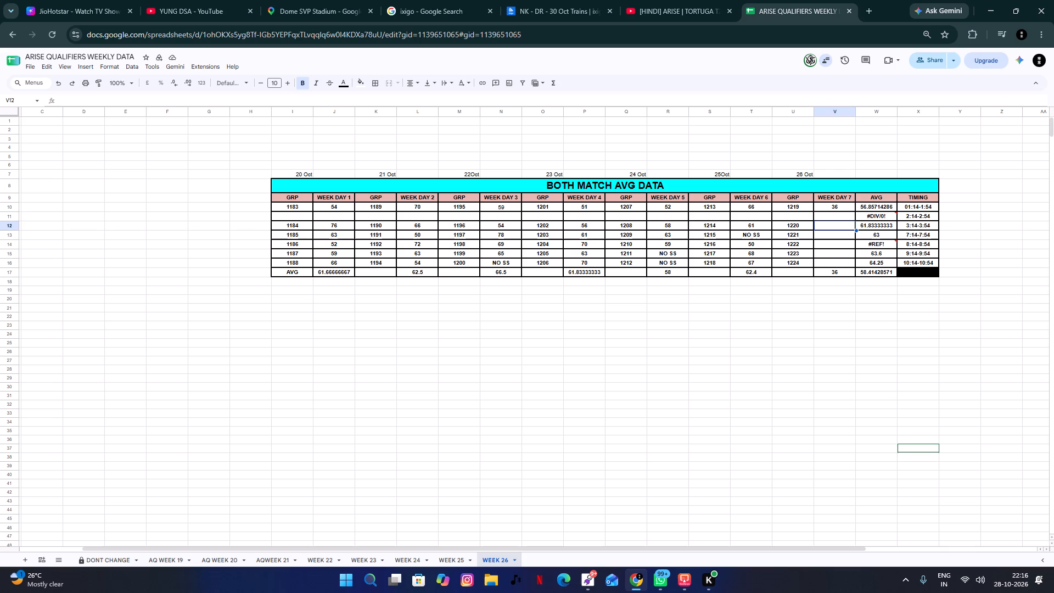
text(55)
key(Return)
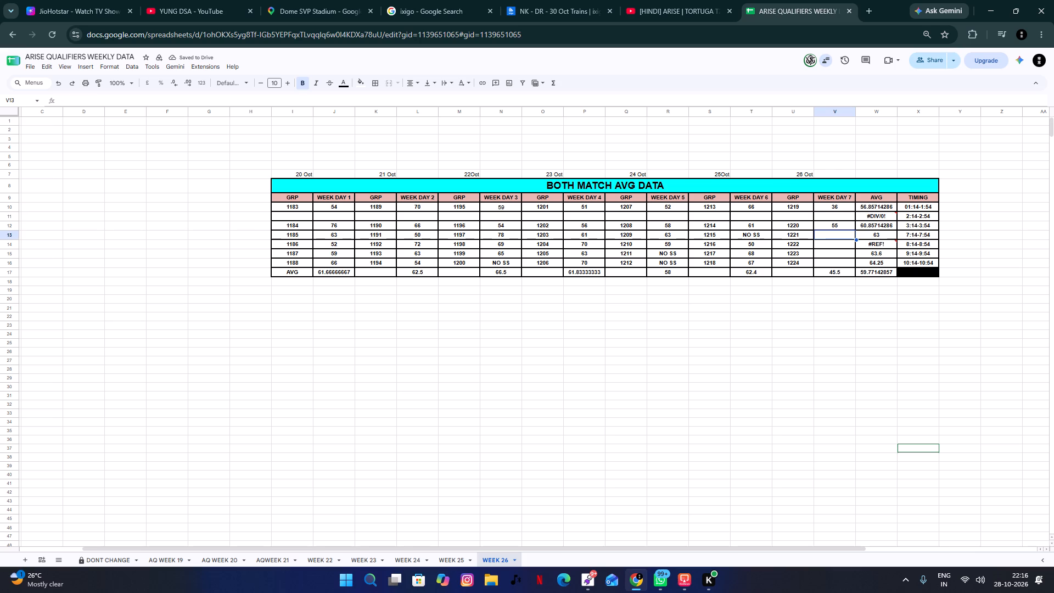
text(58)
key(Return)
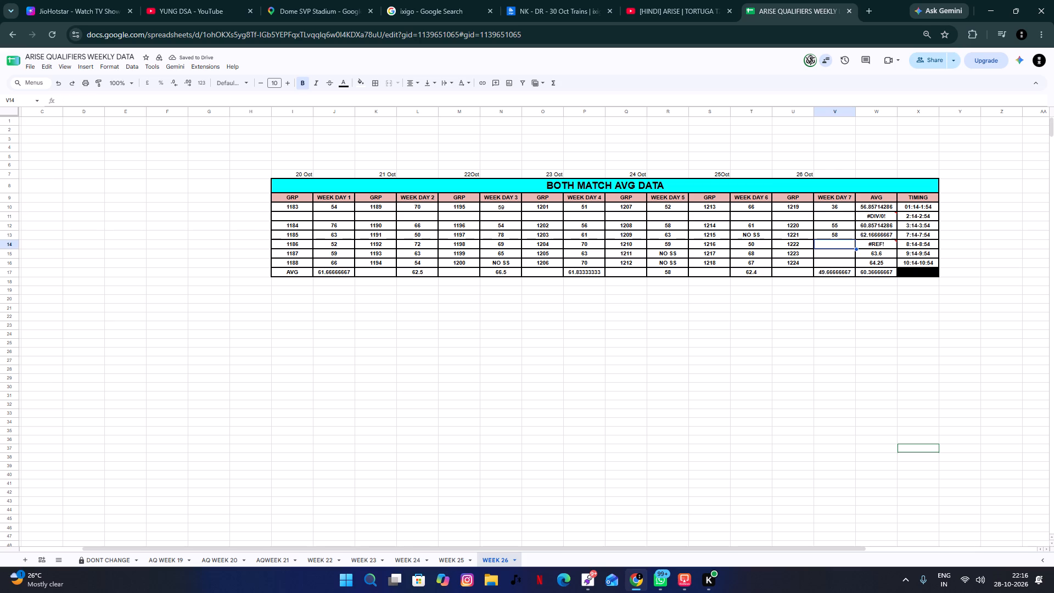
text(66)
key(Return)
key(Up)
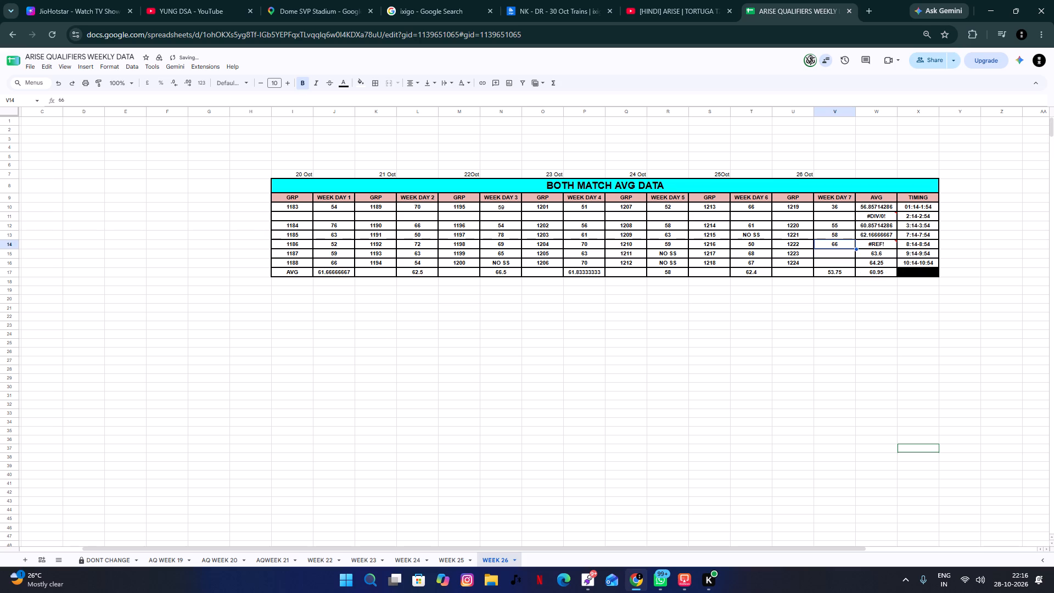
Copy the AVG formula from the 01:14-1:54 row down through the 10:14-10:54 row.
click(883, 209)
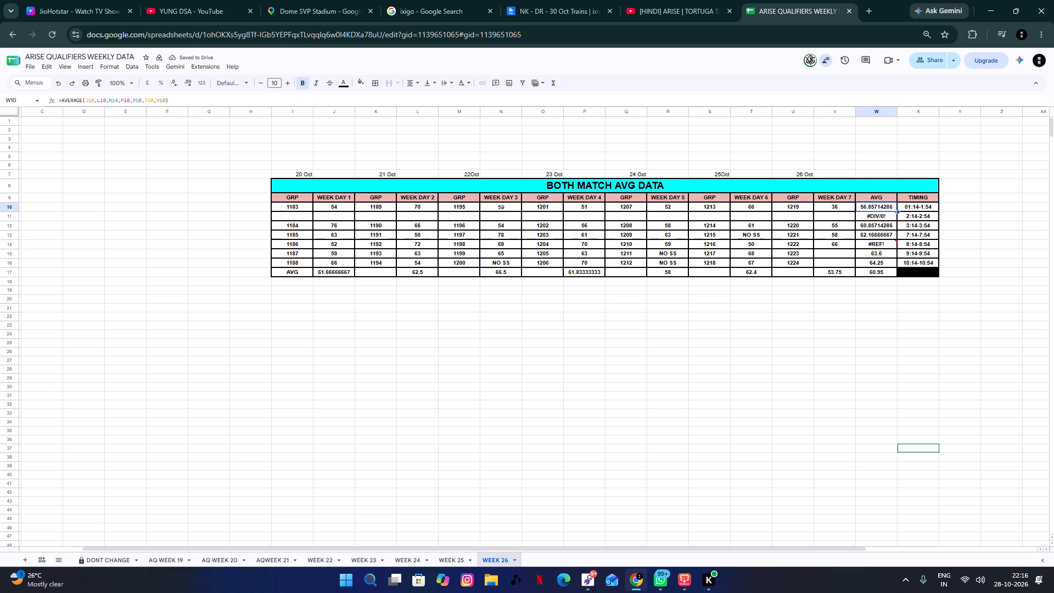
click(896, 210)
drag(896, 210, 894, 236)
drag(894, 236, 898, 262)
click(888, 340)
drag(822, 300, 820, 285)
Enter WEEK DAY 7 averages 65 and 69 for groups 1223 and 1224.
click(828, 254)
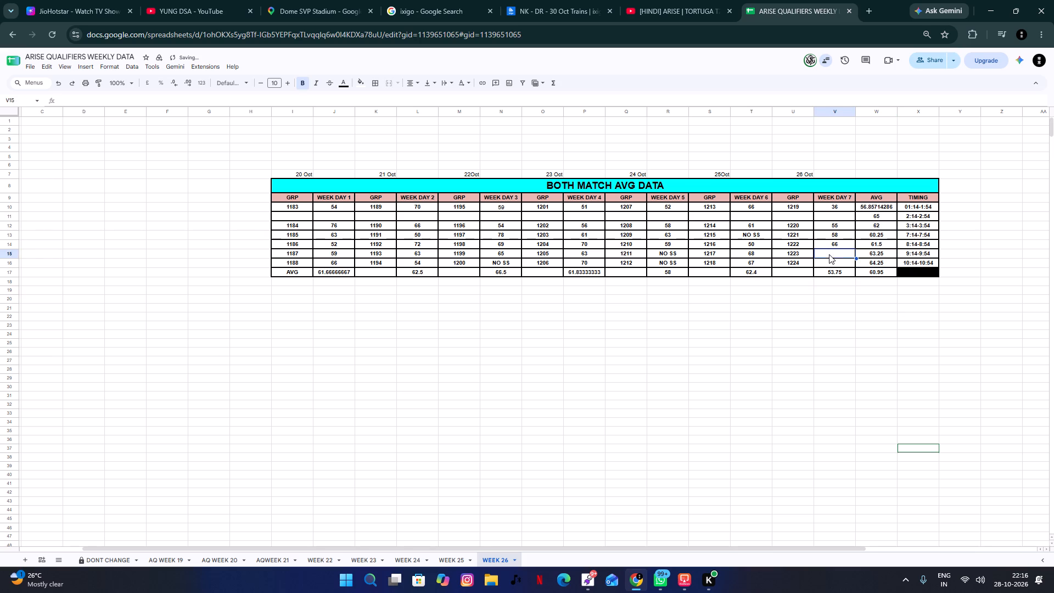
text(65)
key(Return)
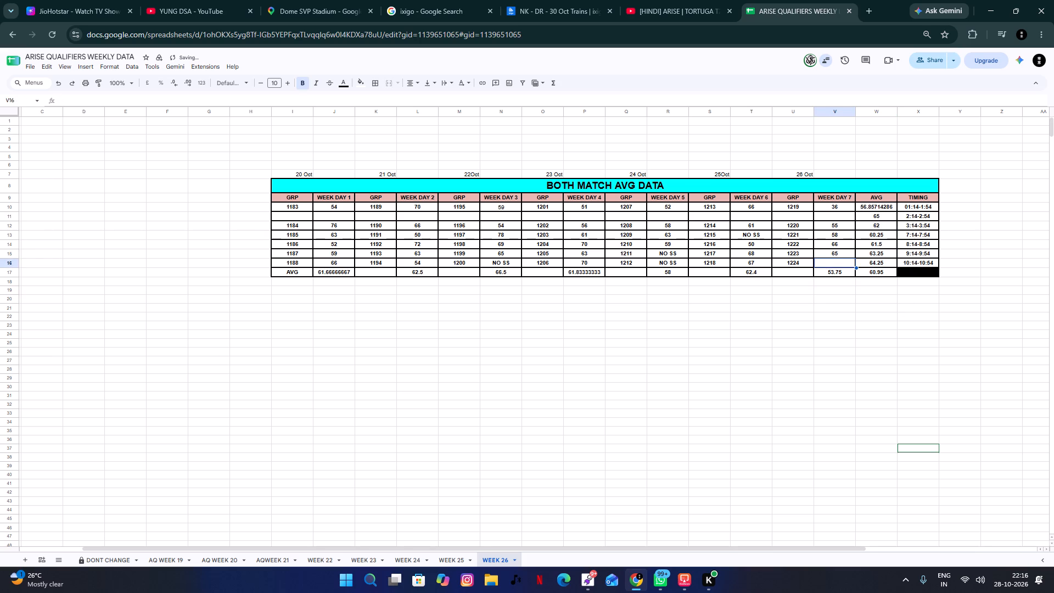
text(69)
key(Return)
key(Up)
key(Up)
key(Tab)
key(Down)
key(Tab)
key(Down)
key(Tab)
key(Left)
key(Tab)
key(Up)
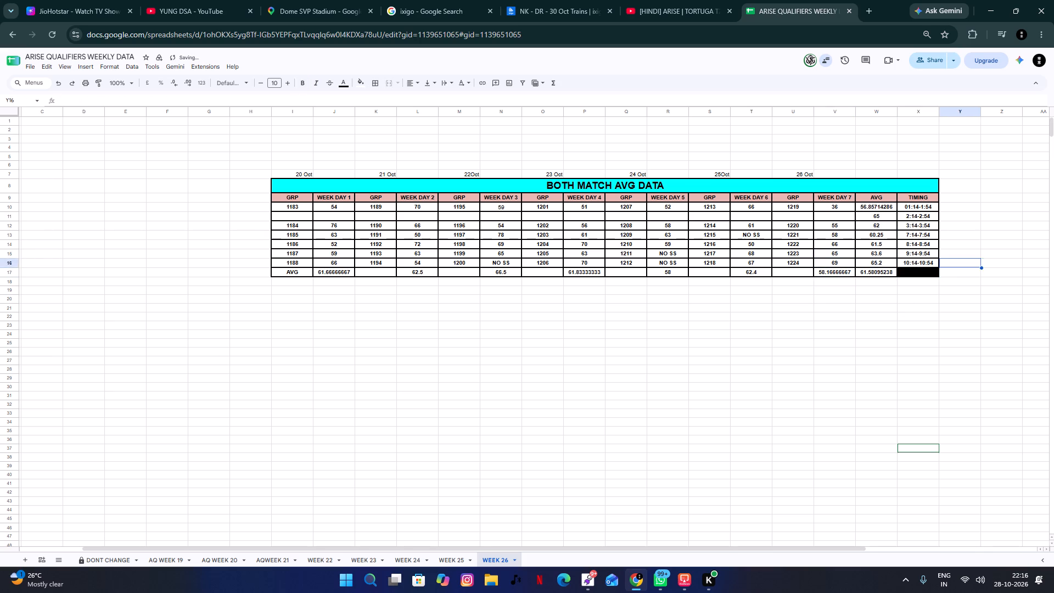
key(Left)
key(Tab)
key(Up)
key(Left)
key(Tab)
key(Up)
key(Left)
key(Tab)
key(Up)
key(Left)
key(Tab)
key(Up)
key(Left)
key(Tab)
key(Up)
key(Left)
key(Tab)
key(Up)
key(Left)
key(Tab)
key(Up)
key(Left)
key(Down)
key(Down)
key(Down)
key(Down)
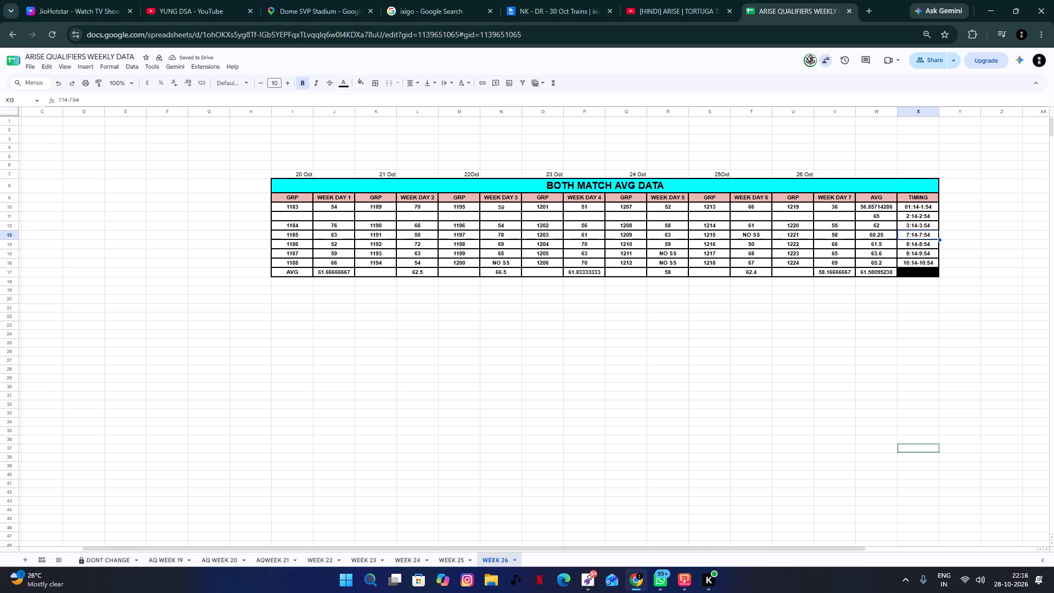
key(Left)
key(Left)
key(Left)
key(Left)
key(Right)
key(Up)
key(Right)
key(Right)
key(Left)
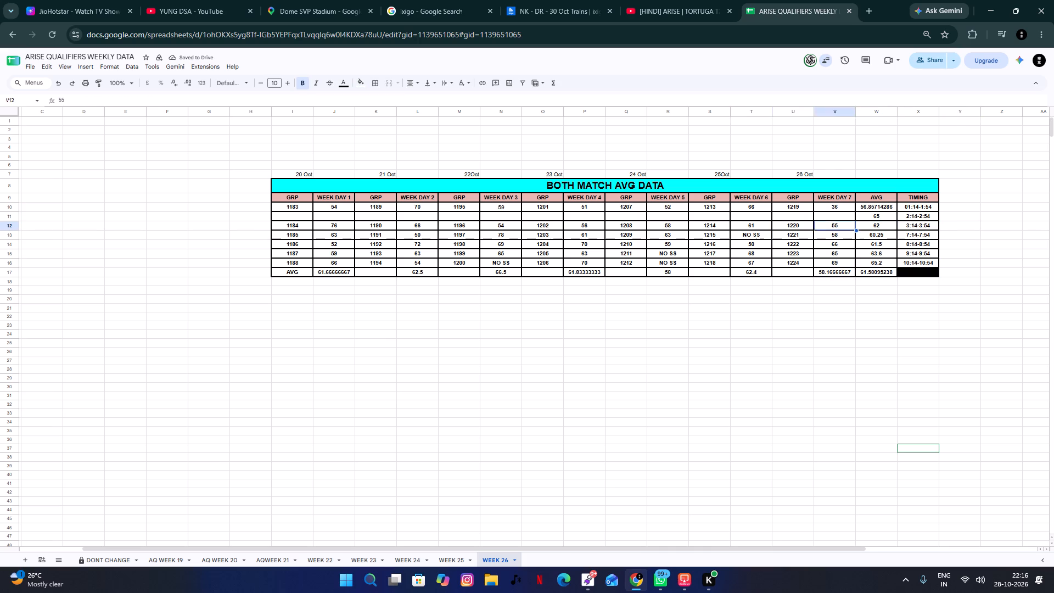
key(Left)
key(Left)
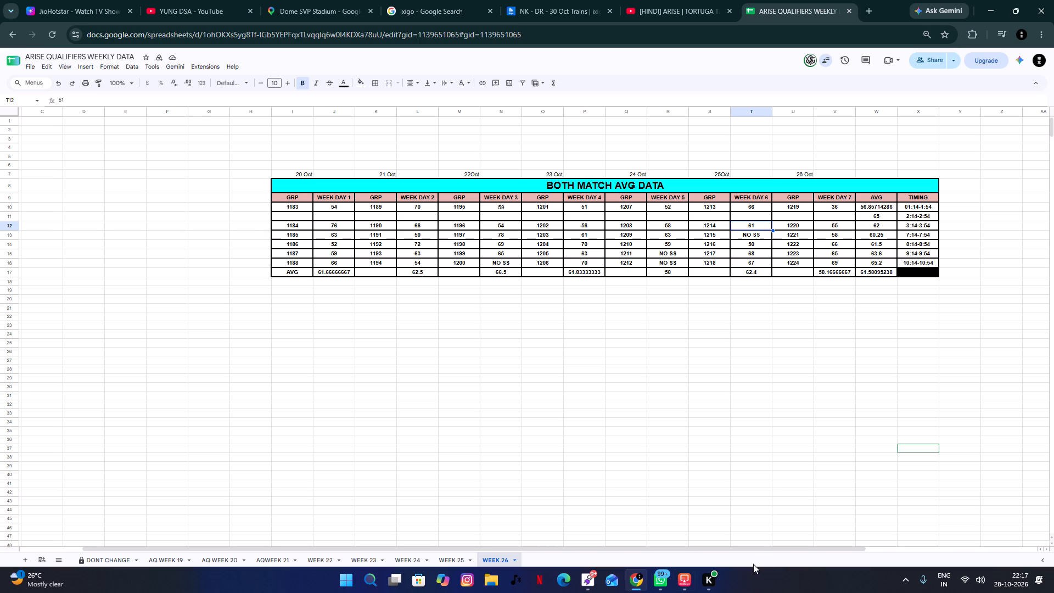
click(588, 591)
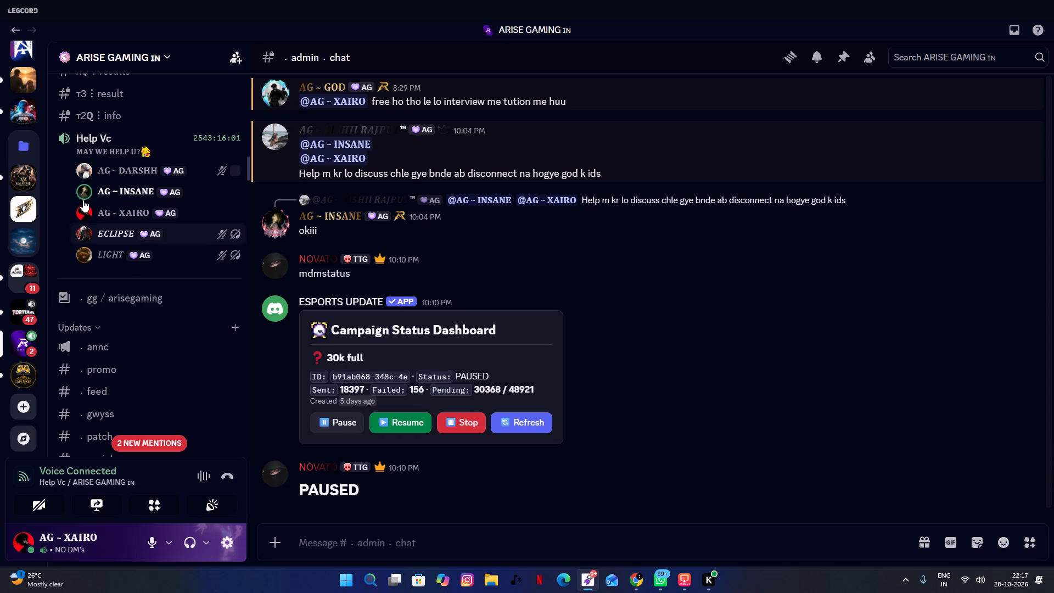
scroll(71, 198, down, 11)
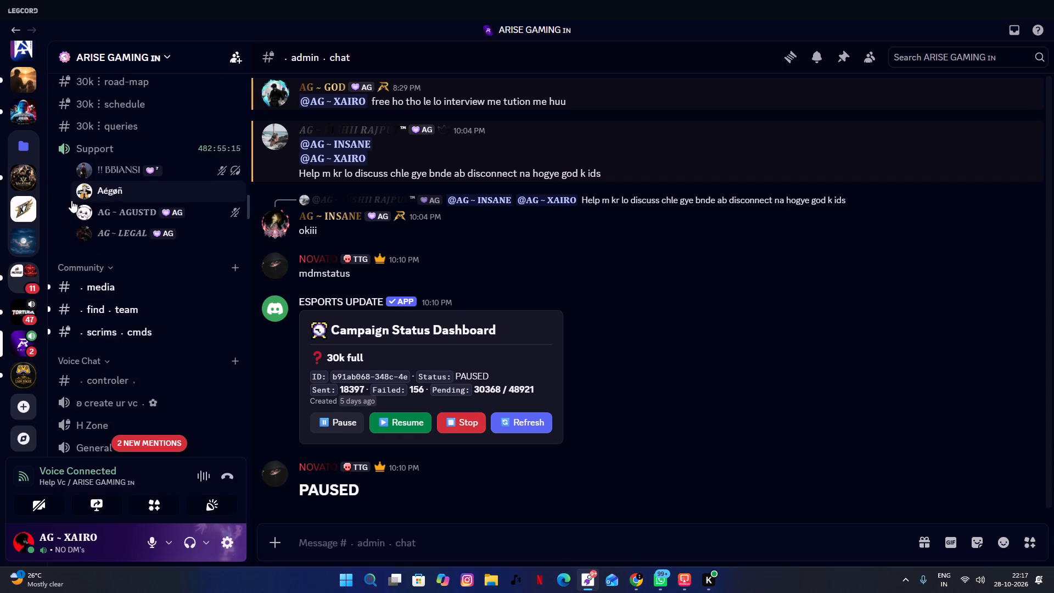
scroll(71, 200, down, 6)
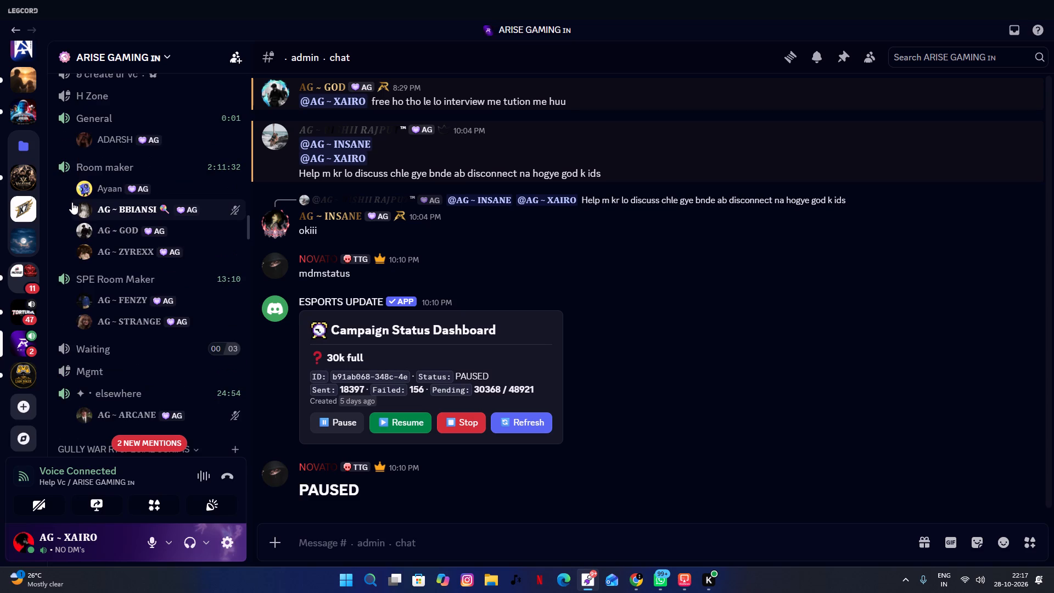
scroll(99, 167, up, 20)
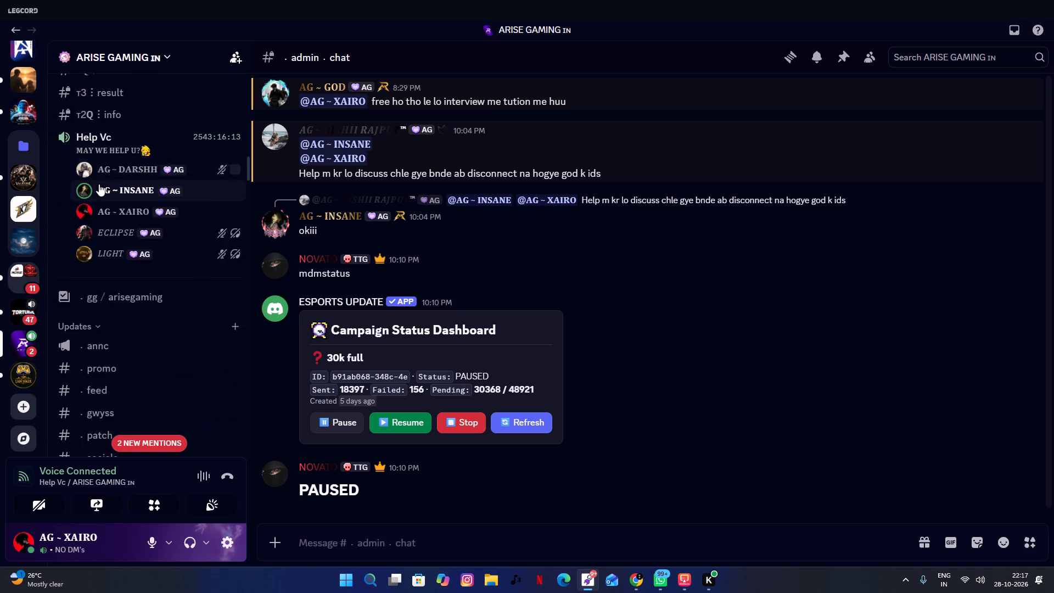
scroll(99, 184, up, 14)
scroll(99, 185, down, 15)
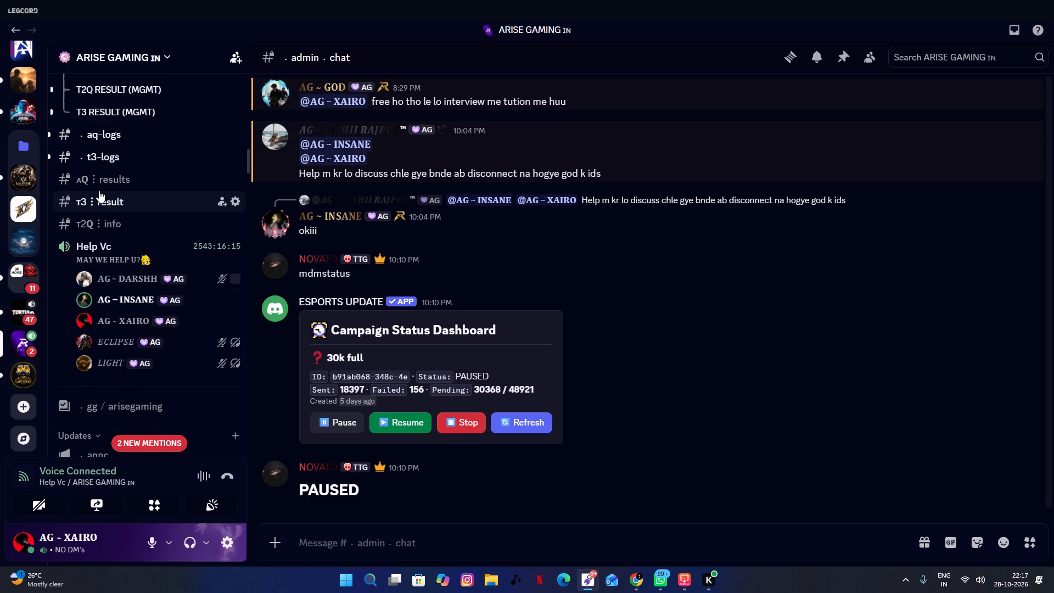
scroll(53, 290, down, 11)
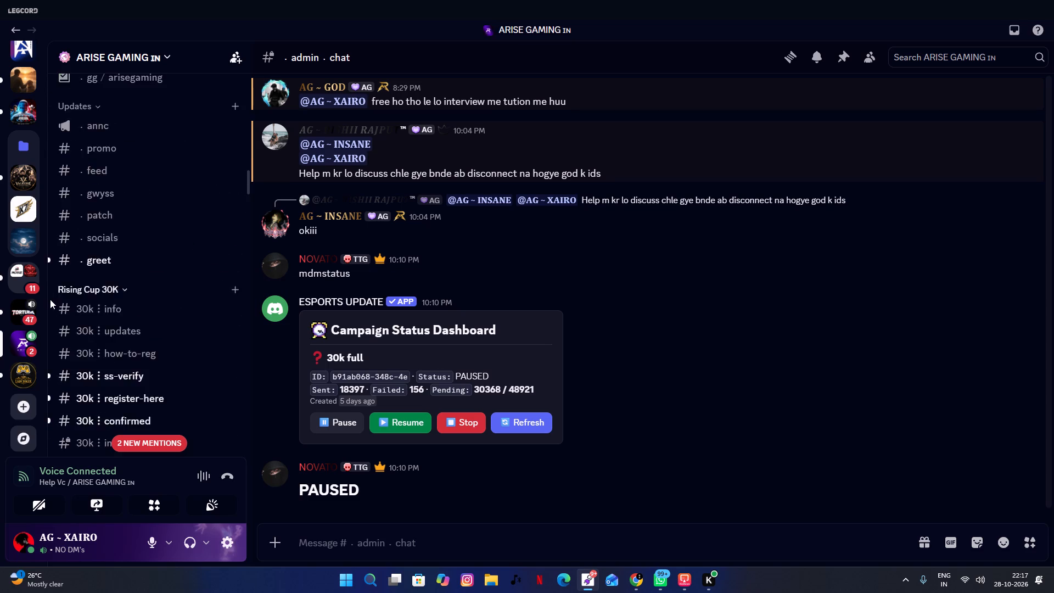
scroll(50, 299, down, 2)
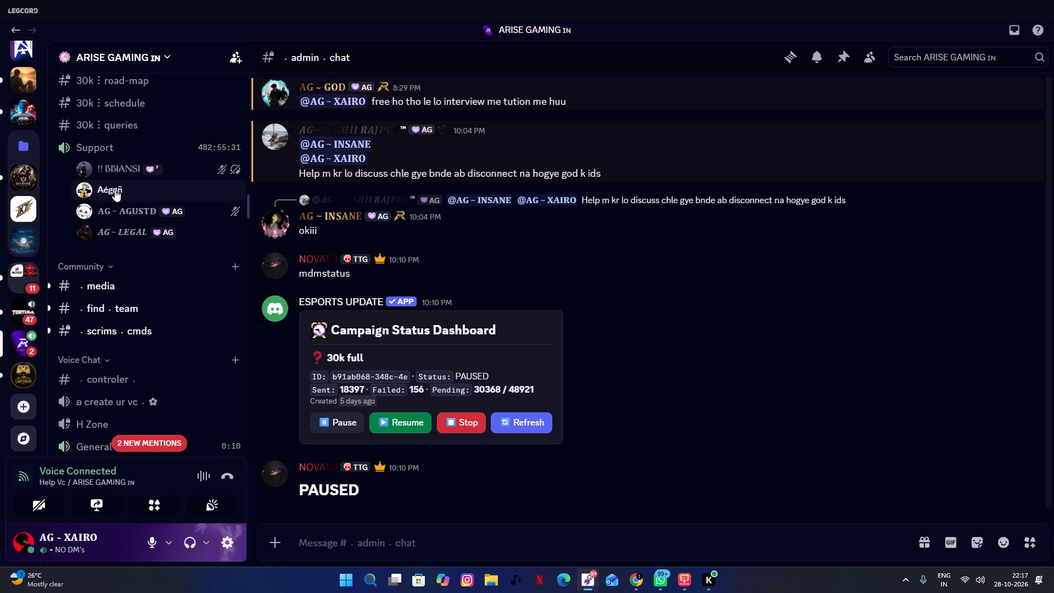
right_click(115, 189)
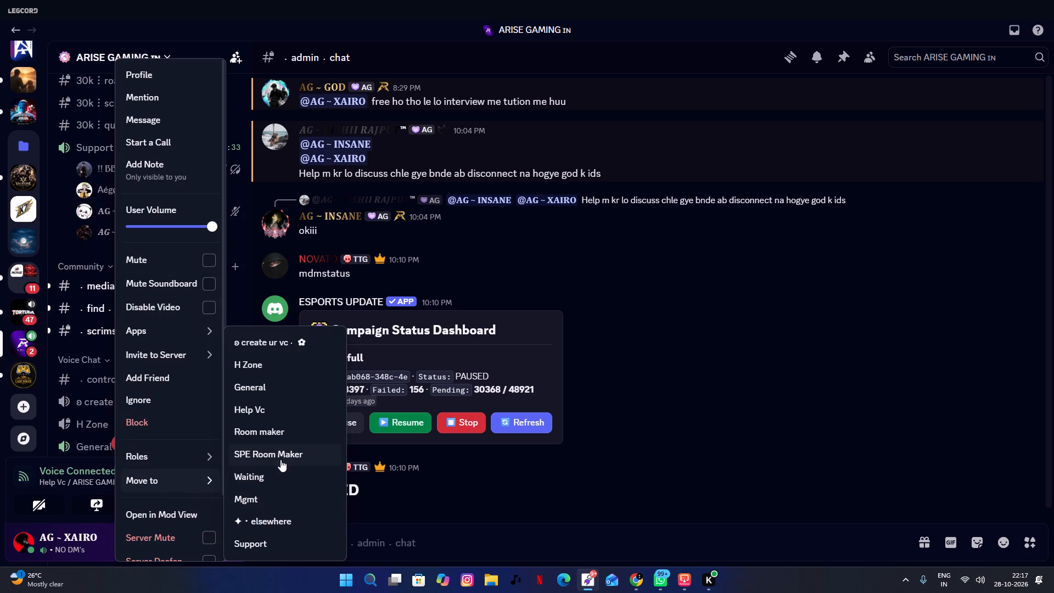
click(281, 460)
scroll(178, 312, down, 4)
scroll(177, 319, up, 4)
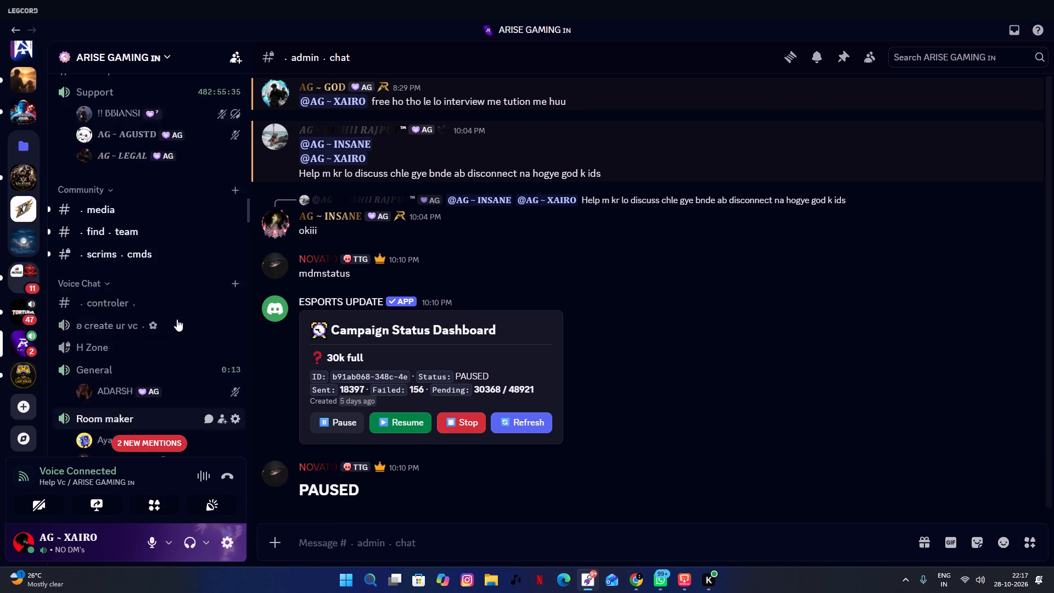
scroll(177, 319, up, 7)
Switch to Chrome and check the WEEK DAY 7 group rows in the WEEK 26 sheet down to the 10:14-10:54 timing.
click(641, 580)
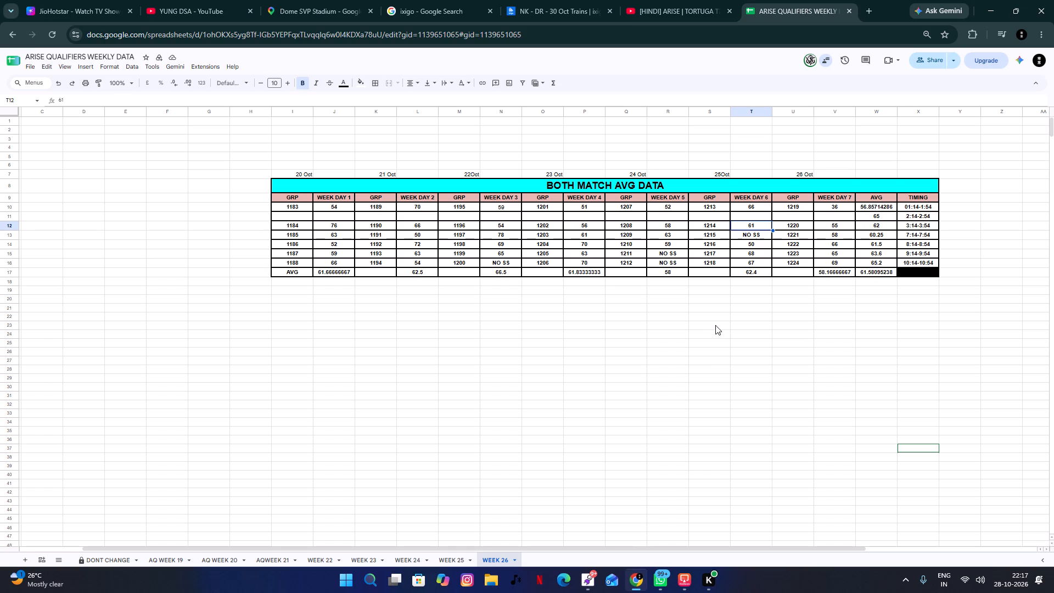
click(781, 213)
key(Right)
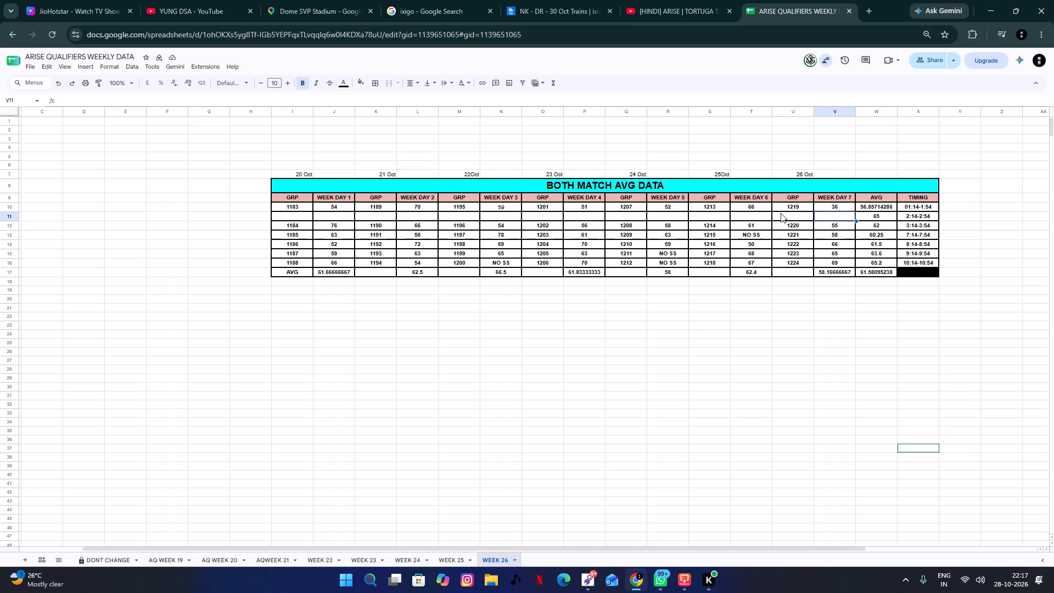
key(Left)
key(Up)
key(Down)
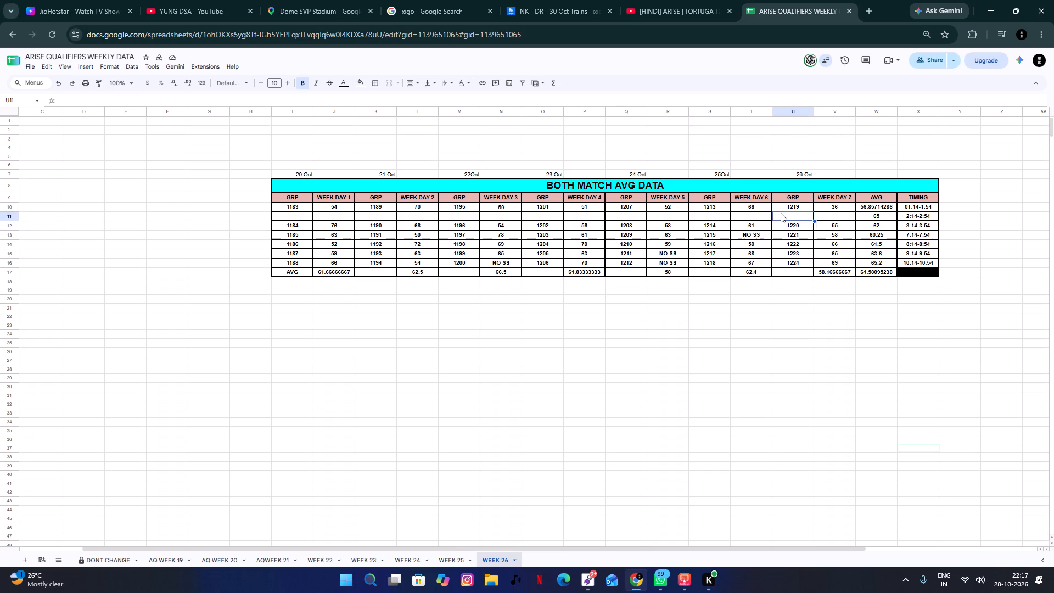
key(Down)
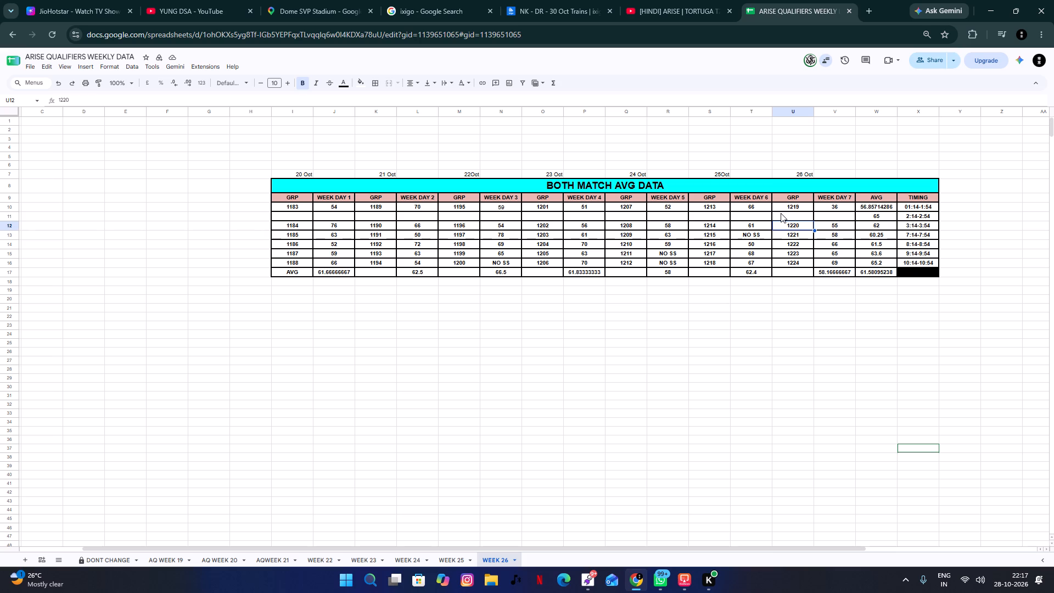
key(Down)
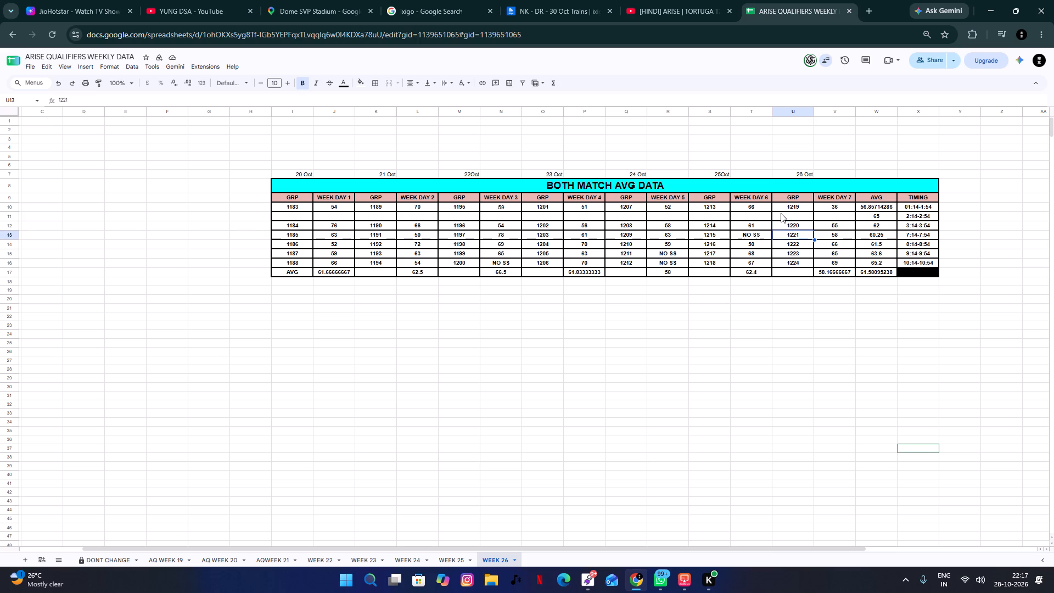
key(Down)
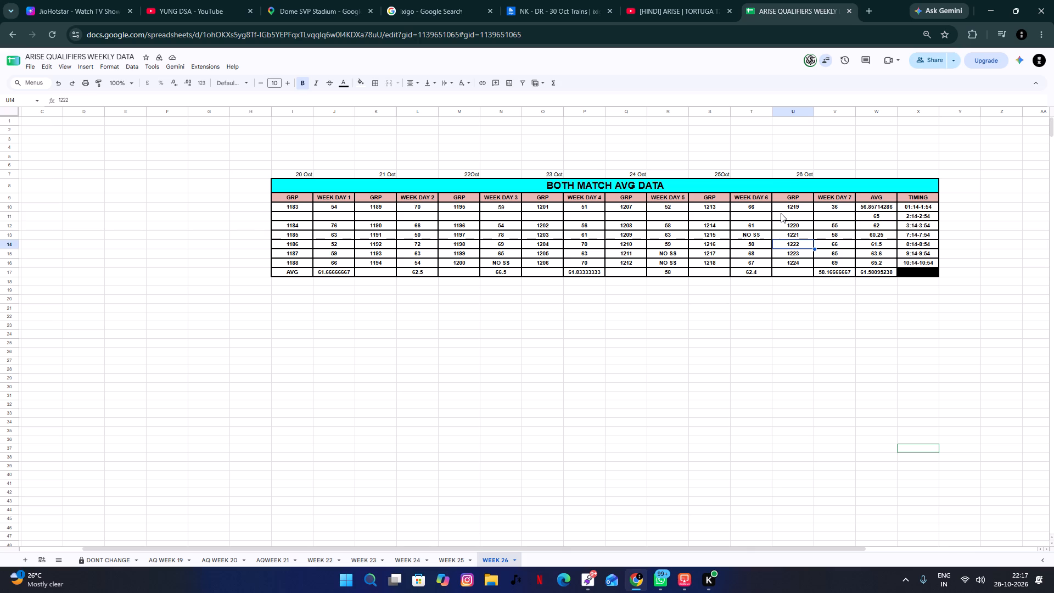
key(Down)
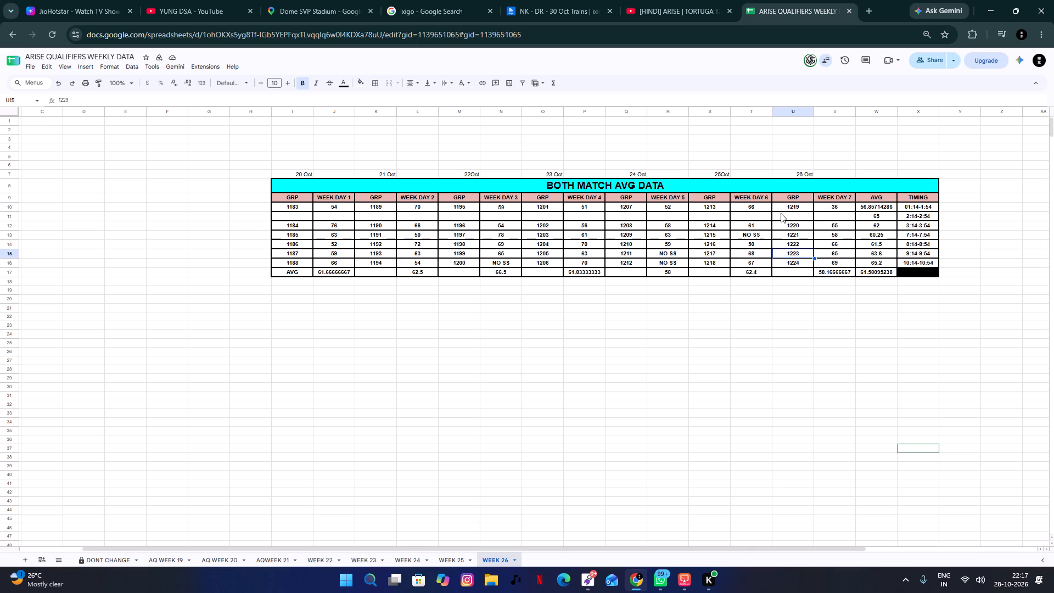
key(Down)
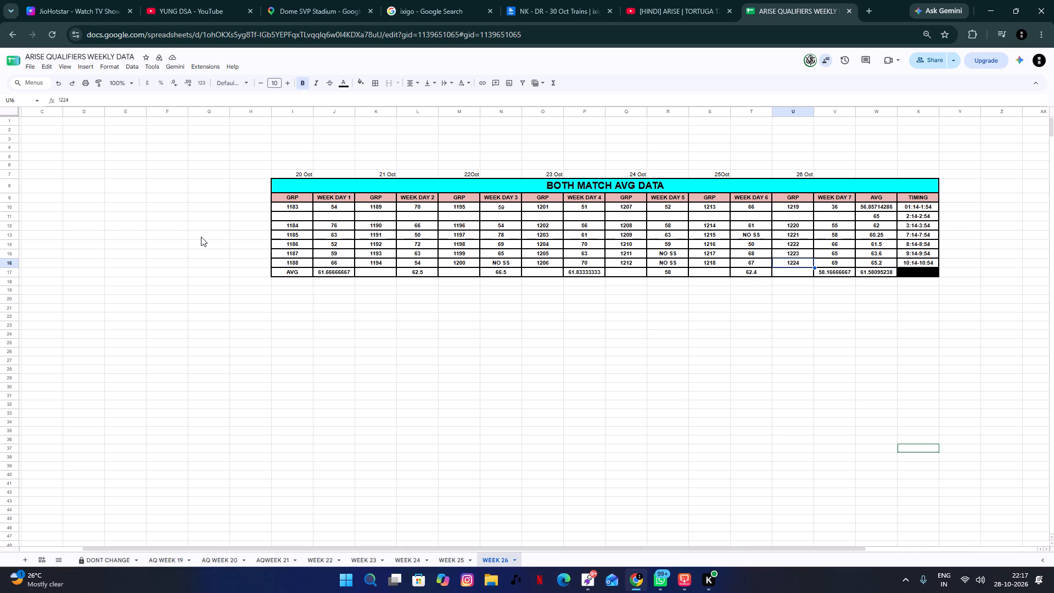
click(917, 266)
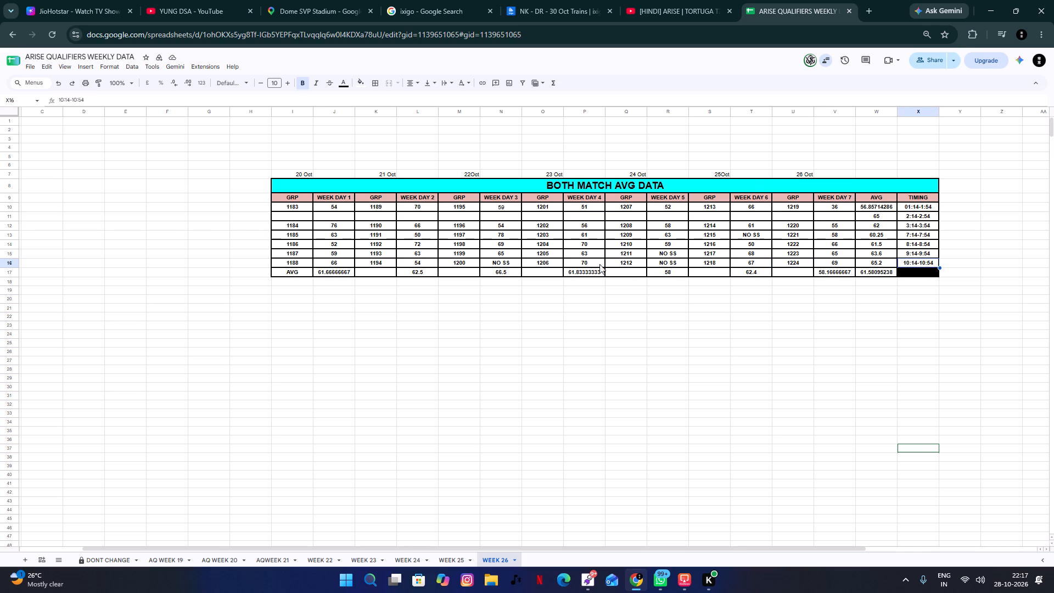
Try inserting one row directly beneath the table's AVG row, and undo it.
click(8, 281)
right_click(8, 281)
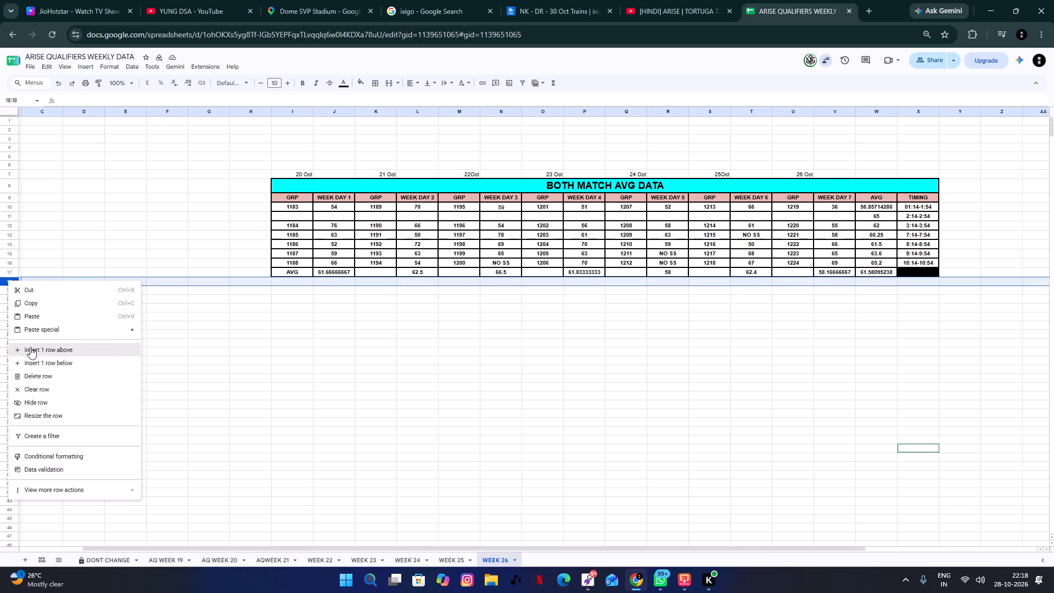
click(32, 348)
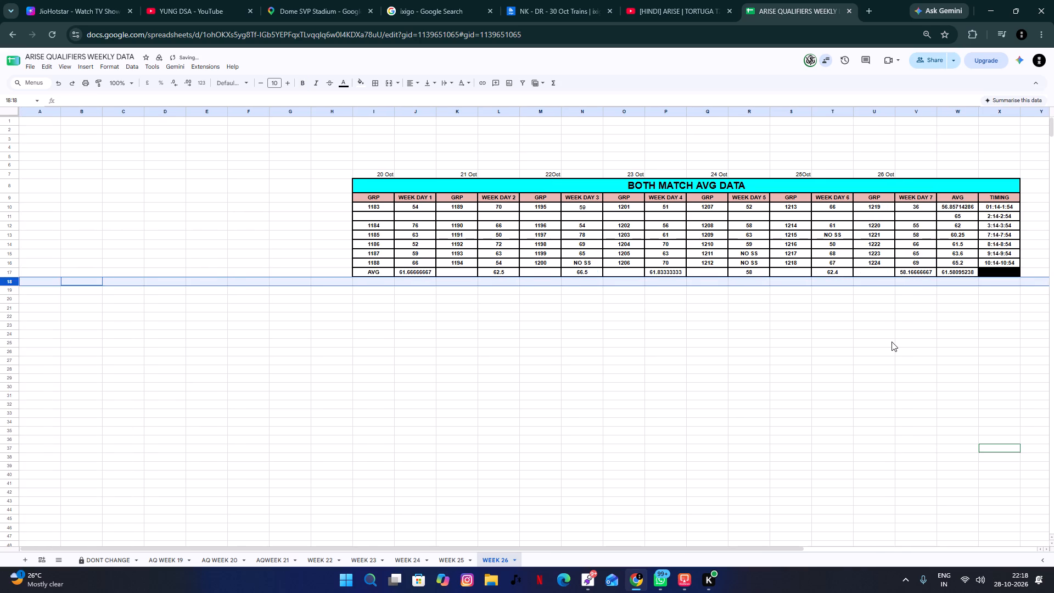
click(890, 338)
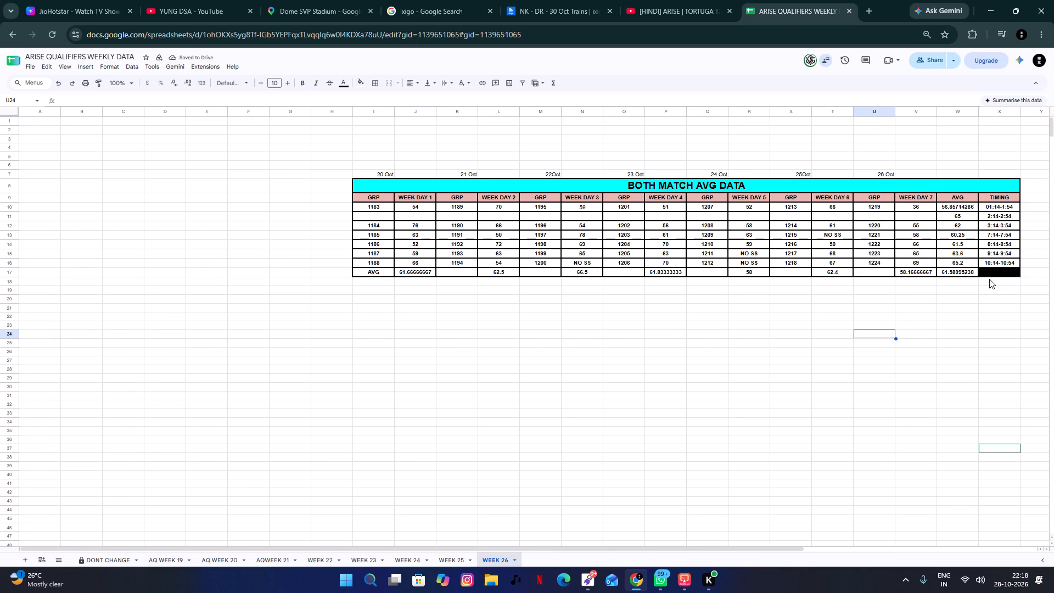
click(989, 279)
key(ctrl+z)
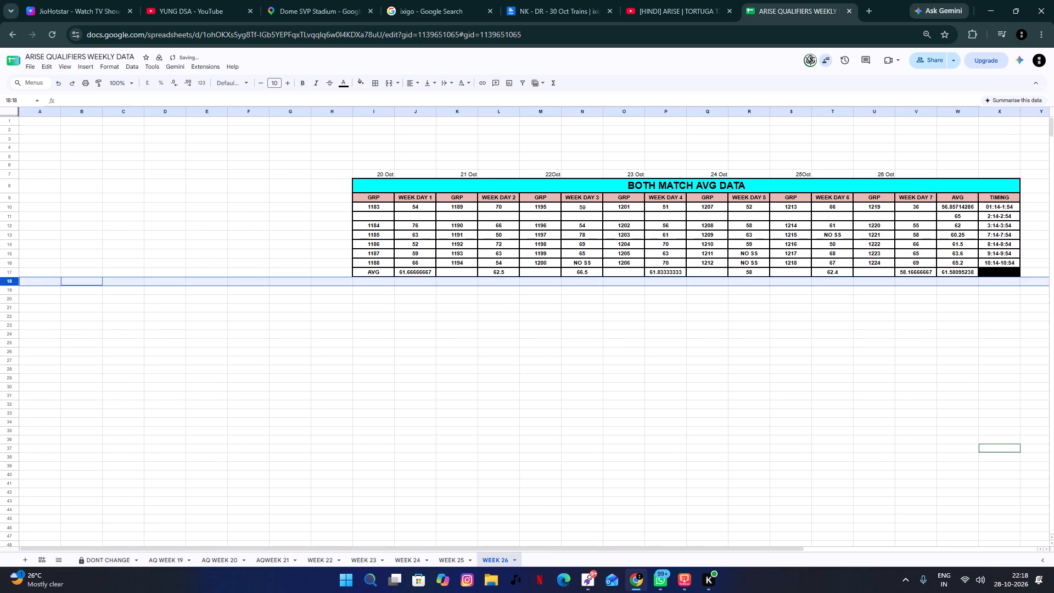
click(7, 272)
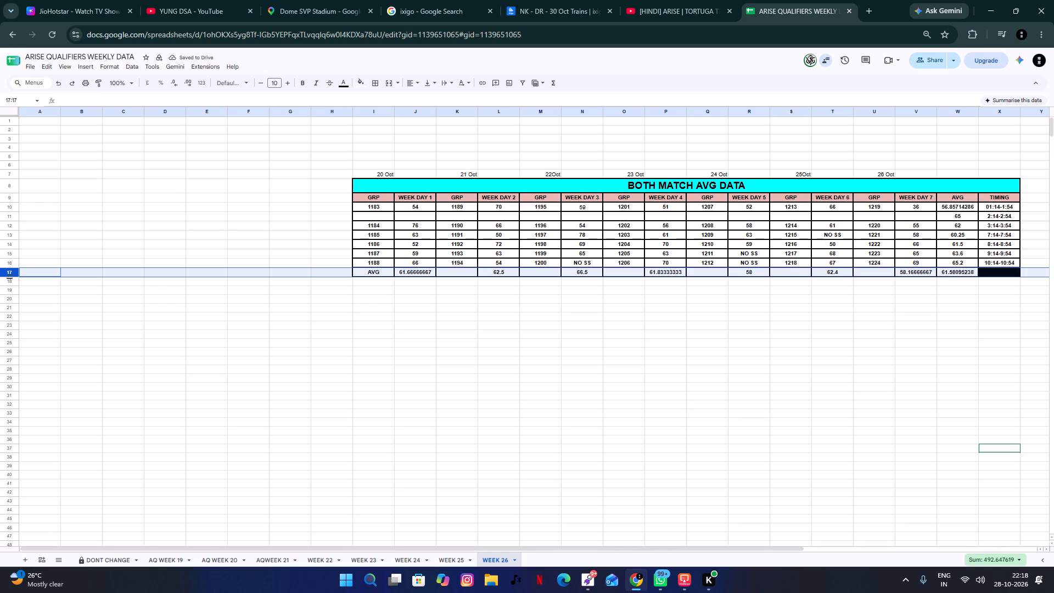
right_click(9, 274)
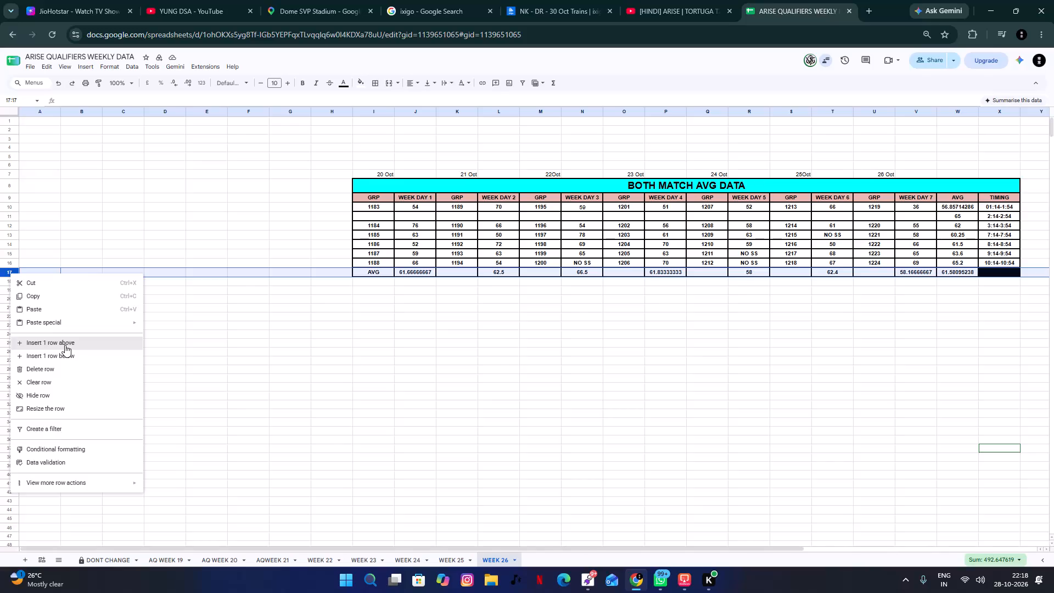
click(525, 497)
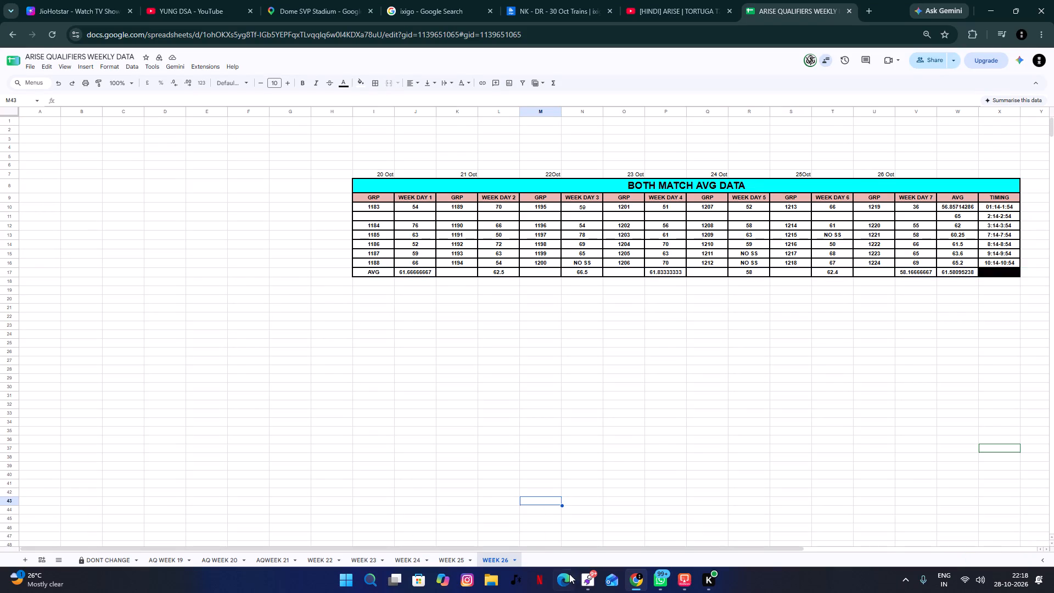
Switch to Legcord and look through the ARISE GAMING channel list and the members in Help Vc.
click(593, 584)
scroll(130, 348, up, 8)
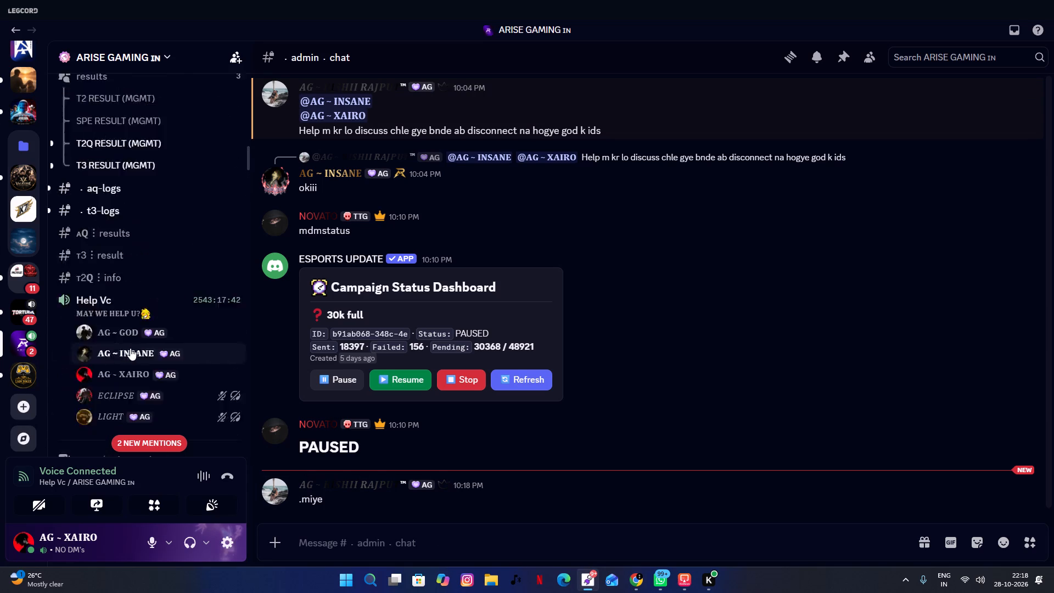
scroll(130, 348, up, 20)
scroll(130, 348, up, 1)
scroll(154, 365, down, 6)
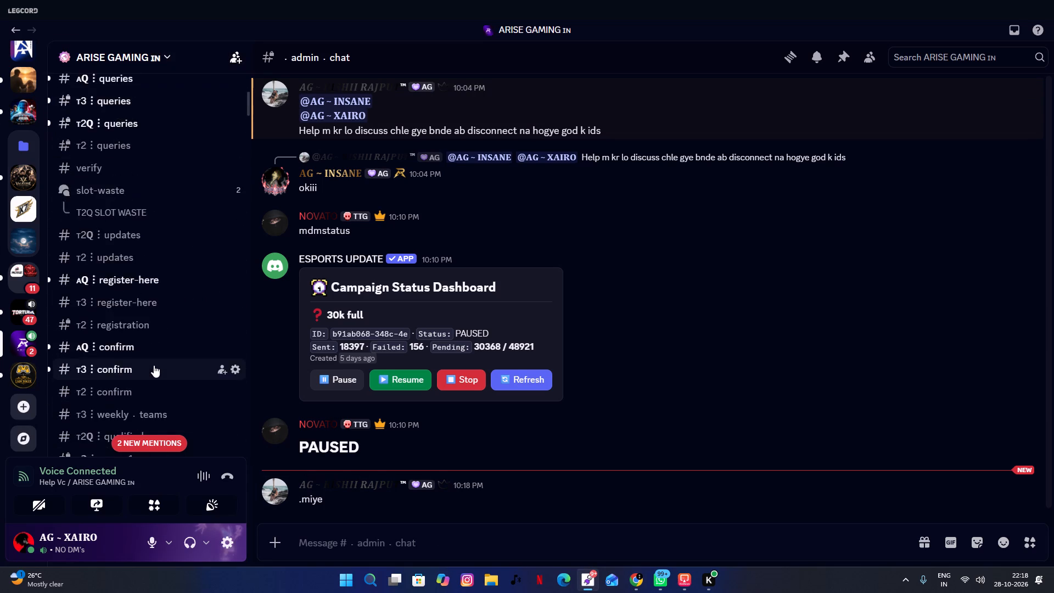
scroll(154, 365, down, 17)
click(193, 195)
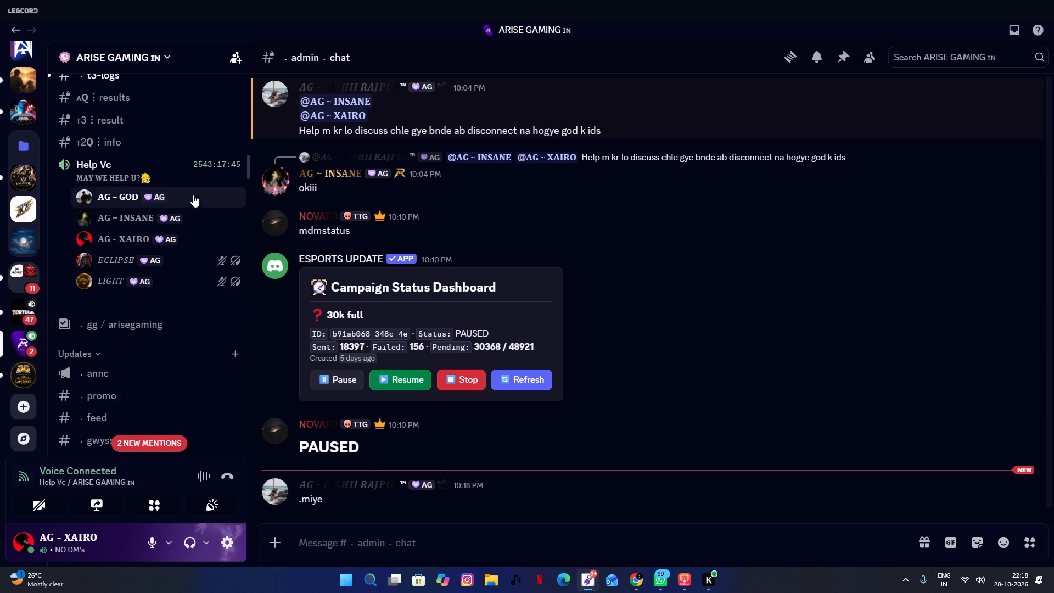
click(47, 223)
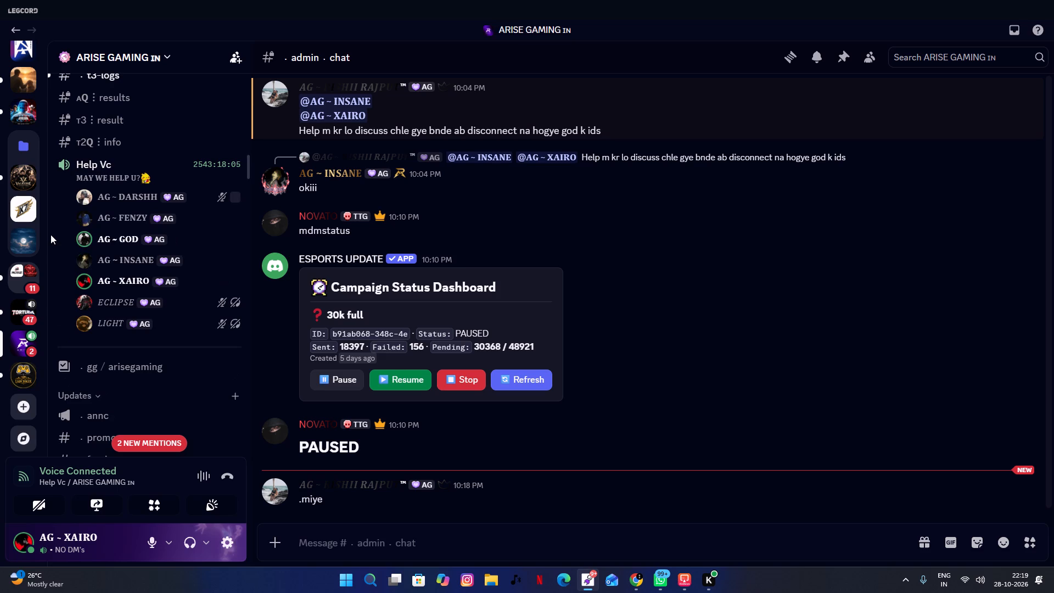
Switch back to the WEEK 26 sheet in Chrome and insert one row above the AVG row at the table's bottom.
click(640, 586)
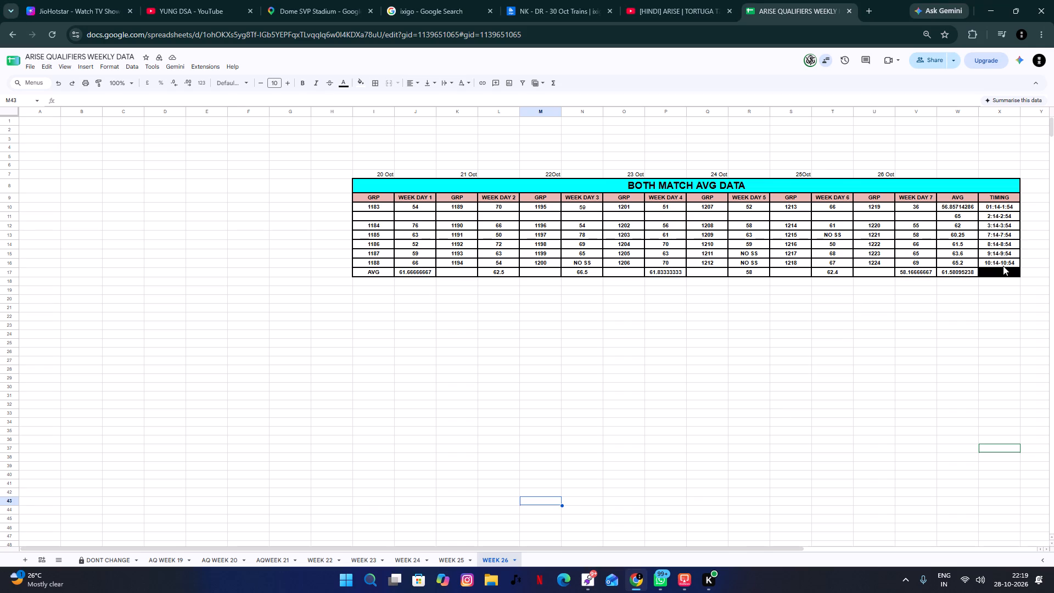
click(1003, 266)
click(982, 273)
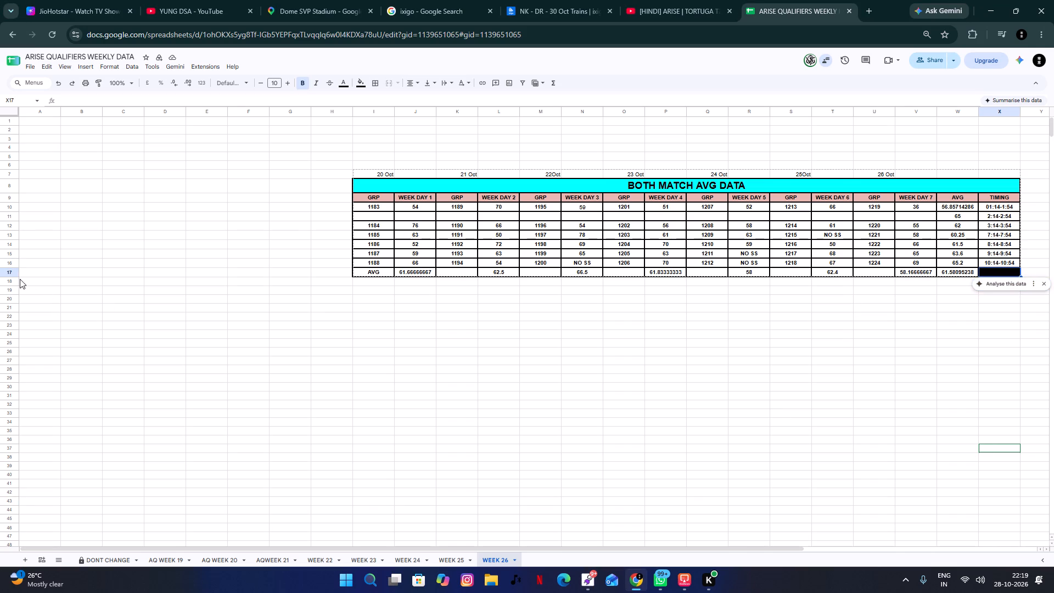
right_click(12, 274)
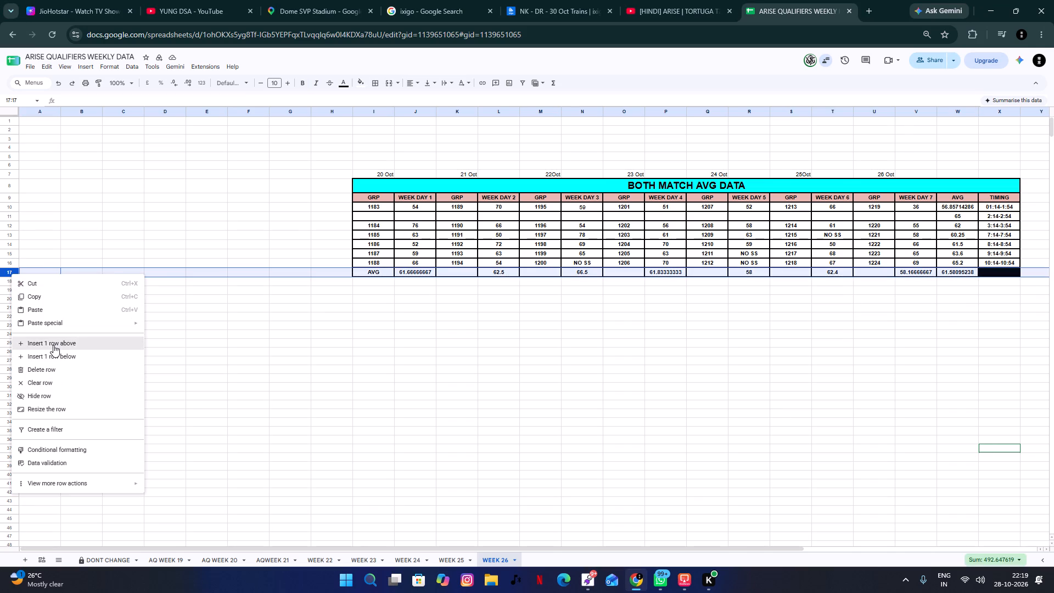
click(53, 345)
click(764, 389)
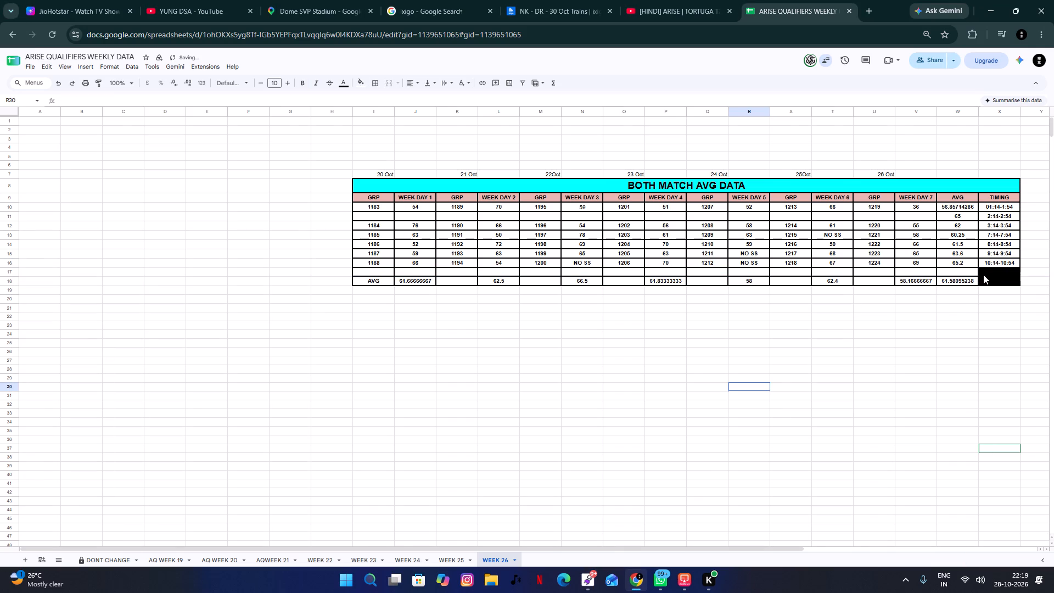
Reset the black fill colour of the TIMING cell in the blank row above the AVG row.
click(983, 275)
click(361, 86)
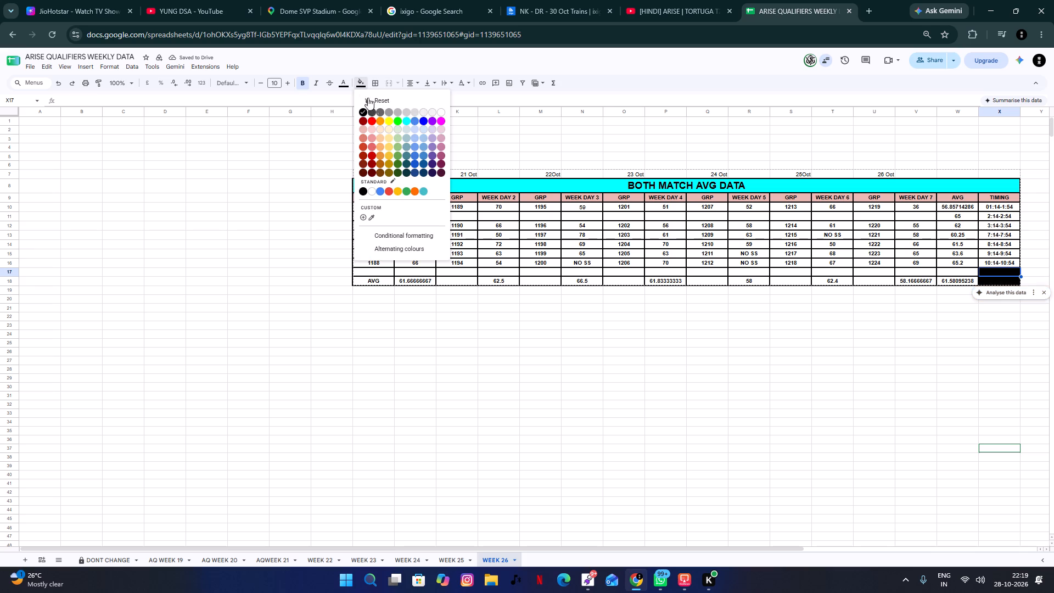
click(384, 104)
drag(800, 379, 810, 381)
Enter the timing 10:34-11:14 in the blank TIMING cell below 10:14-10:54.
click(993, 267)
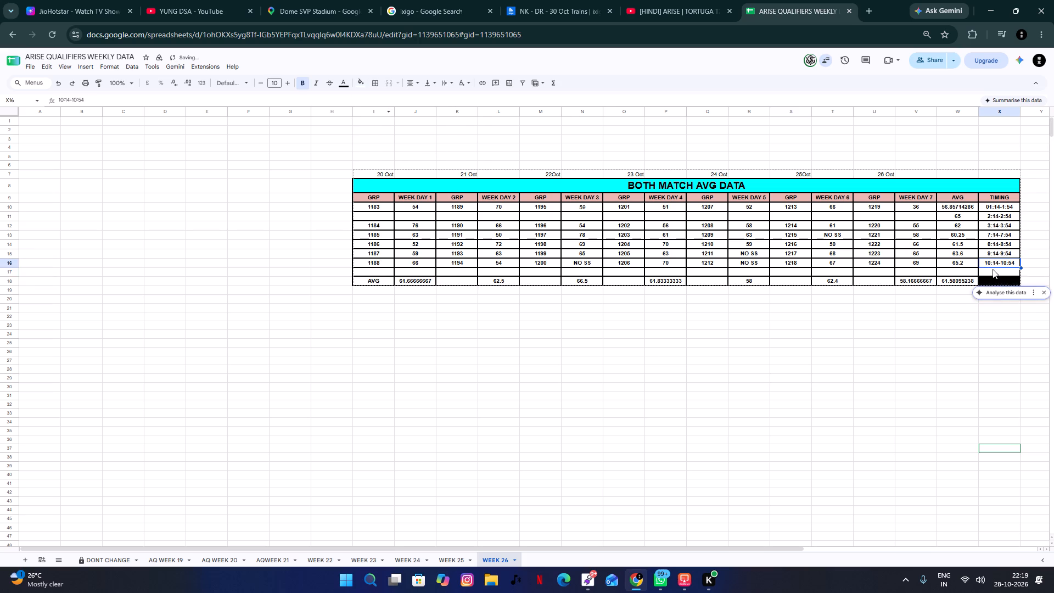
double_click(993, 271)
text(10:34-11:!)
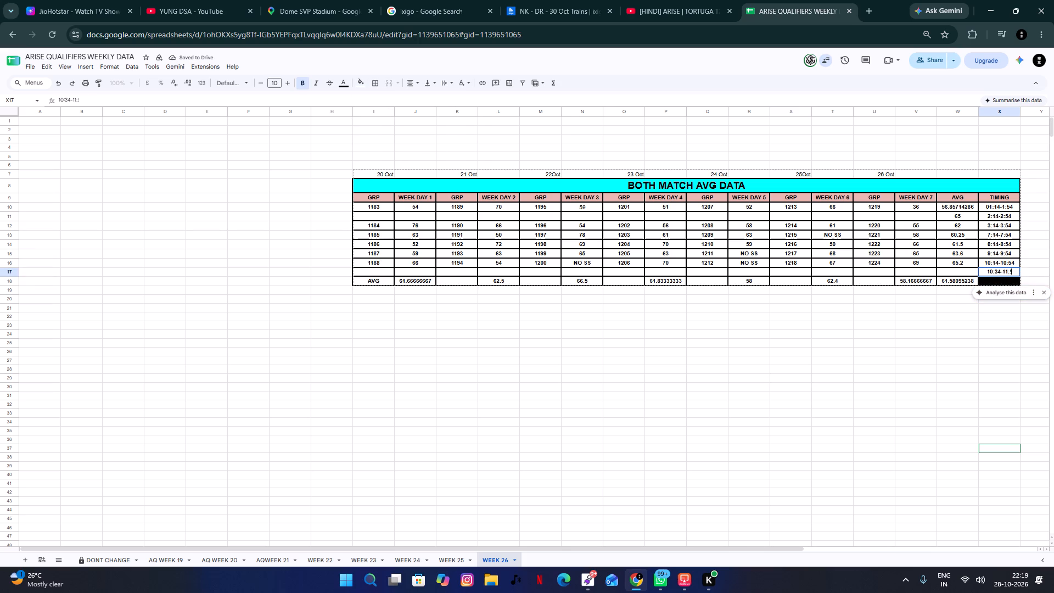
key(BackSpace)
text(14)
key(Return)
key(Up)
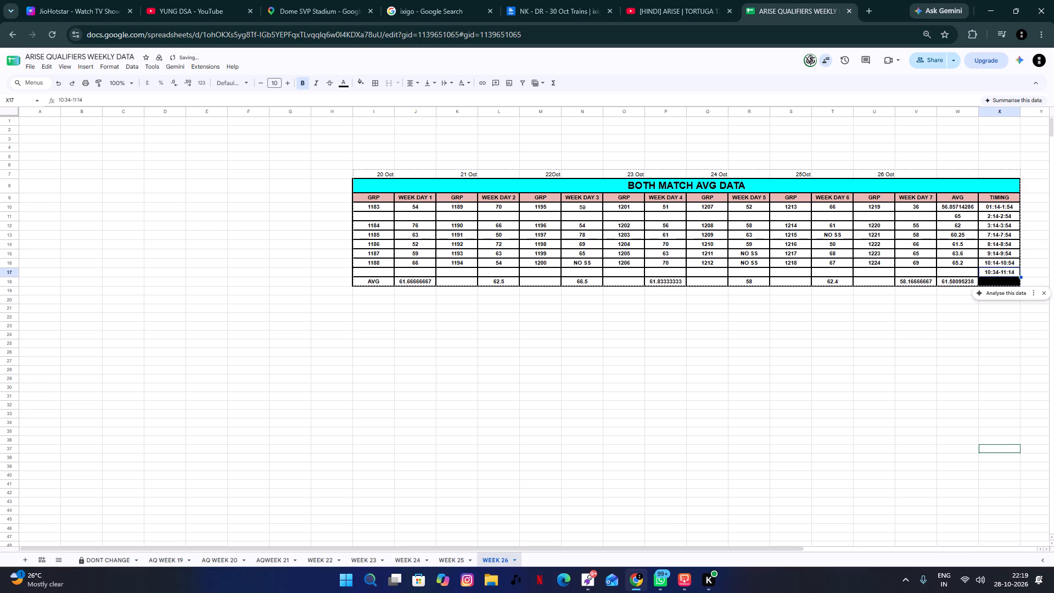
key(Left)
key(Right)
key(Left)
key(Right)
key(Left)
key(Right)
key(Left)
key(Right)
Change the TIMING entry in the row above AVG to 10:44-11:34.
double_click(995, 271)
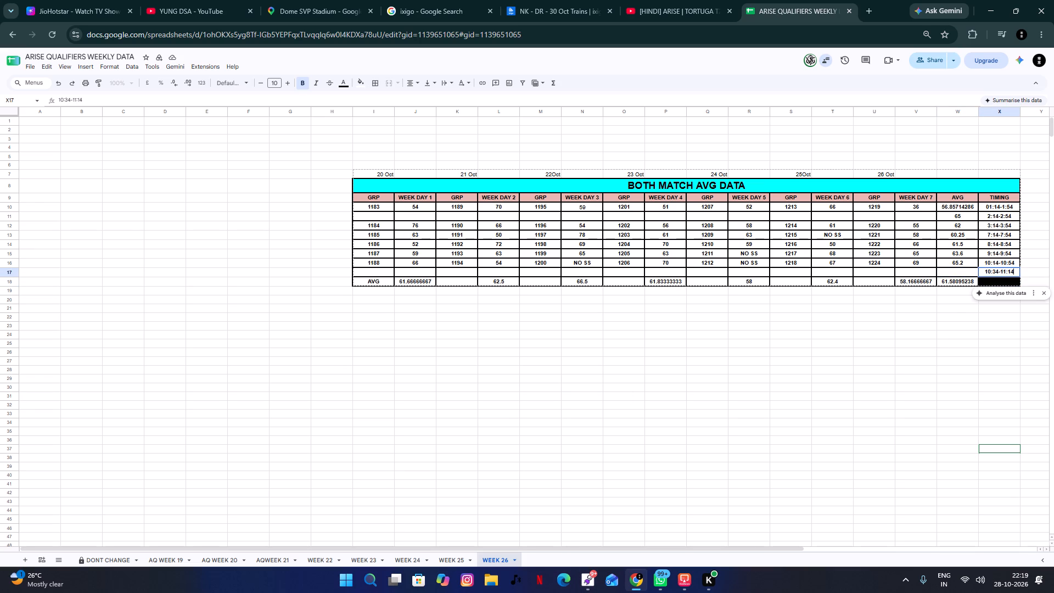
key(Left)
key(Left)
key(Left)
key(Left)
key(Left)
key(Left)
key(Left)
key(BackSpace)
key(4)
key(Right)
key(Right)
key(Right)
key(Right)
key(Right)
key(Right)
key(Right)
key(Left)
key(BackSpace)
key(4)
key(BackSpace)
key(3)
key(Return)
key(Up)
key(Left)
key(Left)
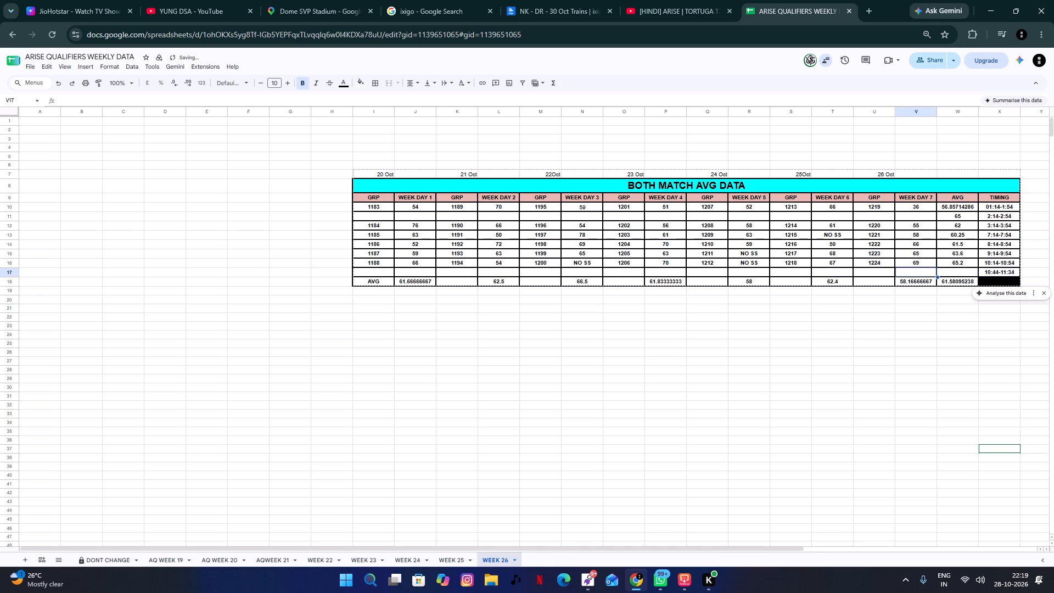
Enter group 1225 in the 26 Oct GRP column on the 10:44-11:34 timing row.
key(Left)
key(Left)
key(Right)
text(112)
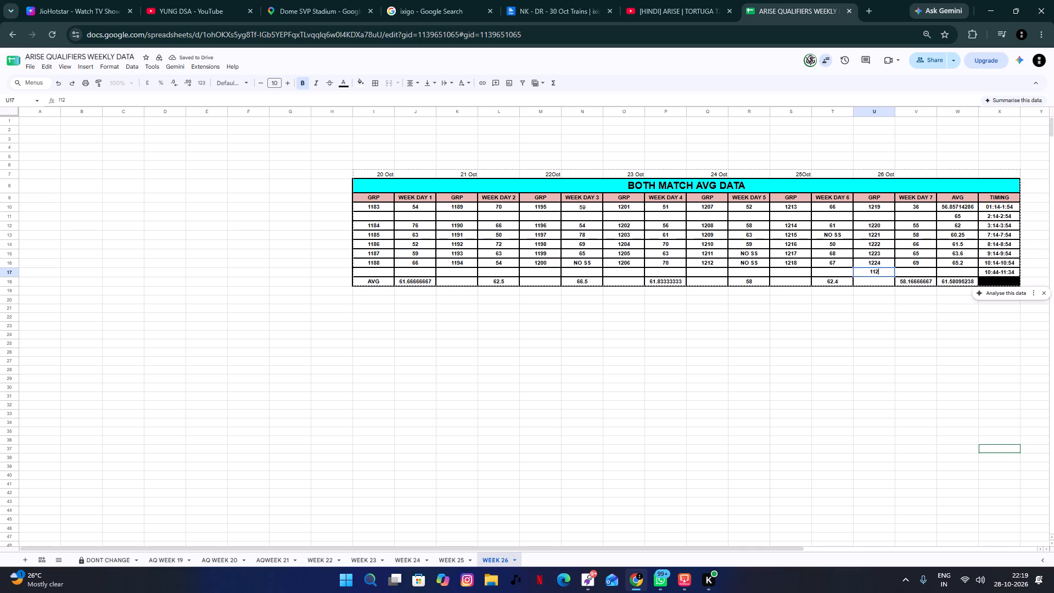
key(BackSpace)
key(BackSpace)
text(225)
key(Return)
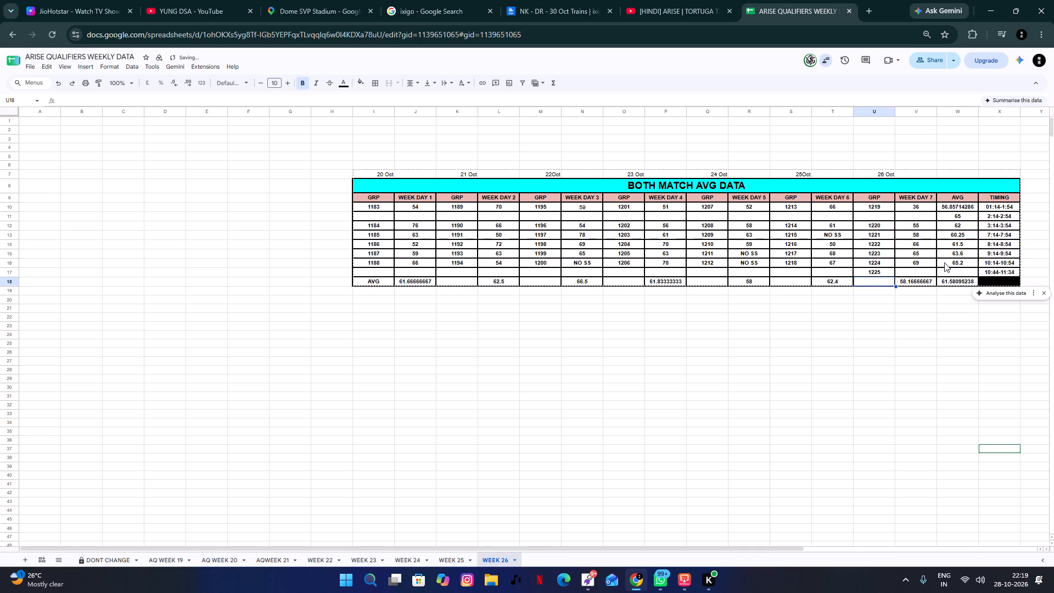
Fill the AVG column formula from the 01:14-1:54 row down through the 10:44-11:34 row.
click(971, 195)
click(972, 202)
click(972, 209)
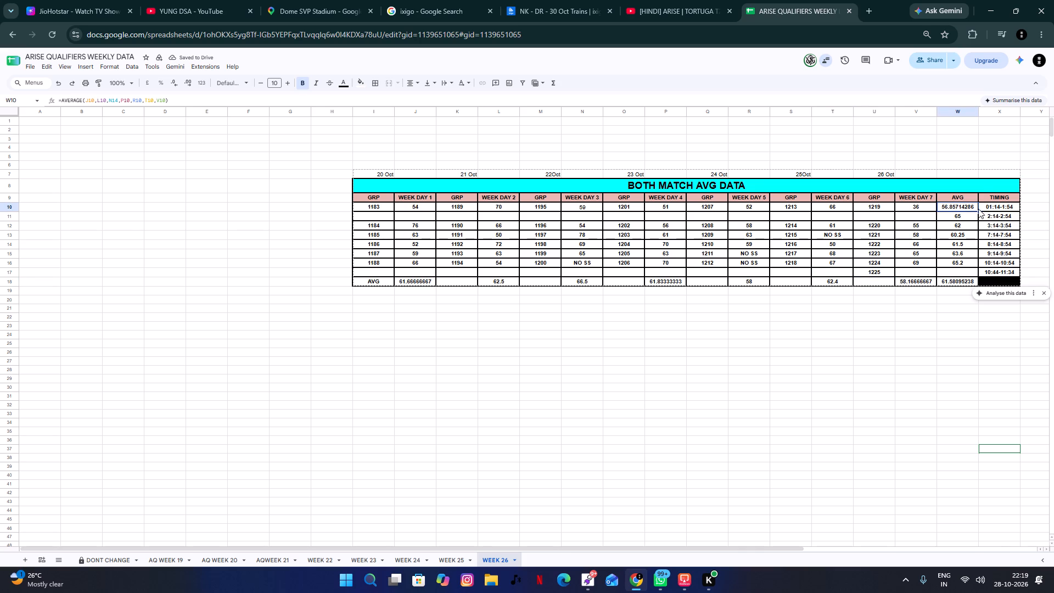
drag(979, 210, 985, 273)
click(950, 342)
Enter 57 under WEEK DAY 7 for group 1225.
click(910, 264)
click(910, 273)
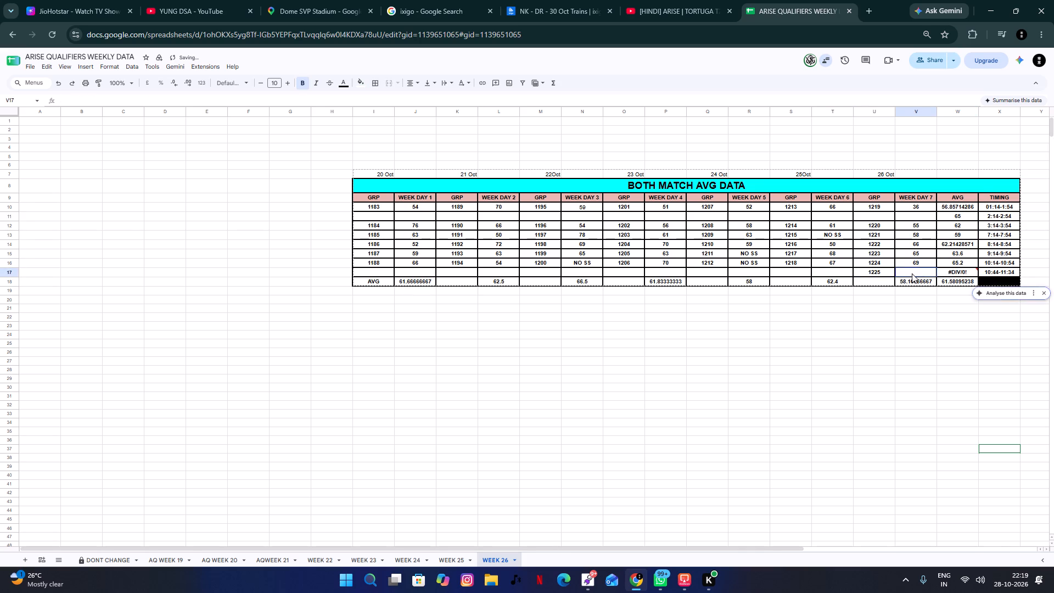
text(57)
key(Return)
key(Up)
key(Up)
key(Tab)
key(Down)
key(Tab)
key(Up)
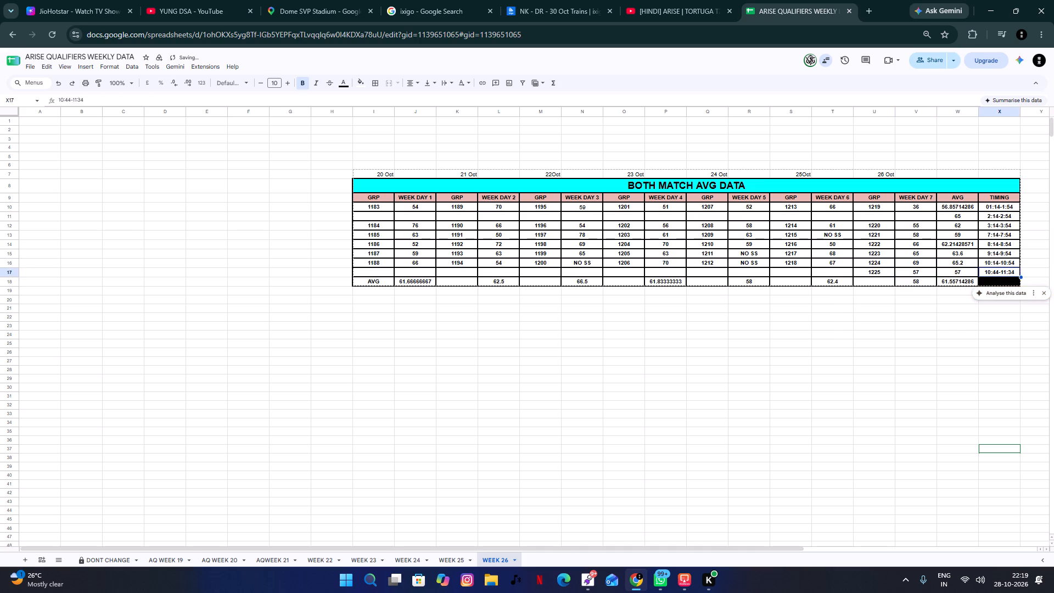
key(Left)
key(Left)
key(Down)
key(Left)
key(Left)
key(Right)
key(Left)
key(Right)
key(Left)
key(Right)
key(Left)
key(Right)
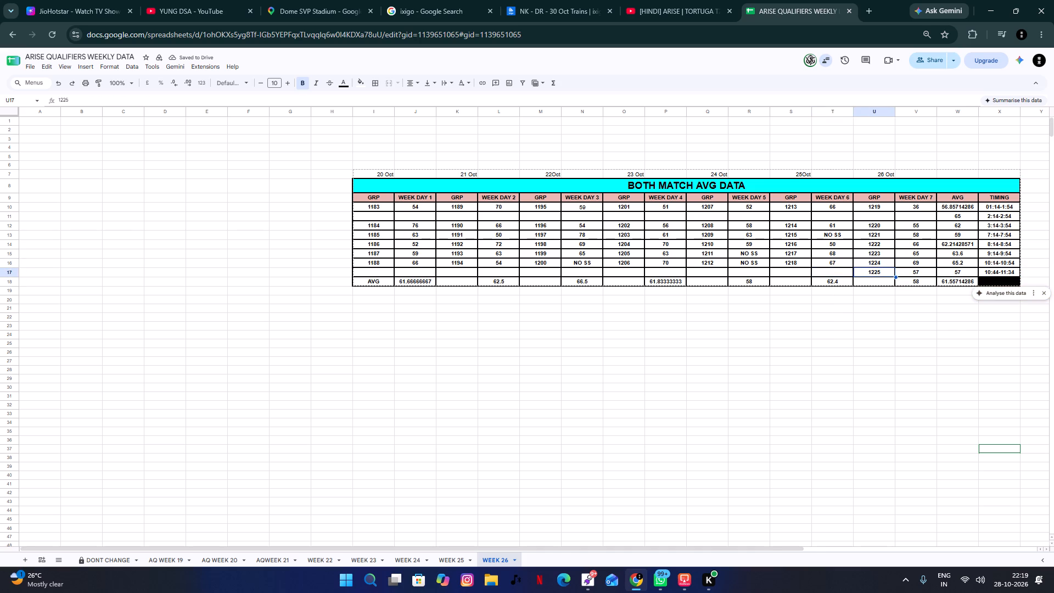
Duplicate the WEEK 26 sheet.
drag(503, 549, 543, 562)
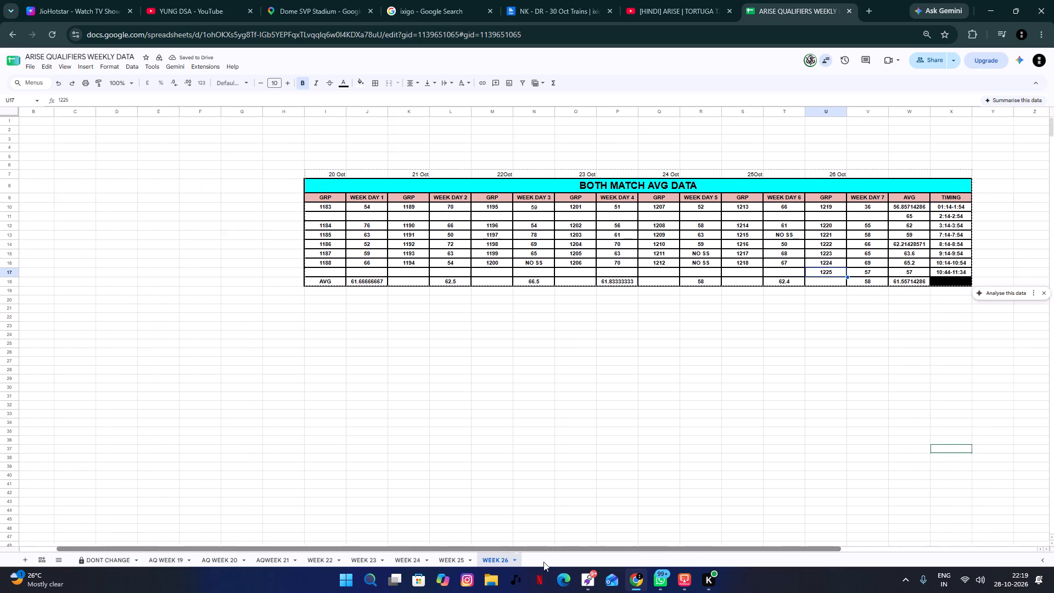
drag(543, 562, 563, 568)
click(573, 516)
right_click(483, 565)
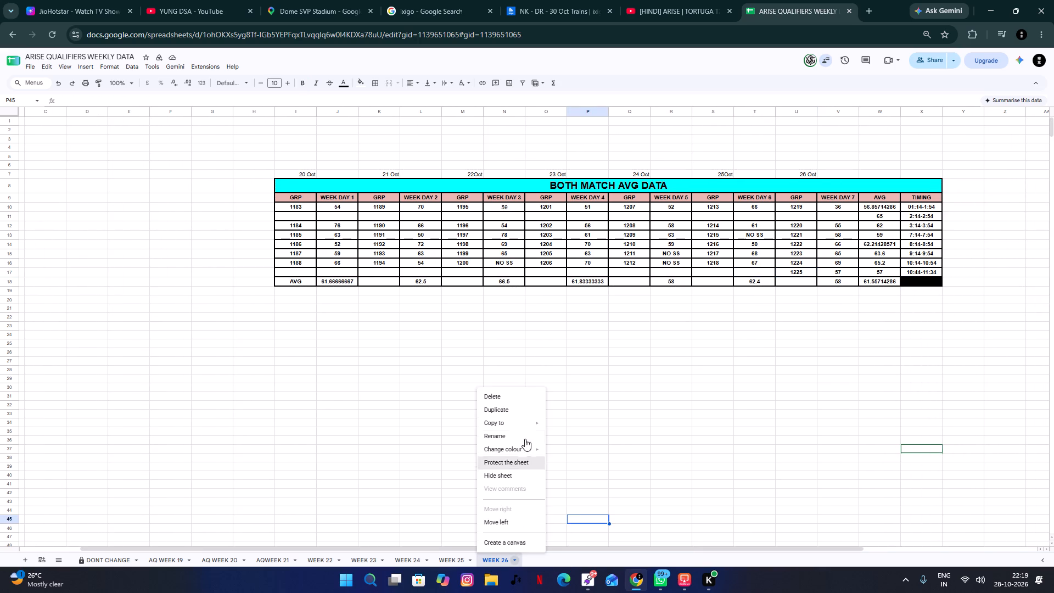
click(526, 406)
click(398, 302)
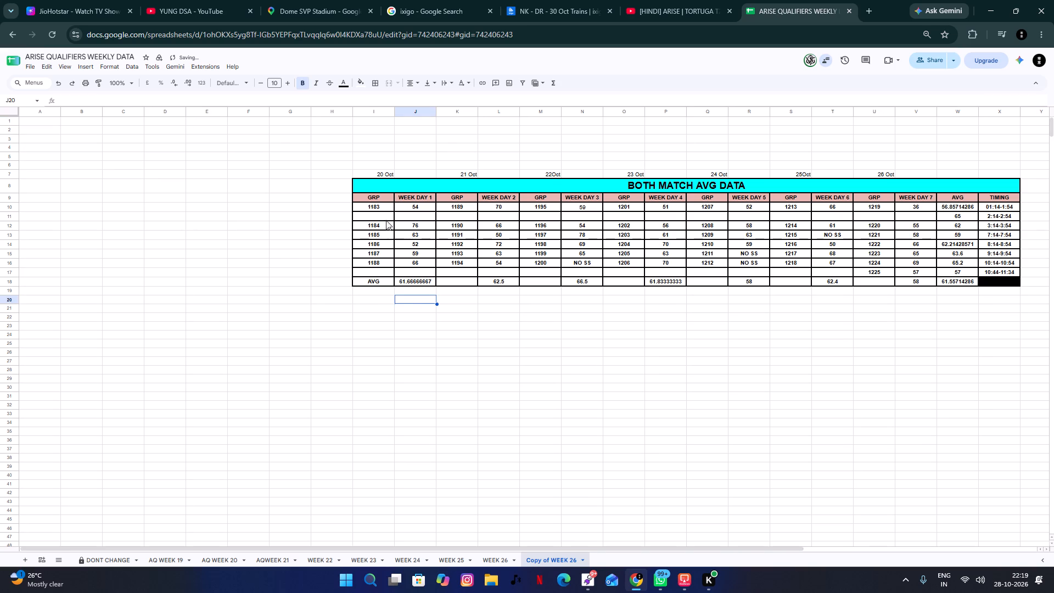
In the copied sheet, clear all GRP and WEEK DAY entries from the 01:14-1:54 row through the 10:44-11:34 row.
click(384, 212)
shift+click(922, 264)
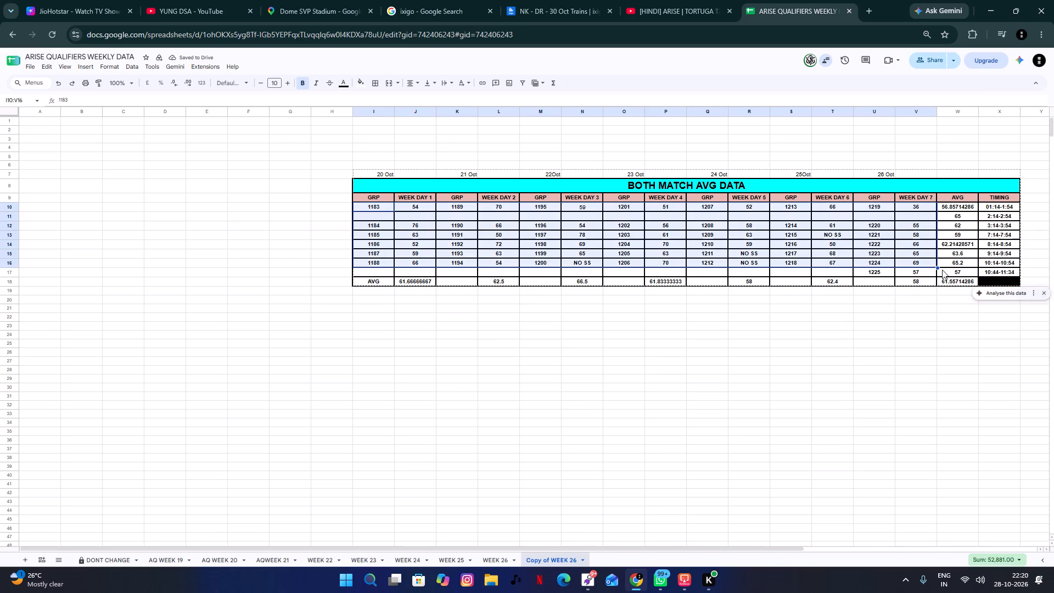
shift+click(928, 273)
key(BackSpace)
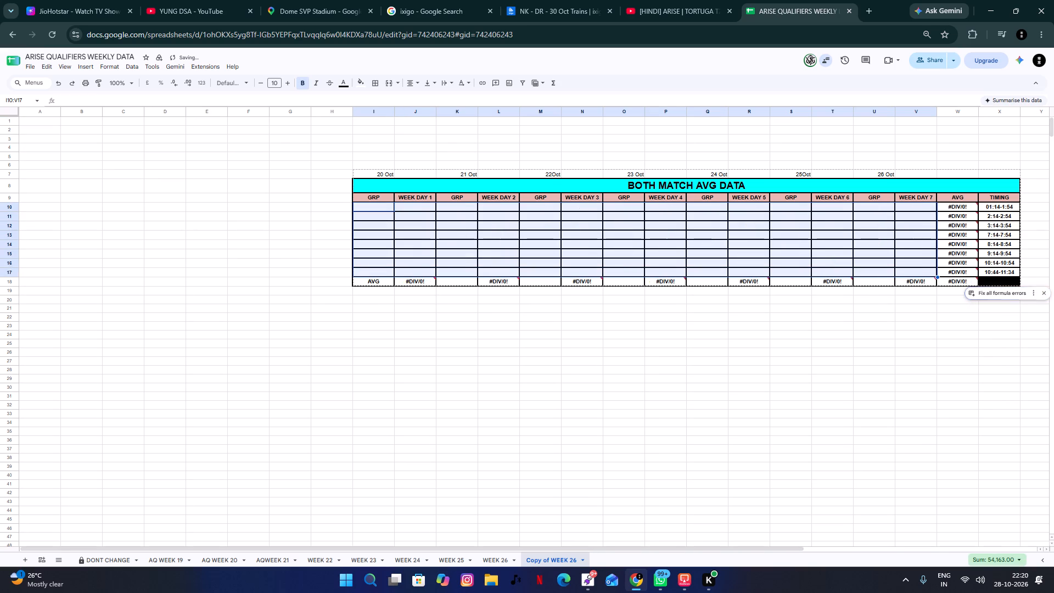
Clear all the dates from 20 Oct to 26 Oct above the copied table's title.
click(378, 177)
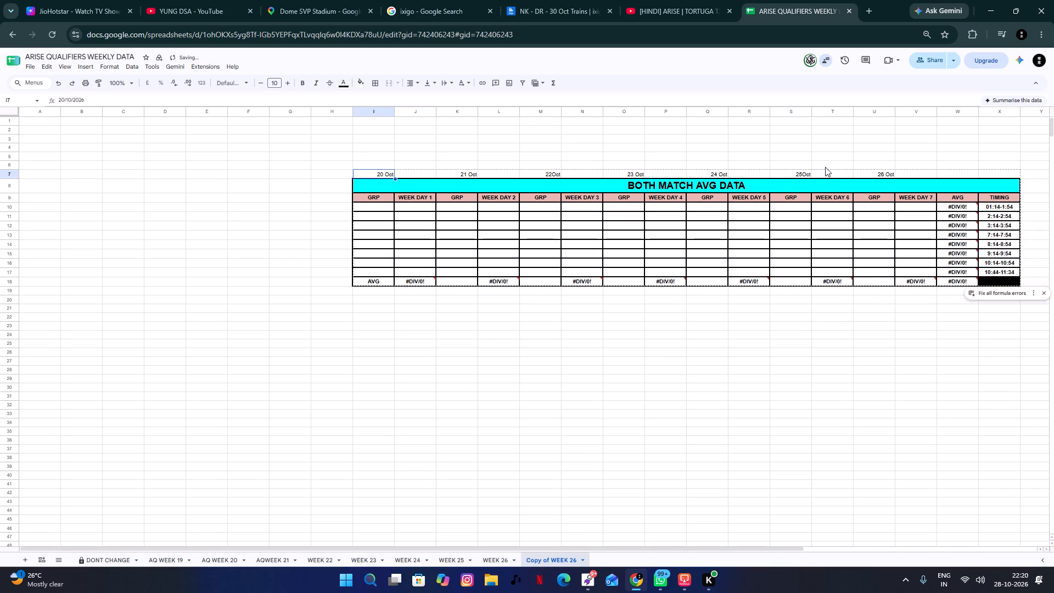
shift+click(887, 177)
key(BackSpace)
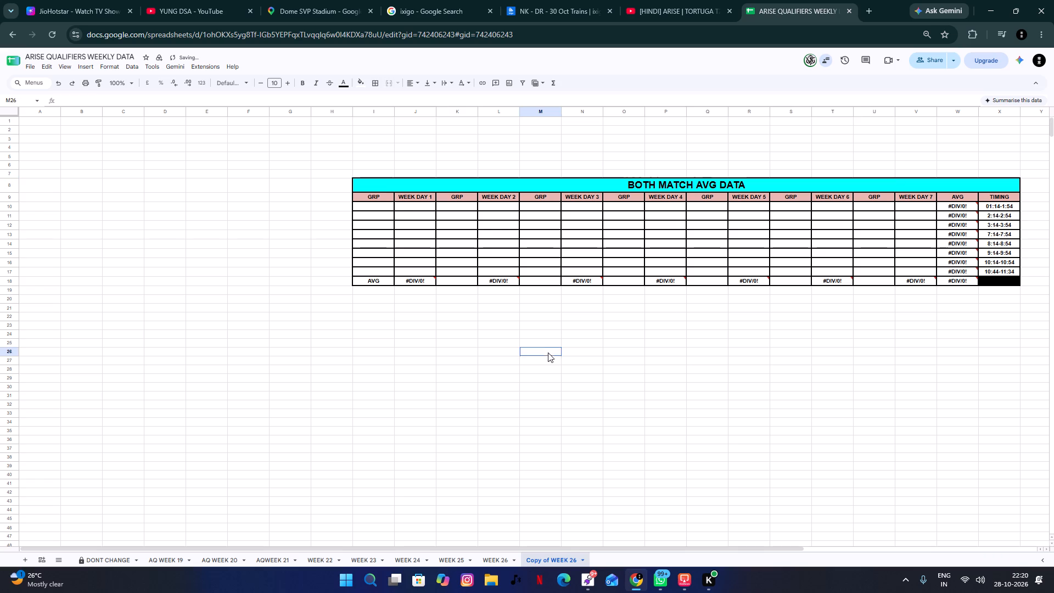
click(548, 353)
Enter the date 27 Oct above the first GRP column.
click(416, 214)
click(368, 210)
click(380, 174)
text(27)
key(space)
text(OC)
text(YT)
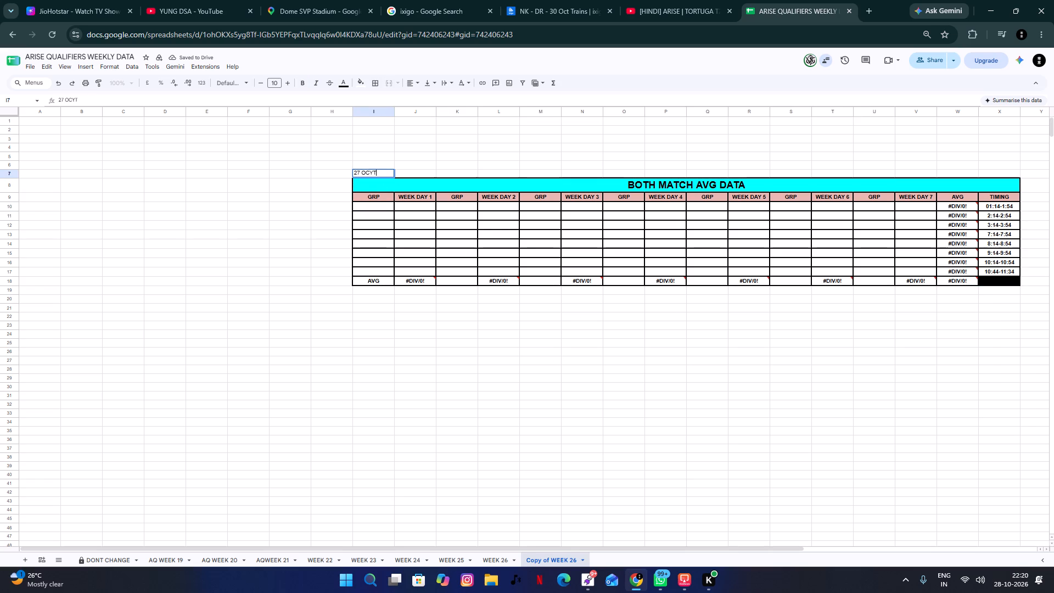
key(BackSpace)
key(BackSpace)
key(t)
key(Return)
key(Up)
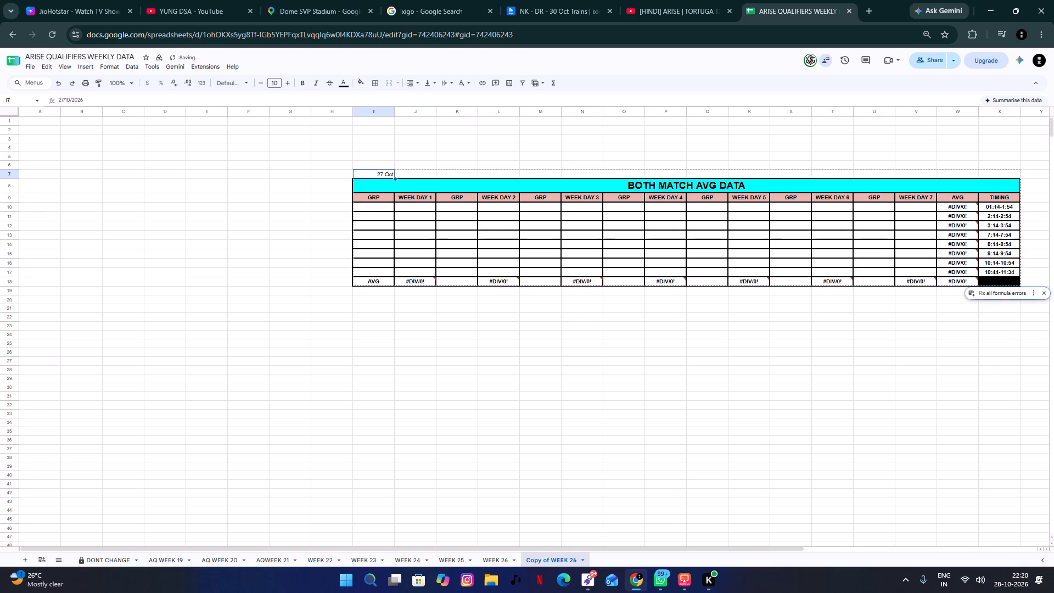
Enter the date 28 Oct above the second GRP column, beside WEEK DAY 2.
key(Tab)
key(Tab)
text(28 OCT)
key(Return)
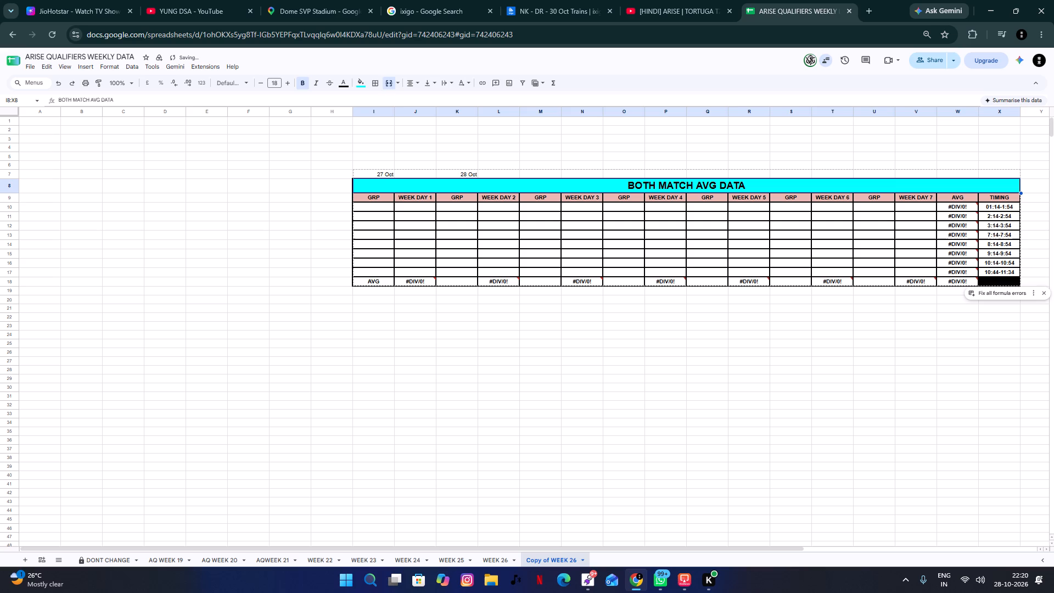
key(Down)
key(Down)
key(Up)
key(Down)
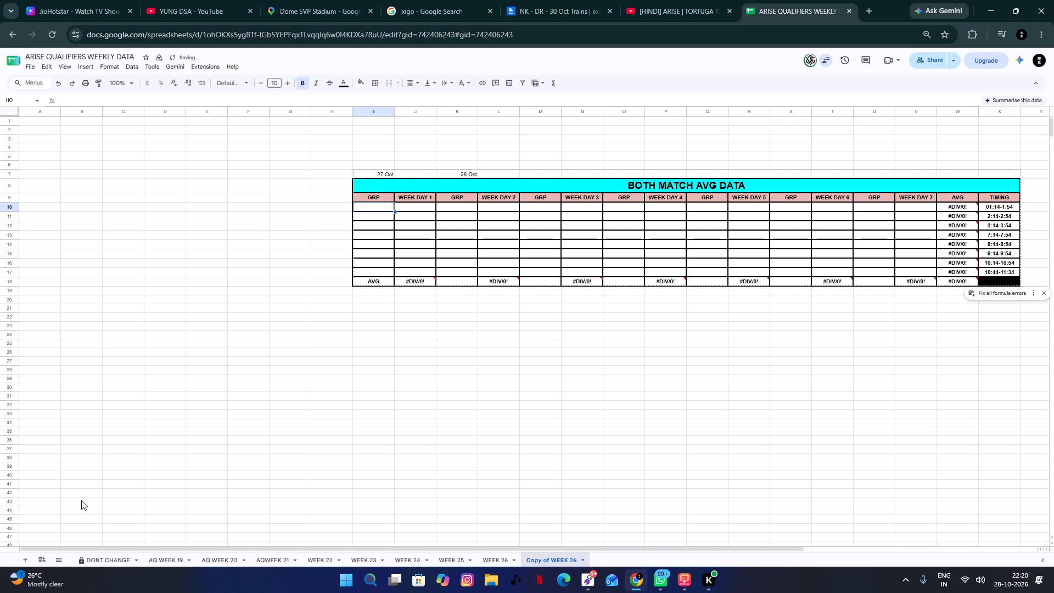
Rename the copied sheet as W27.
triple_click(551, 556)
double_click(549, 558)
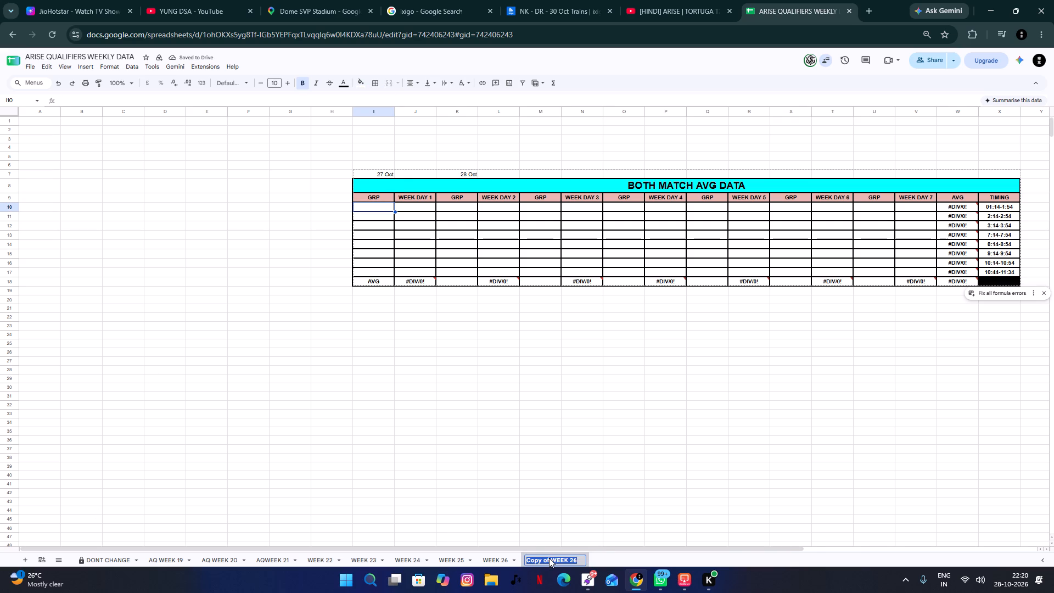
text(W27)
key(Return)
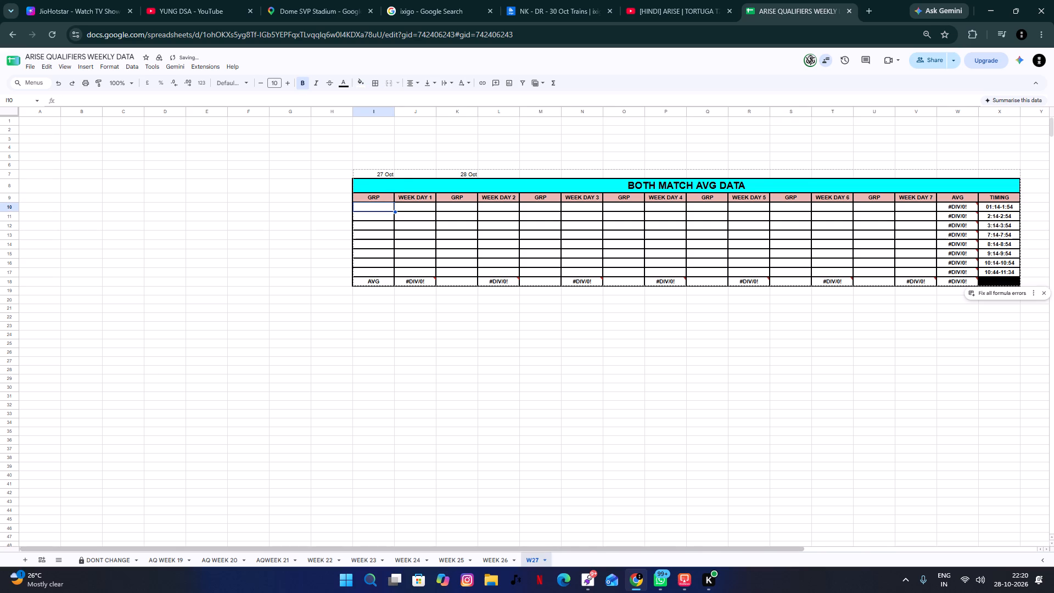
click(502, 460)
Enter groups 1226, 1227 and 1228 in the 27 Oct GRP column, starting at the 01:14-1:54 row.
click(385, 208)
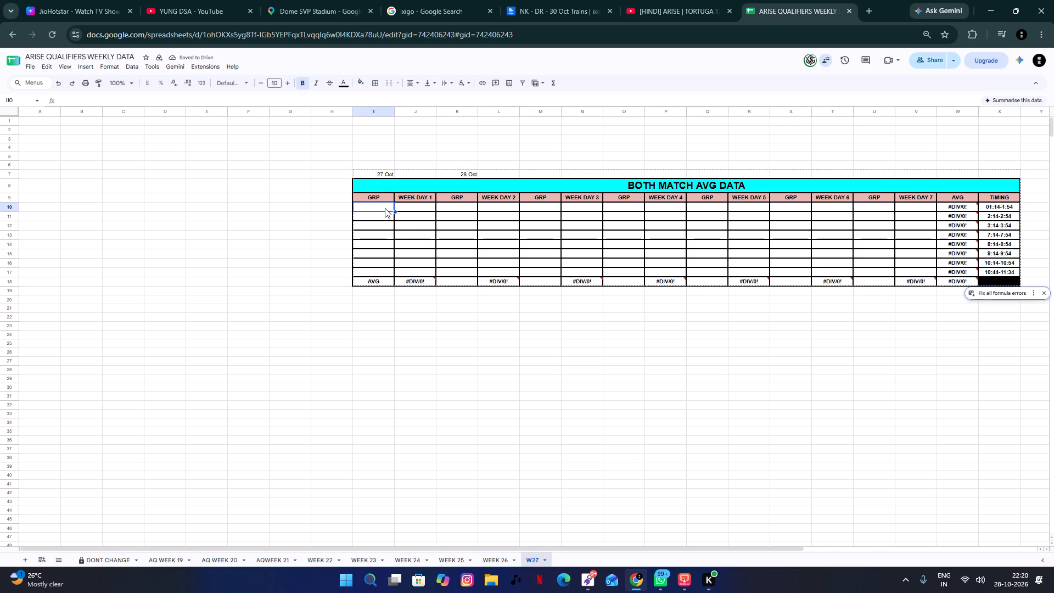
key(1)
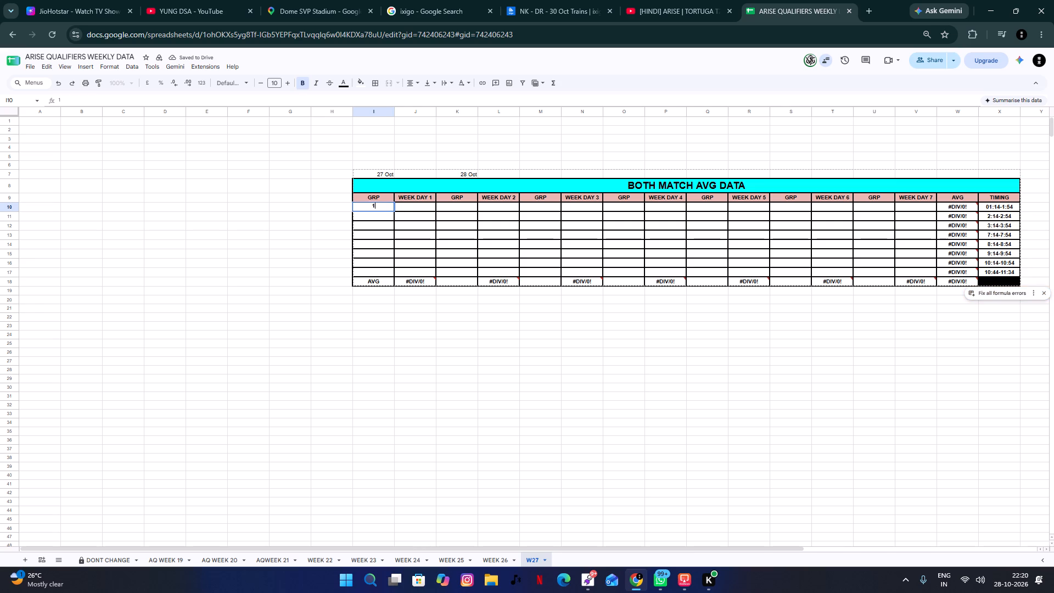
text(226)
key(Return)
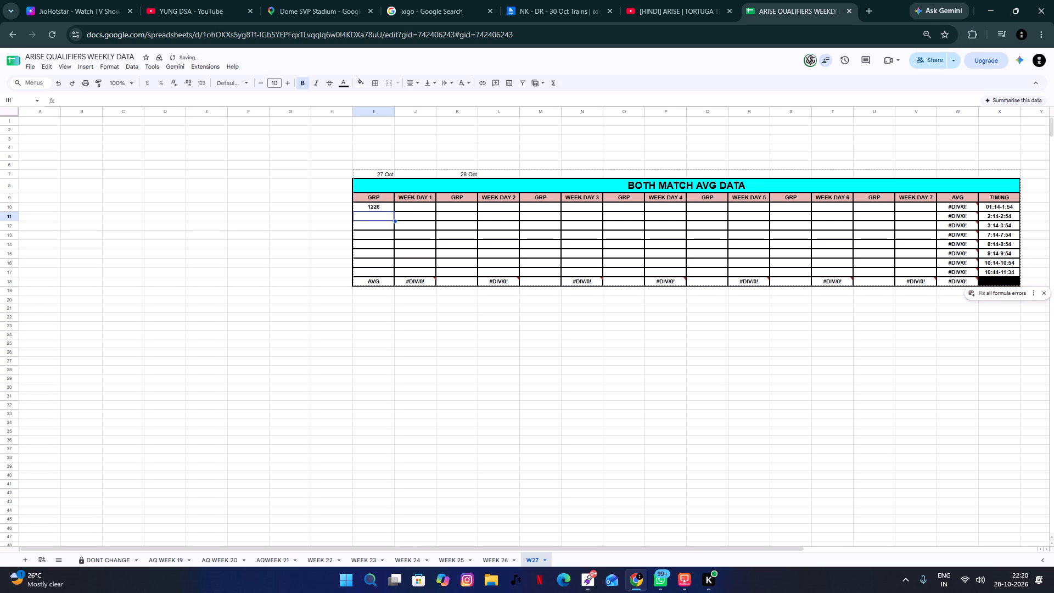
text(1227)
key(Return)
text(122)
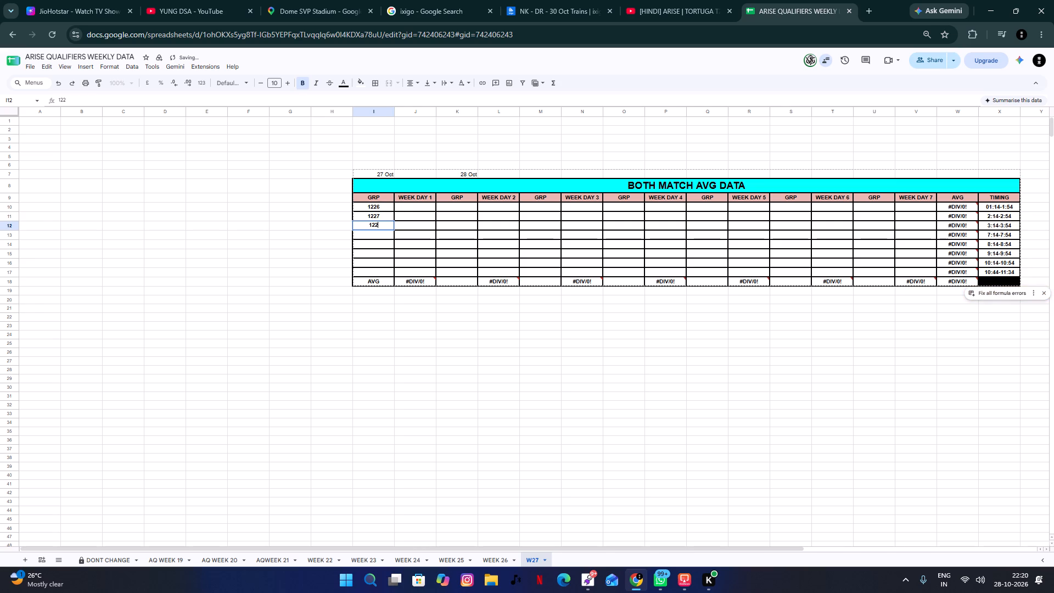
key(8)
key(Return)
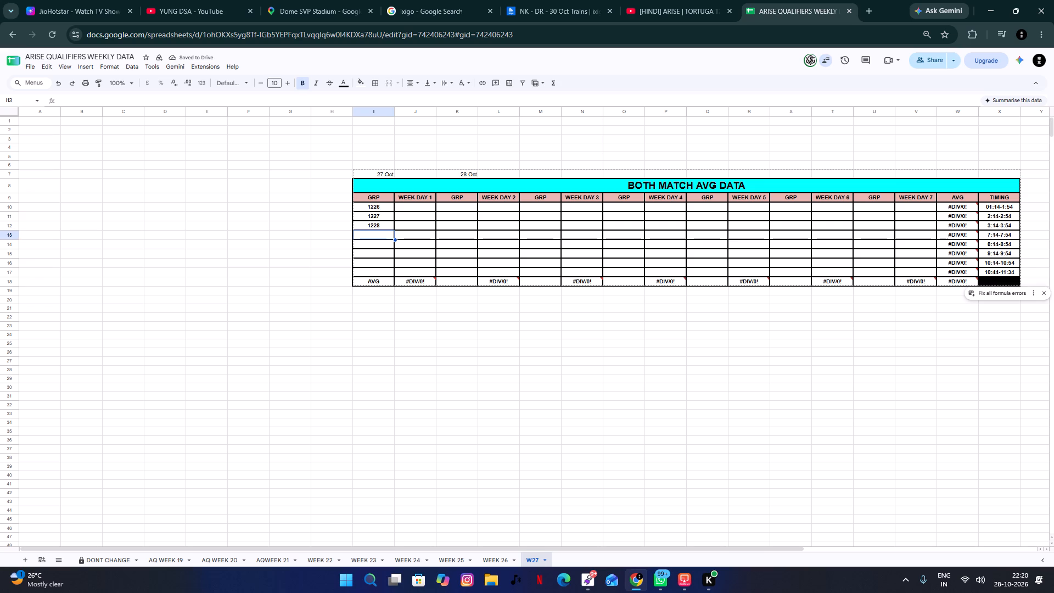
Enter groups 1229, 1230, 1231 and 1232 in the 27 Oct GRP column, from the 7:14-7:54 row to the 10:14-10:54 row.
text(122)
key(Up)
key(Up)
key(Up)
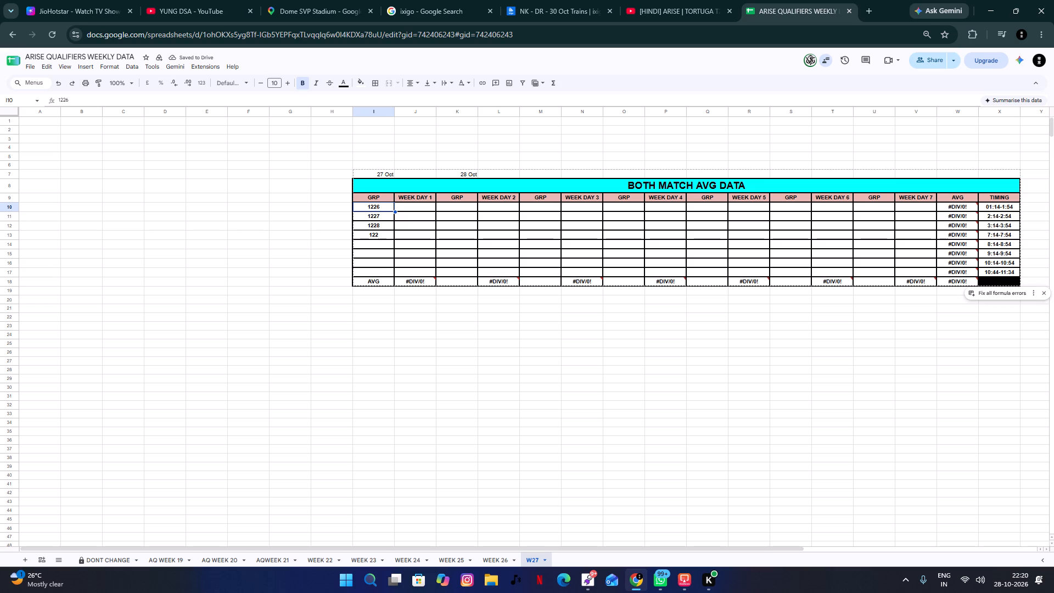
key(Down)
key(Down)
key(Down)
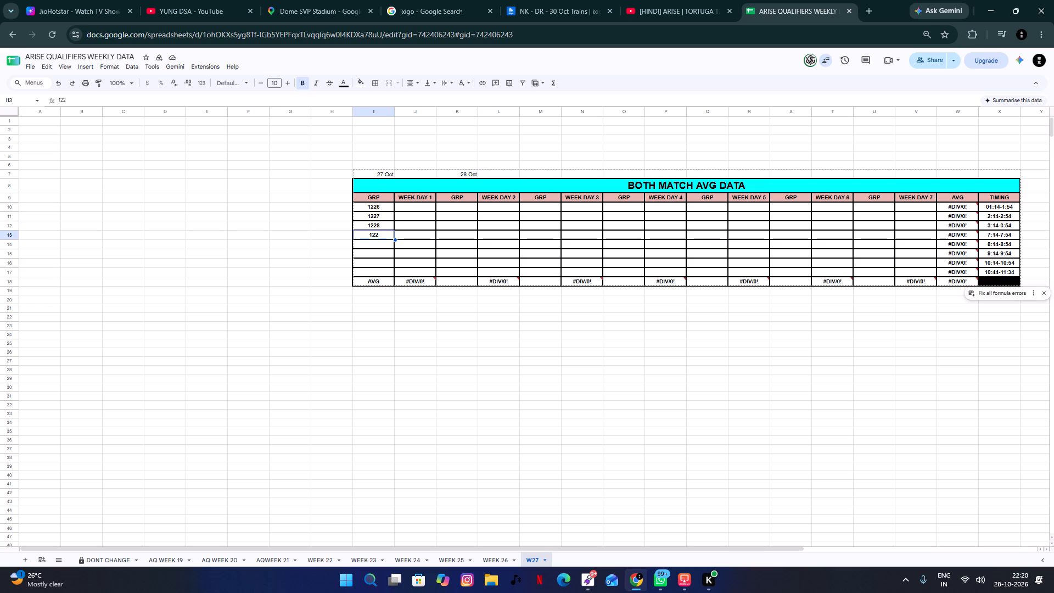
text(1229)
key(Return)
text(1230)
key(Return)
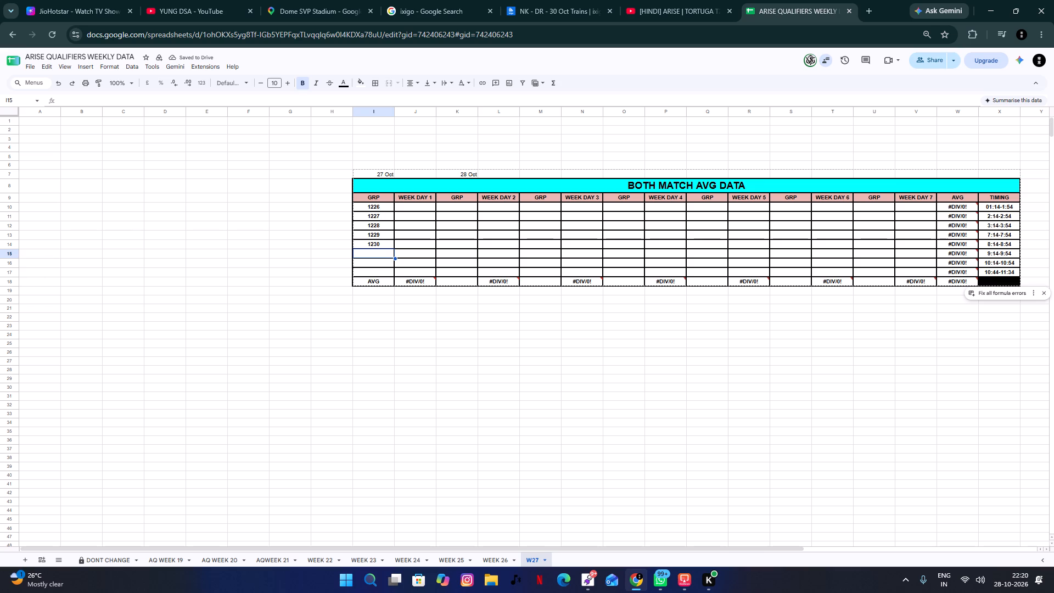
text(1231)
key(Return)
text(12)
text(32)
key(Return)
Enter the WEEK DAY 1 values 51 for group 1226 and 44 for group 1227.
key(Up)
key(Up)
key(Up)
key(Up)
key(Up)
key(Up)
key(Tab)
key(Up)
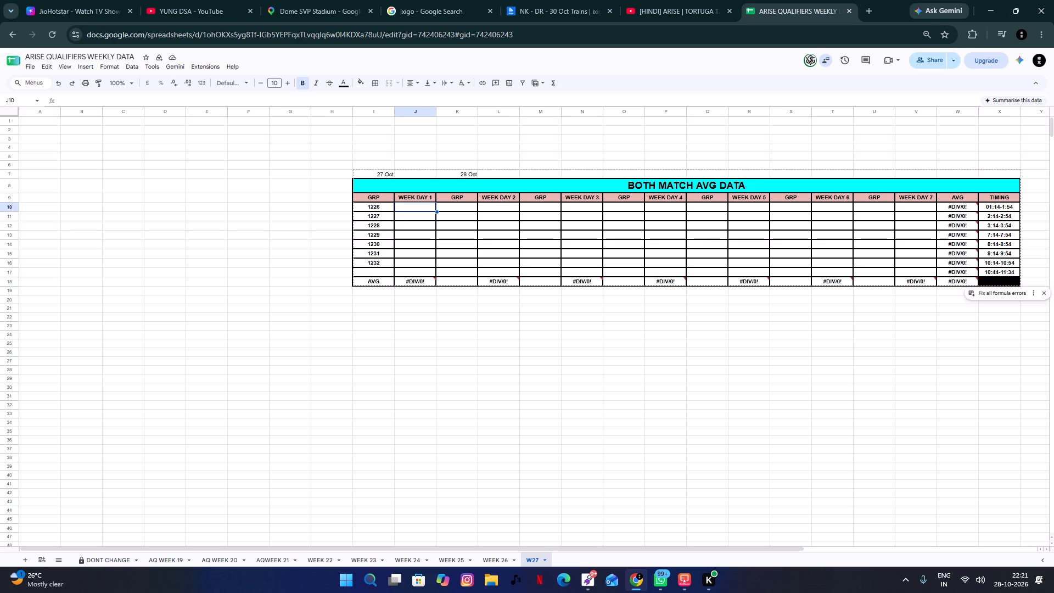
key(Down)
key(Up)
text(51)
key(Return)
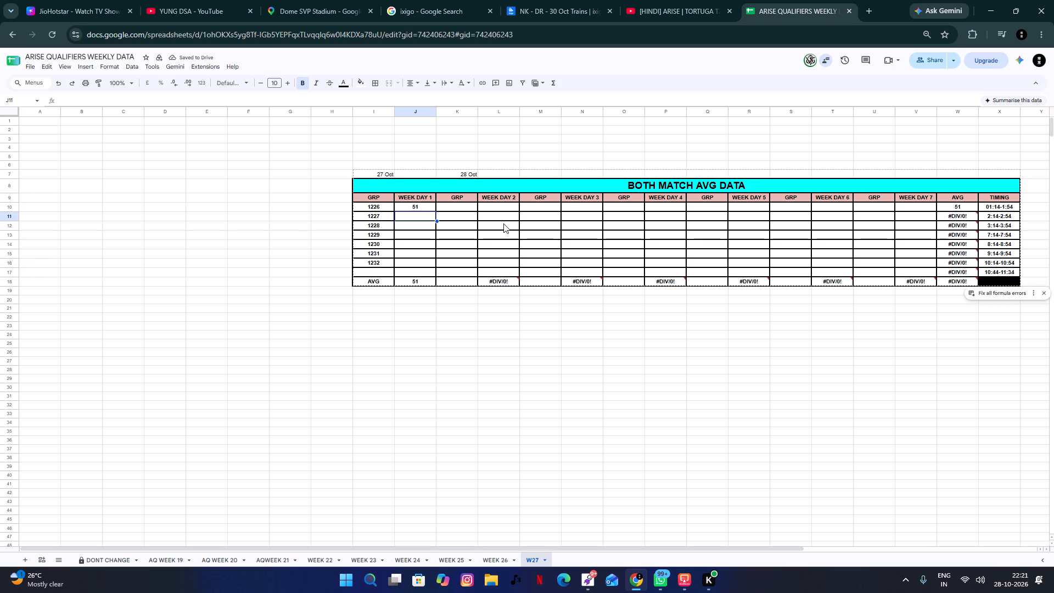
text(44)
key(Return)
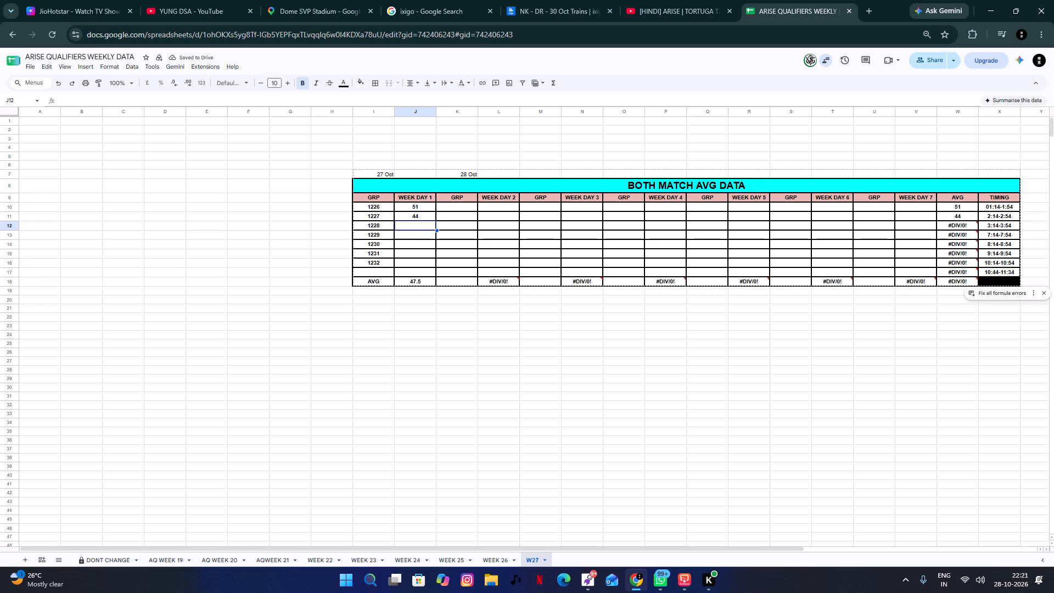
Enter the WEEK DAY 1 values 63 for group 1228 and 60 for group 1229.
text(63)
key(Return)
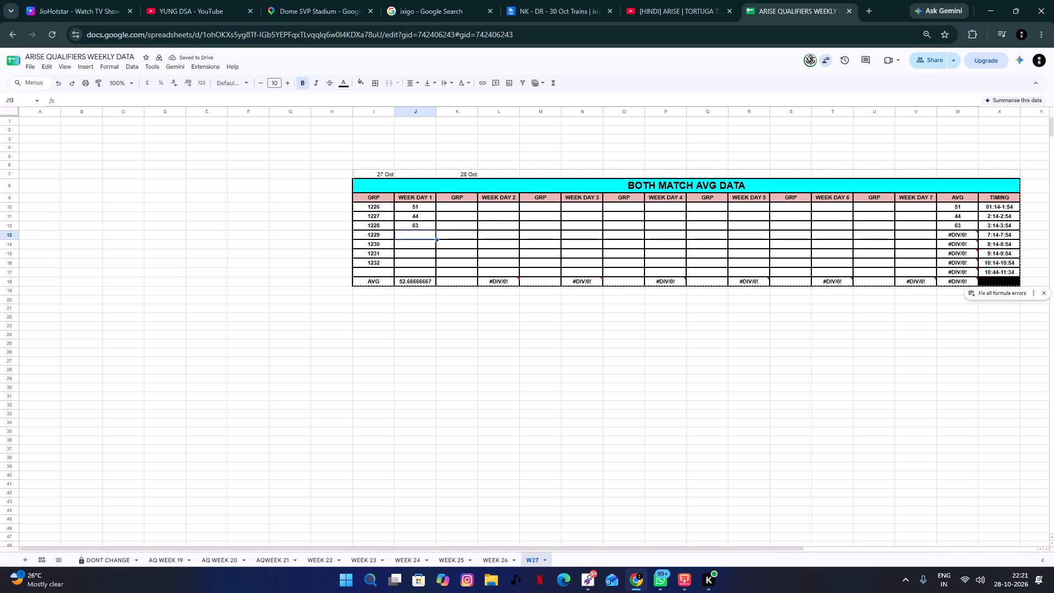
text(60)
key(Return)
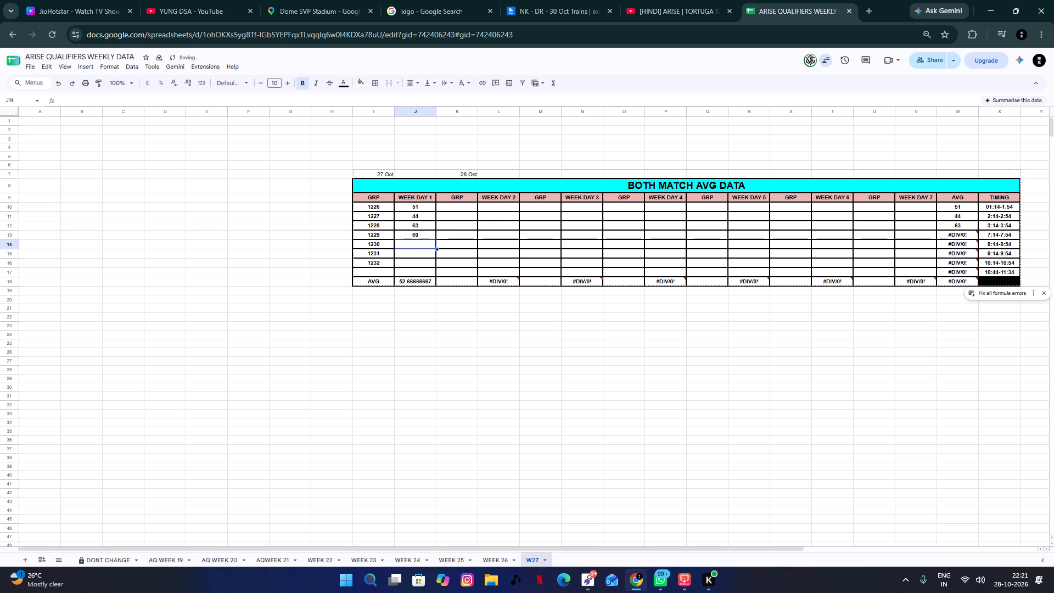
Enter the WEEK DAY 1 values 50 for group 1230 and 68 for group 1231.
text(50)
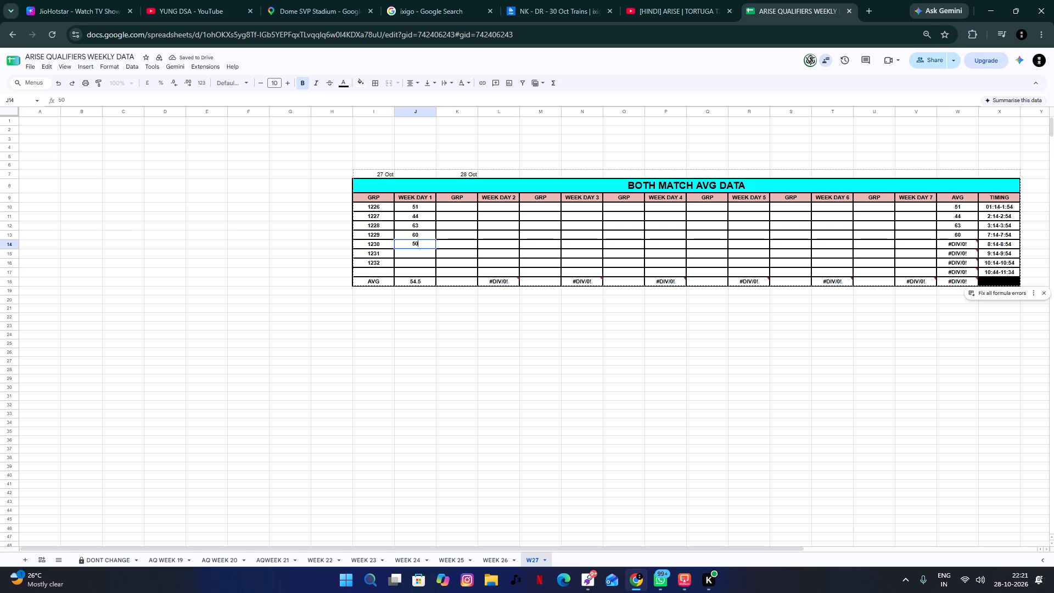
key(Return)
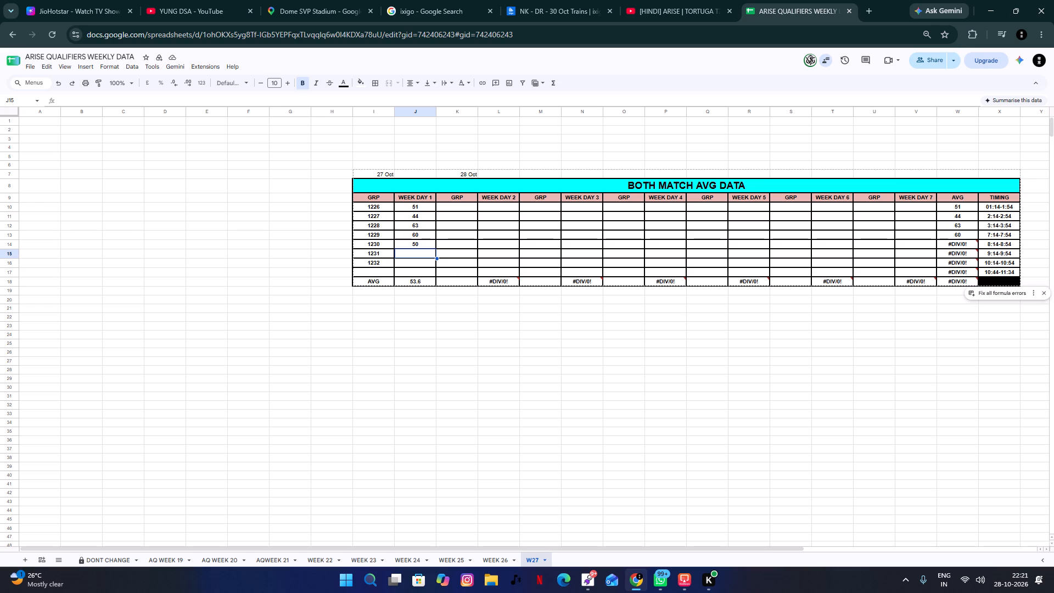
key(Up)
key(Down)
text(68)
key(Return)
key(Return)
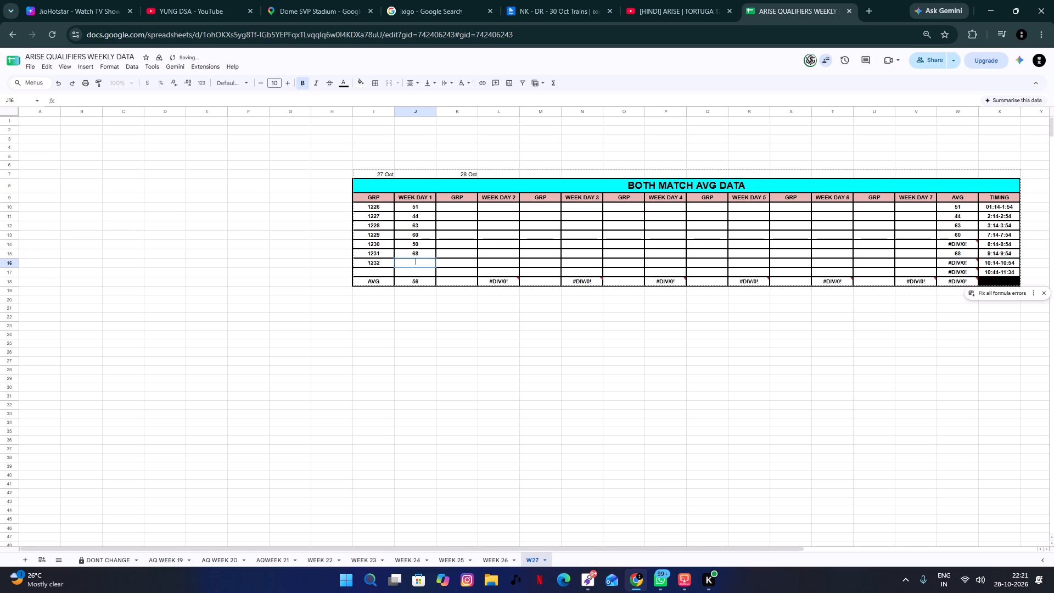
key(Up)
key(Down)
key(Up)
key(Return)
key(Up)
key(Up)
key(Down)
Change the WEEK DAY 1 values to 58 for group 1230 and 46 for group 1231.
key(Up)
key(Up)
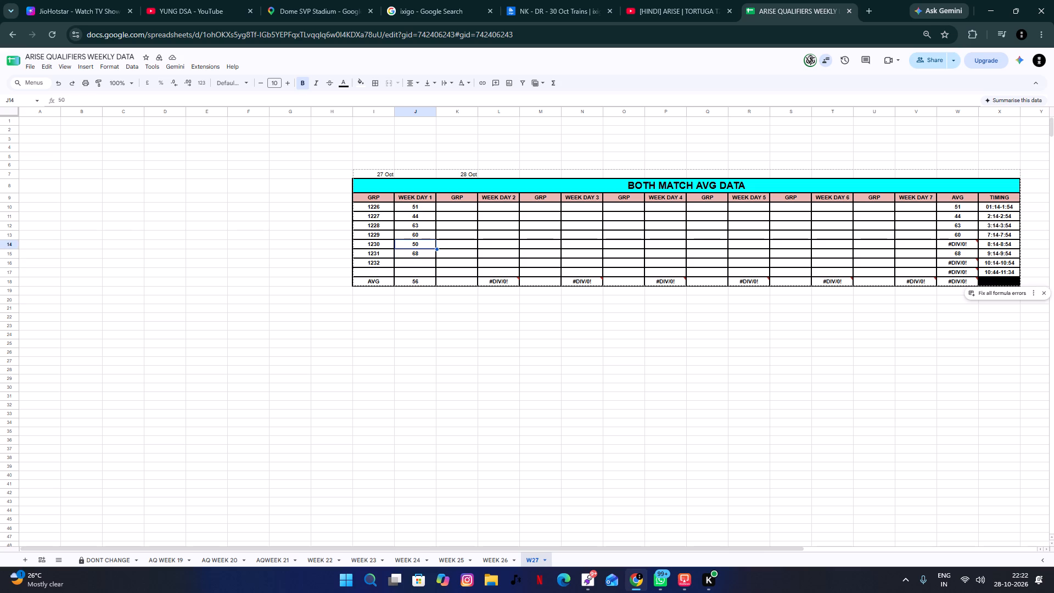
text(58)
key(Return)
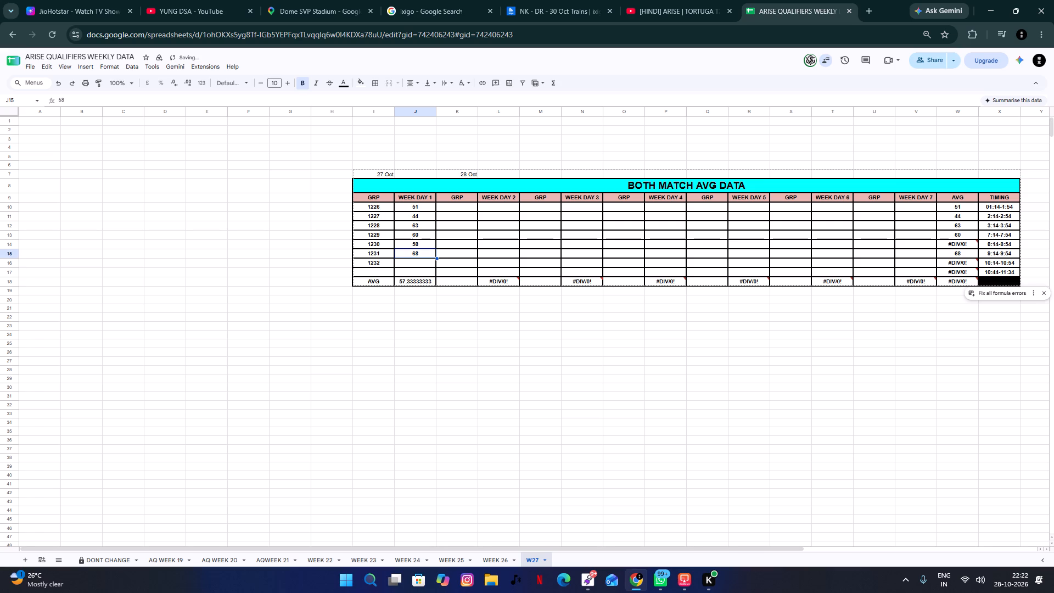
key(BackSpace)
text(46)
key(Return)
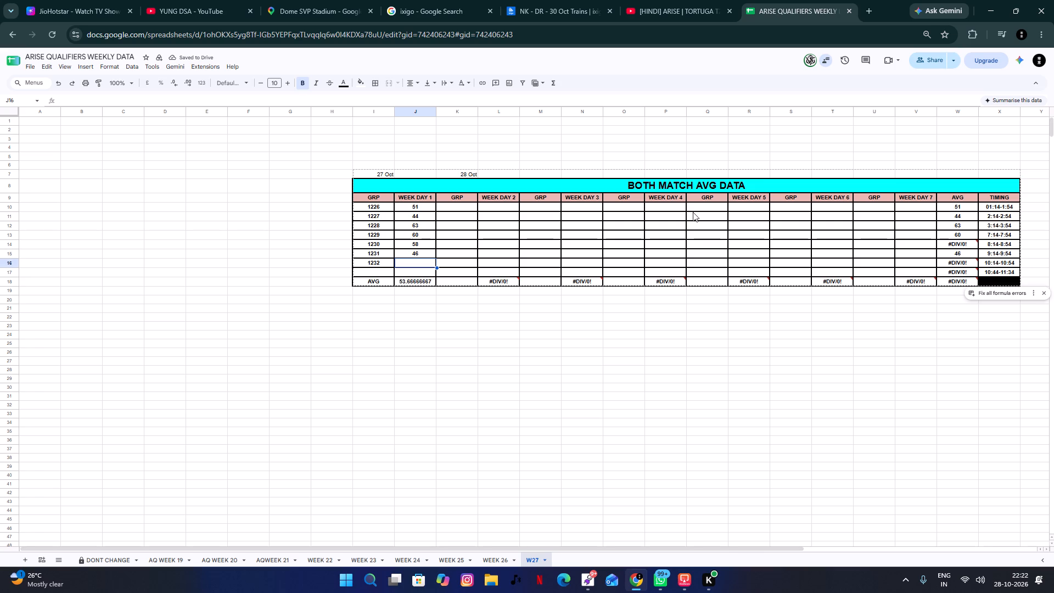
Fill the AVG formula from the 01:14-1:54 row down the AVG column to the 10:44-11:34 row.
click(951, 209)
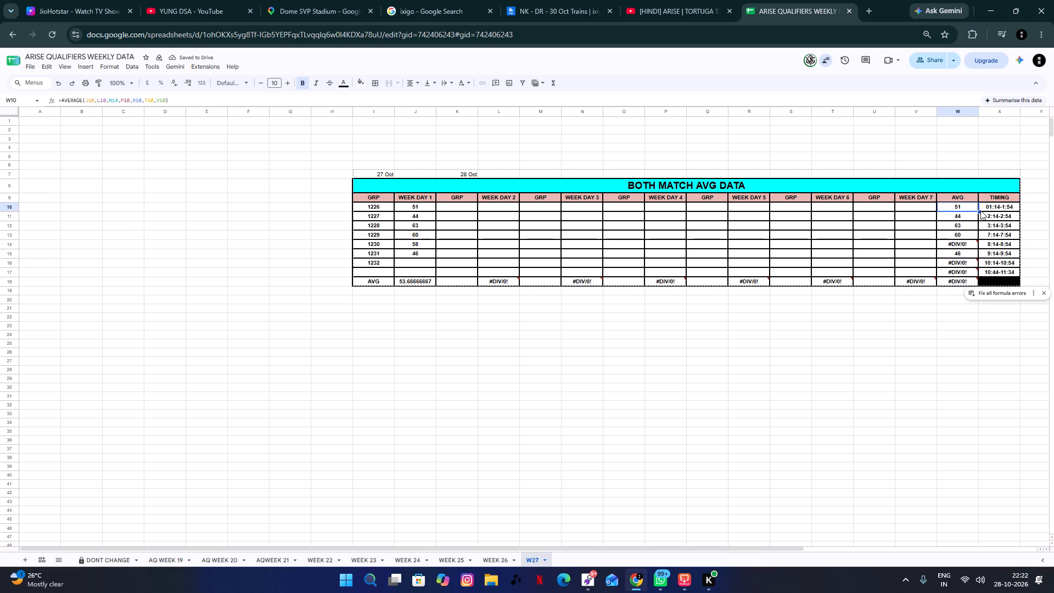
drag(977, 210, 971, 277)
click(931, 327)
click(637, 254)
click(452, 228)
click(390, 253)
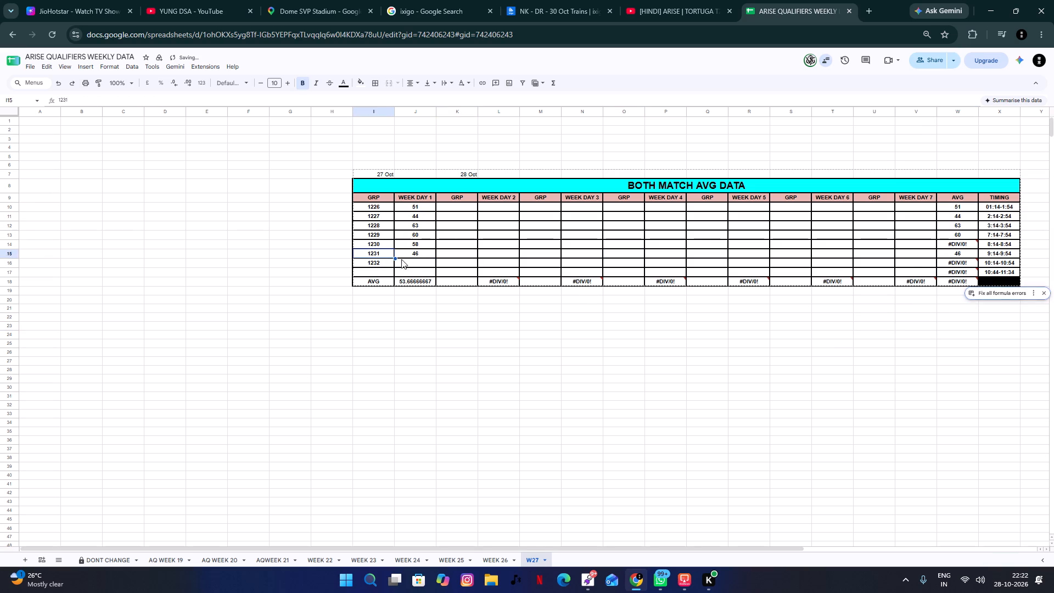
Enter the WEEK DAY 1 value 64 for group 1232 and re-enter 58 for group 1230.
click(413, 262)
text(64)
key(Return)
key(Up)
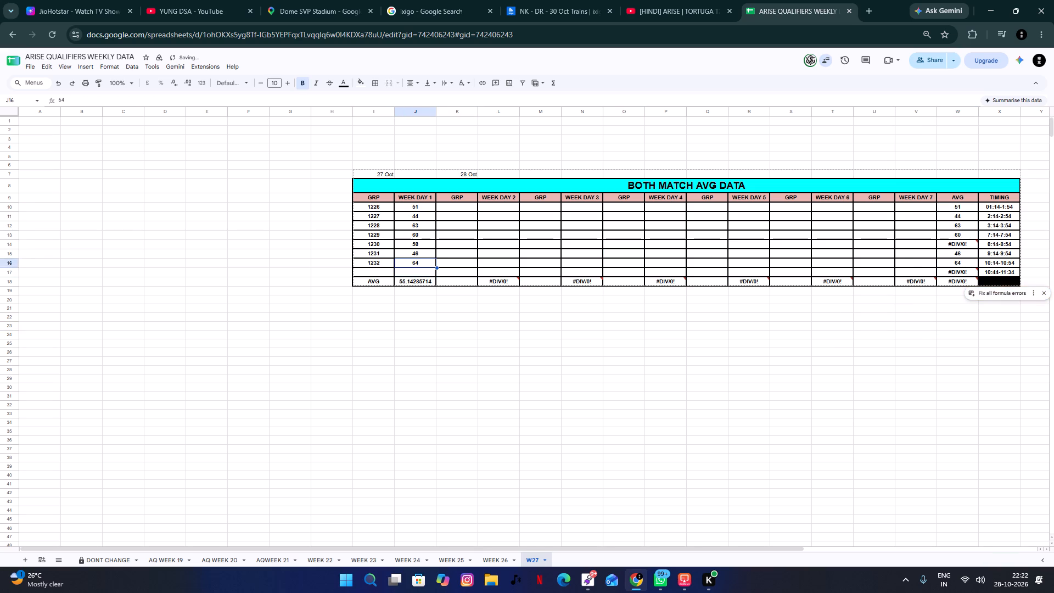
key(Up)
key(Up)
key(Up)
key(Up)
key(Down)
key(Down)
text(58)
key(Return)
key(Up)
key(Down)
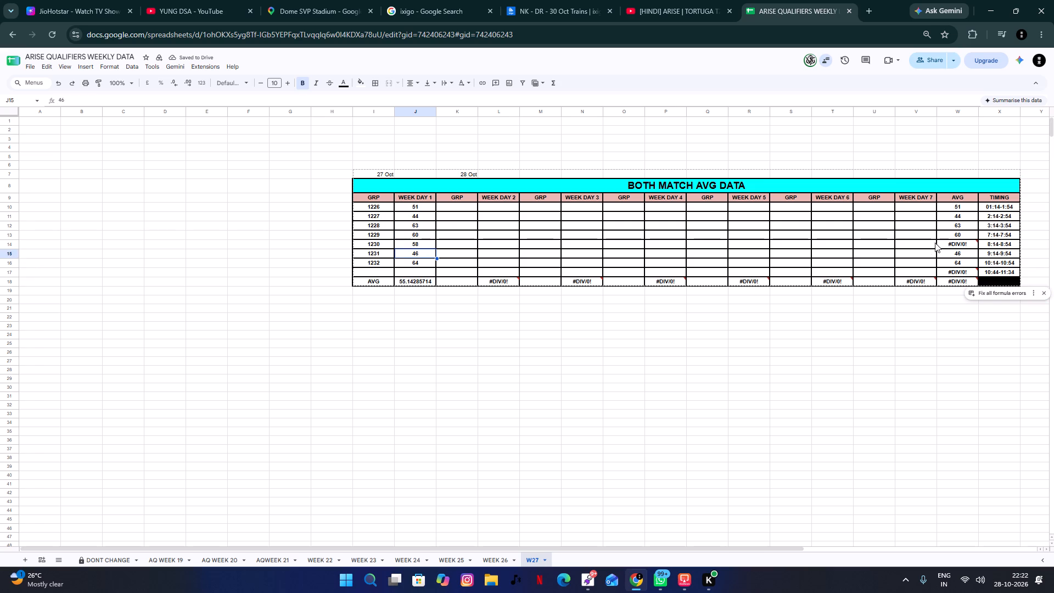
Fill the AVG formula from the 01:14-1:54 row down the AVG column through the bottom AVG row.
click(969, 205)
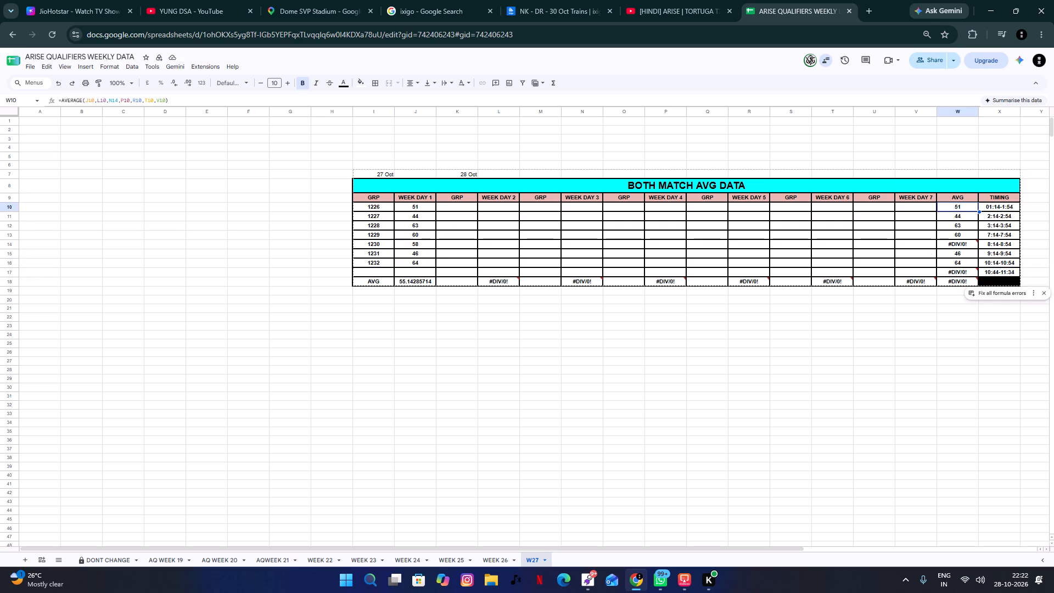
drag(979, 212, 981, 286)
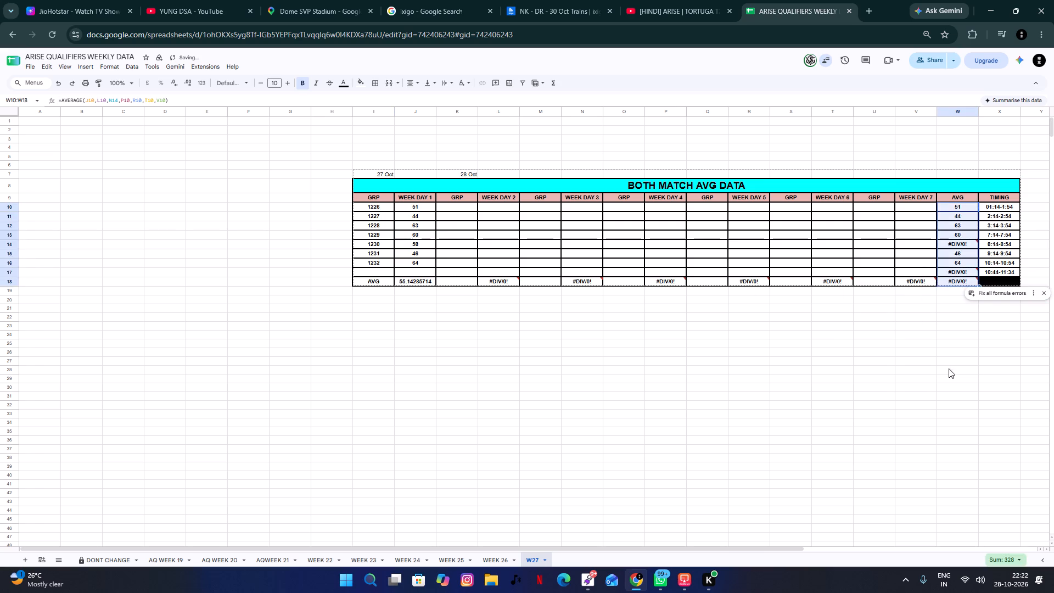
click(949, 368)
click(725, 374)
drag(352, 279, 360, 278)
click(427, 267)
click(432, 220)
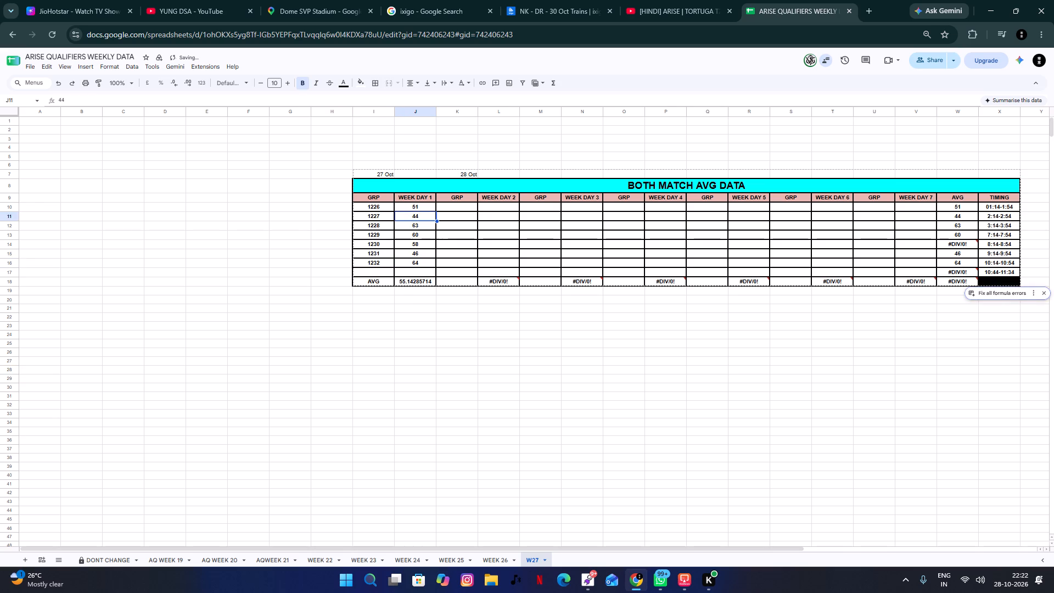
click(389, 253)
Enter groups 1233 through 1239 in the 28 Oct GRP column, from the 01:14-1:54 row to the 10:14-10:54 row.
click(469, 205)
text(1233)
key(Return)
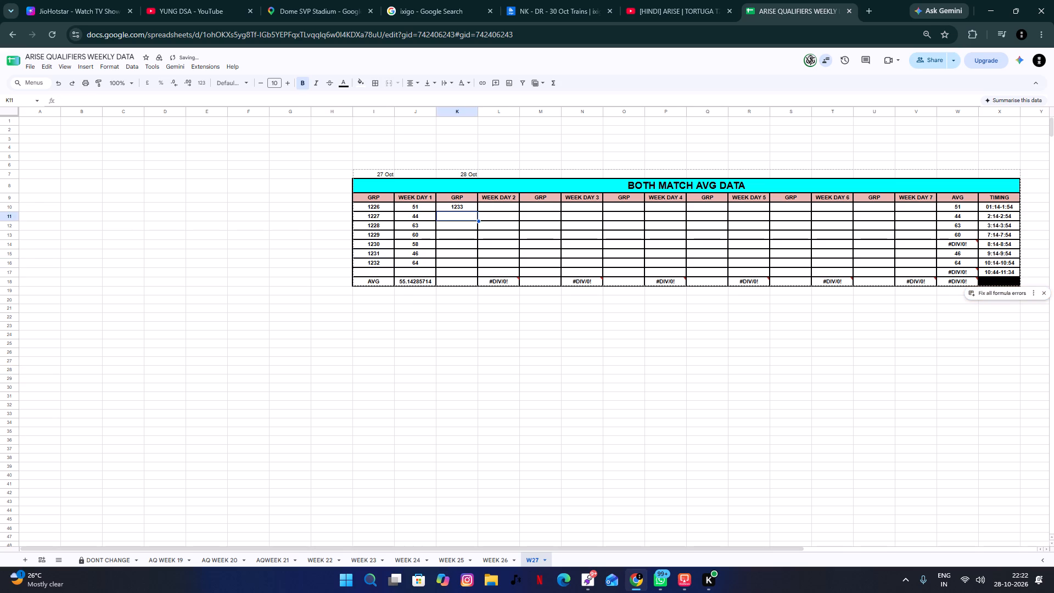
text(1234)
key(Return)
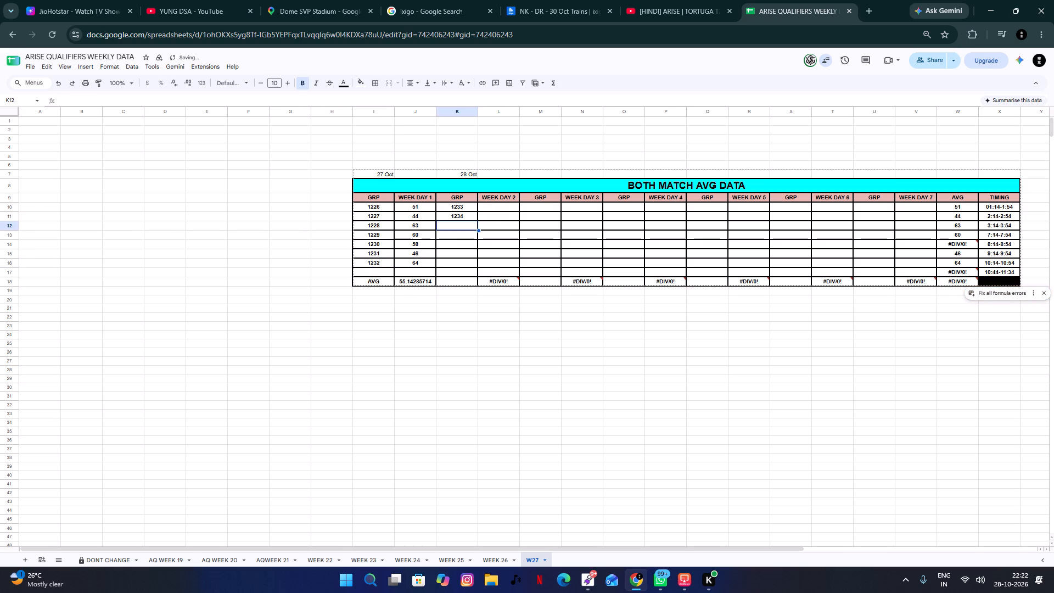
text(1235)
key(Return)
text(1236)
key(Return)
text(1237)
key(Return)
text(1238)
key(Return)
text(1239)
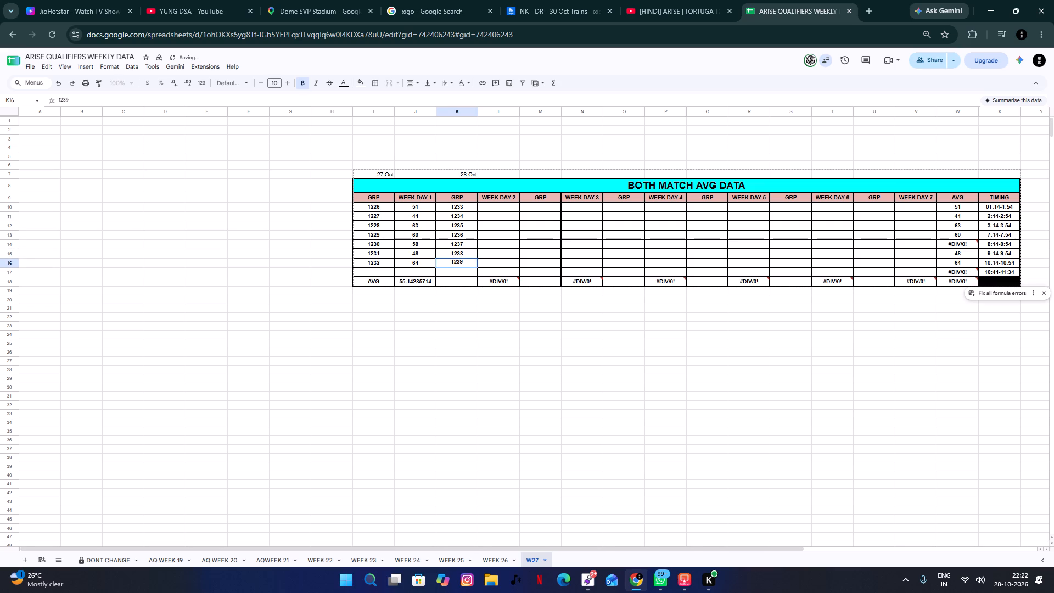
key(Return)
Enter the WEEK DAY 2 values 55, 56 and 78 for groups 1233, 1234 and 1235.
key(Up)
key(Up)
key(Up)
key(Up)
key(Up)
key(Up)
key(Up)
key(Right)
text(55)
key(Return)
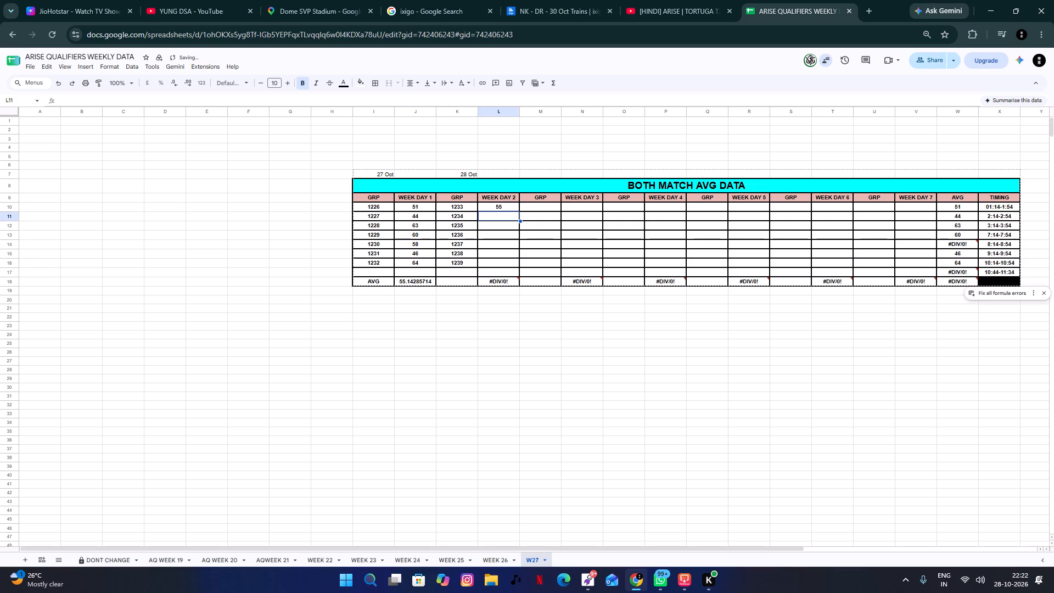
text(56)
key(Return)
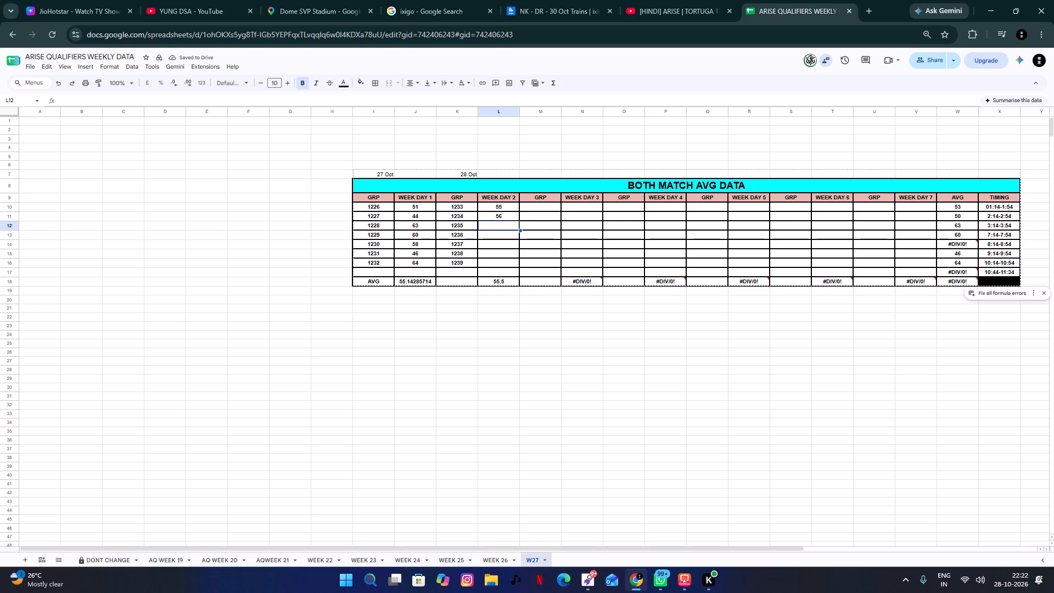
text(78)
key(Return)
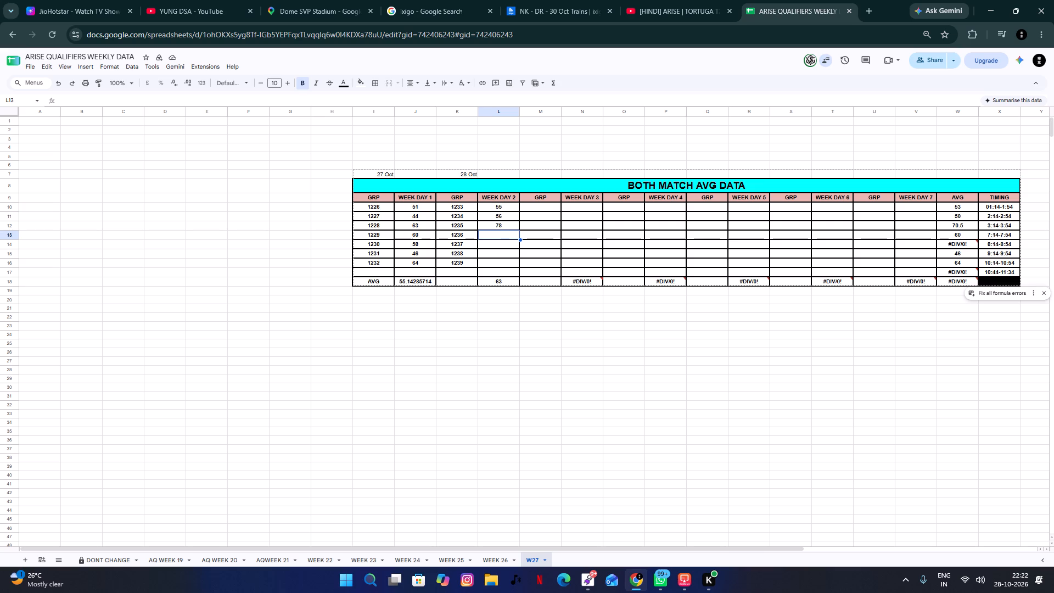
Enter the WEEK DAY 2 values 69, 66 and 70 for groups 1236, 1237 and 1238.
text(69)
key(Return)
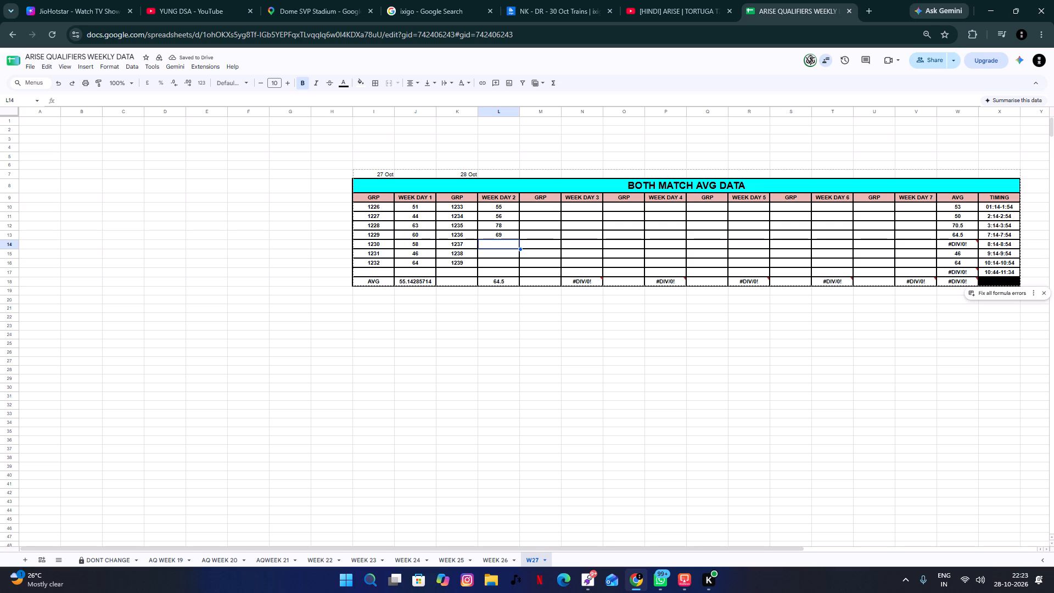
text(66)
key(Return)
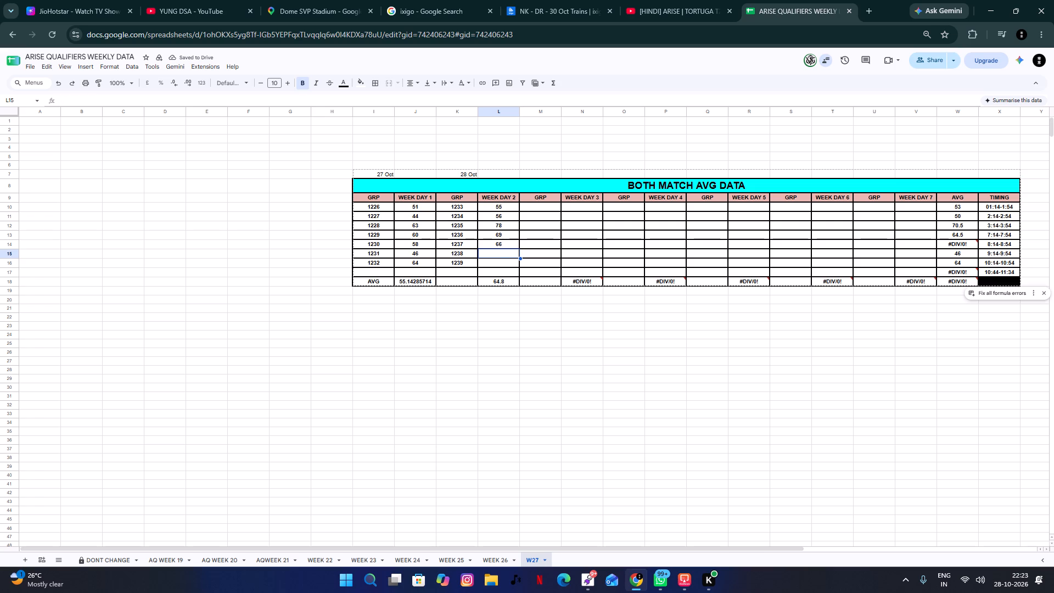
text(70)
key(Return)
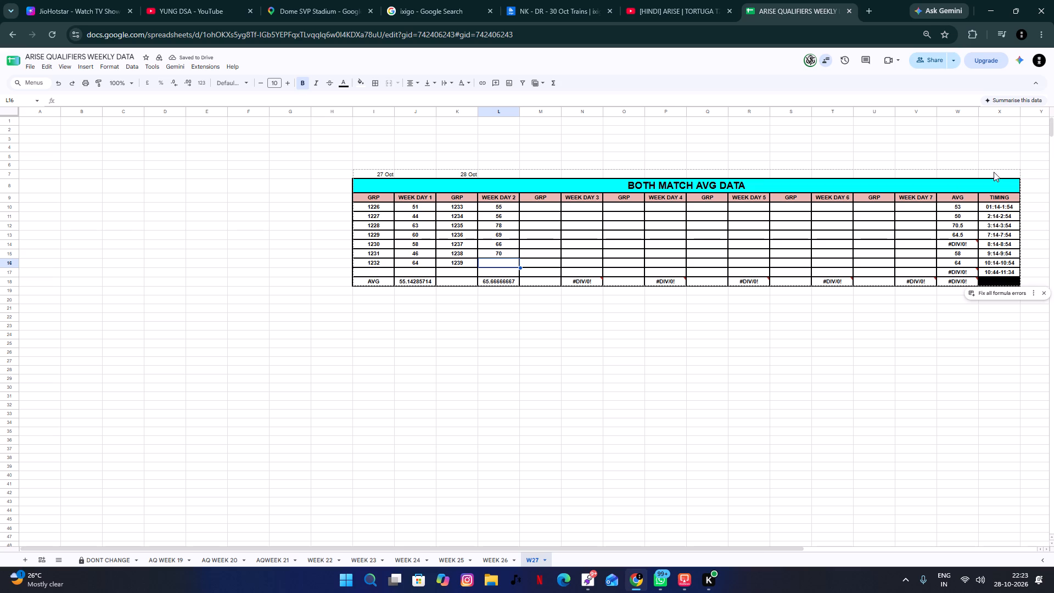
Correct the AVG formula in the 8:14-8:54 row so its WEEK DAY 3 reference is N14.
click(972, 250)
click(936, 234)
click(950, 249)
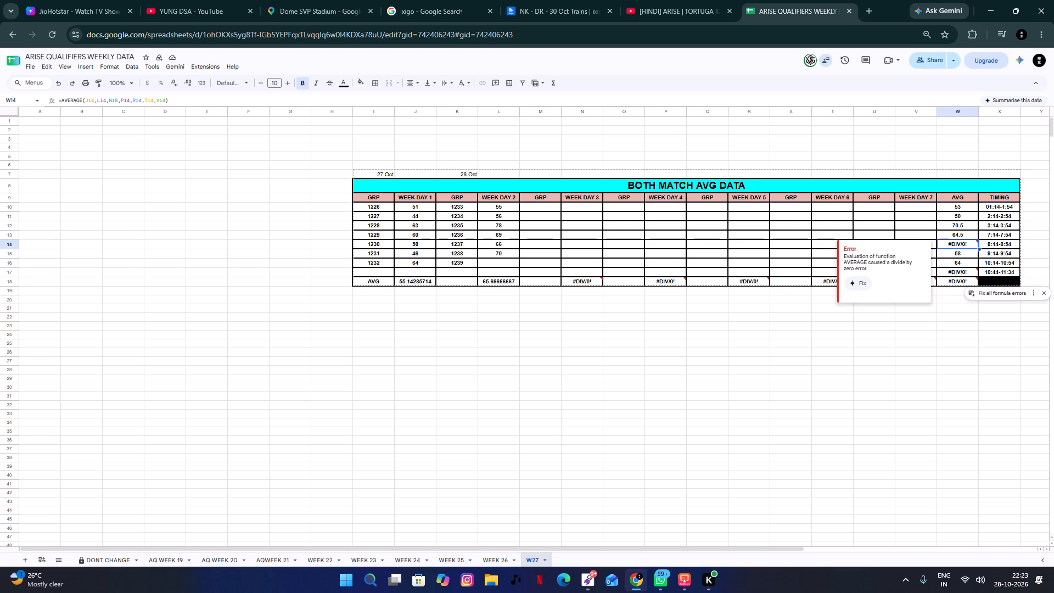
click(116, 95)
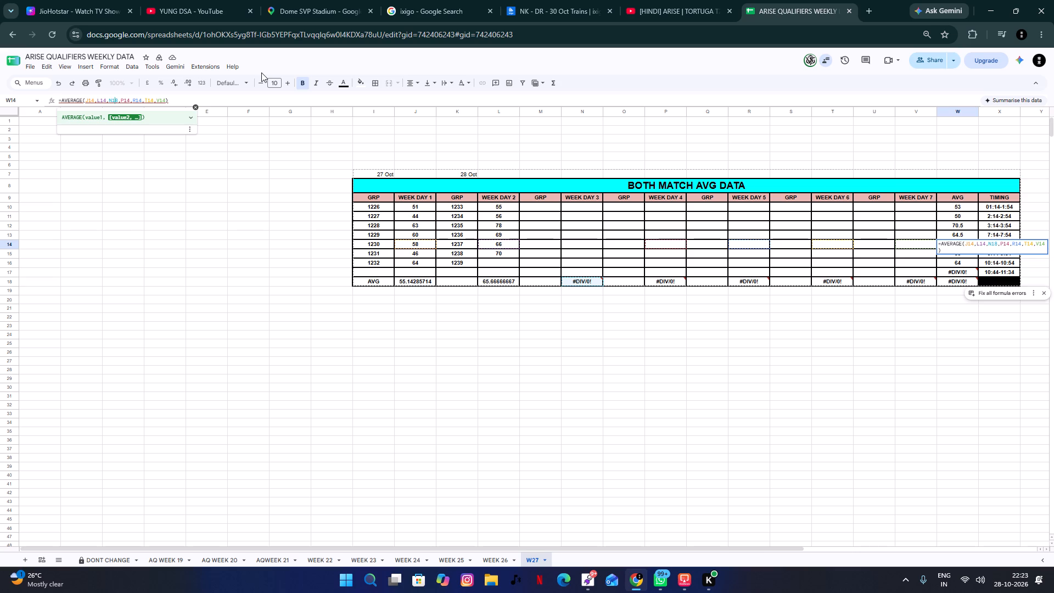
key(Right)
key(BackSpace)
key(4)
key(Return)
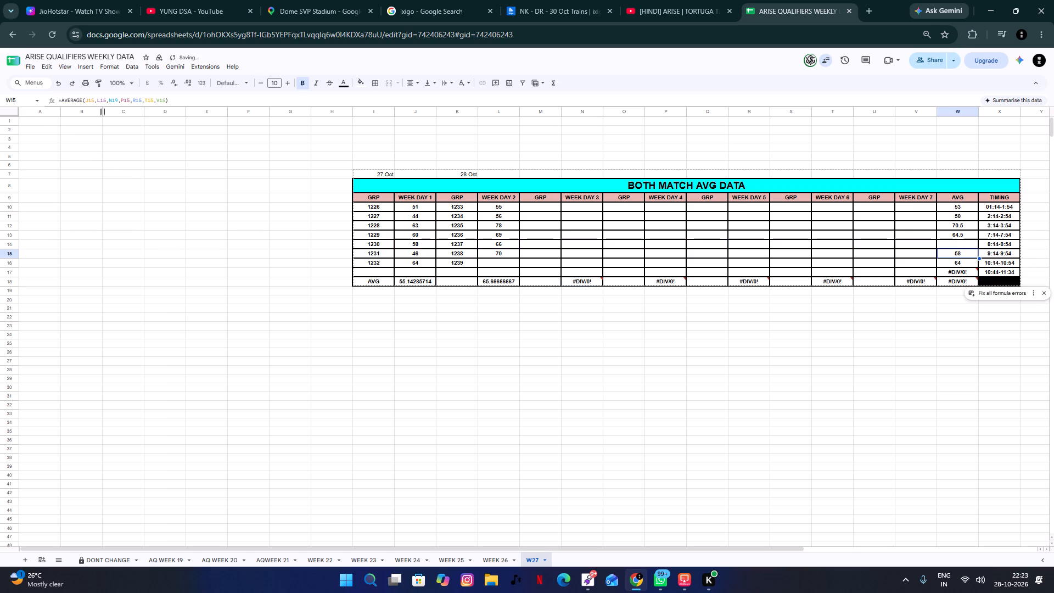